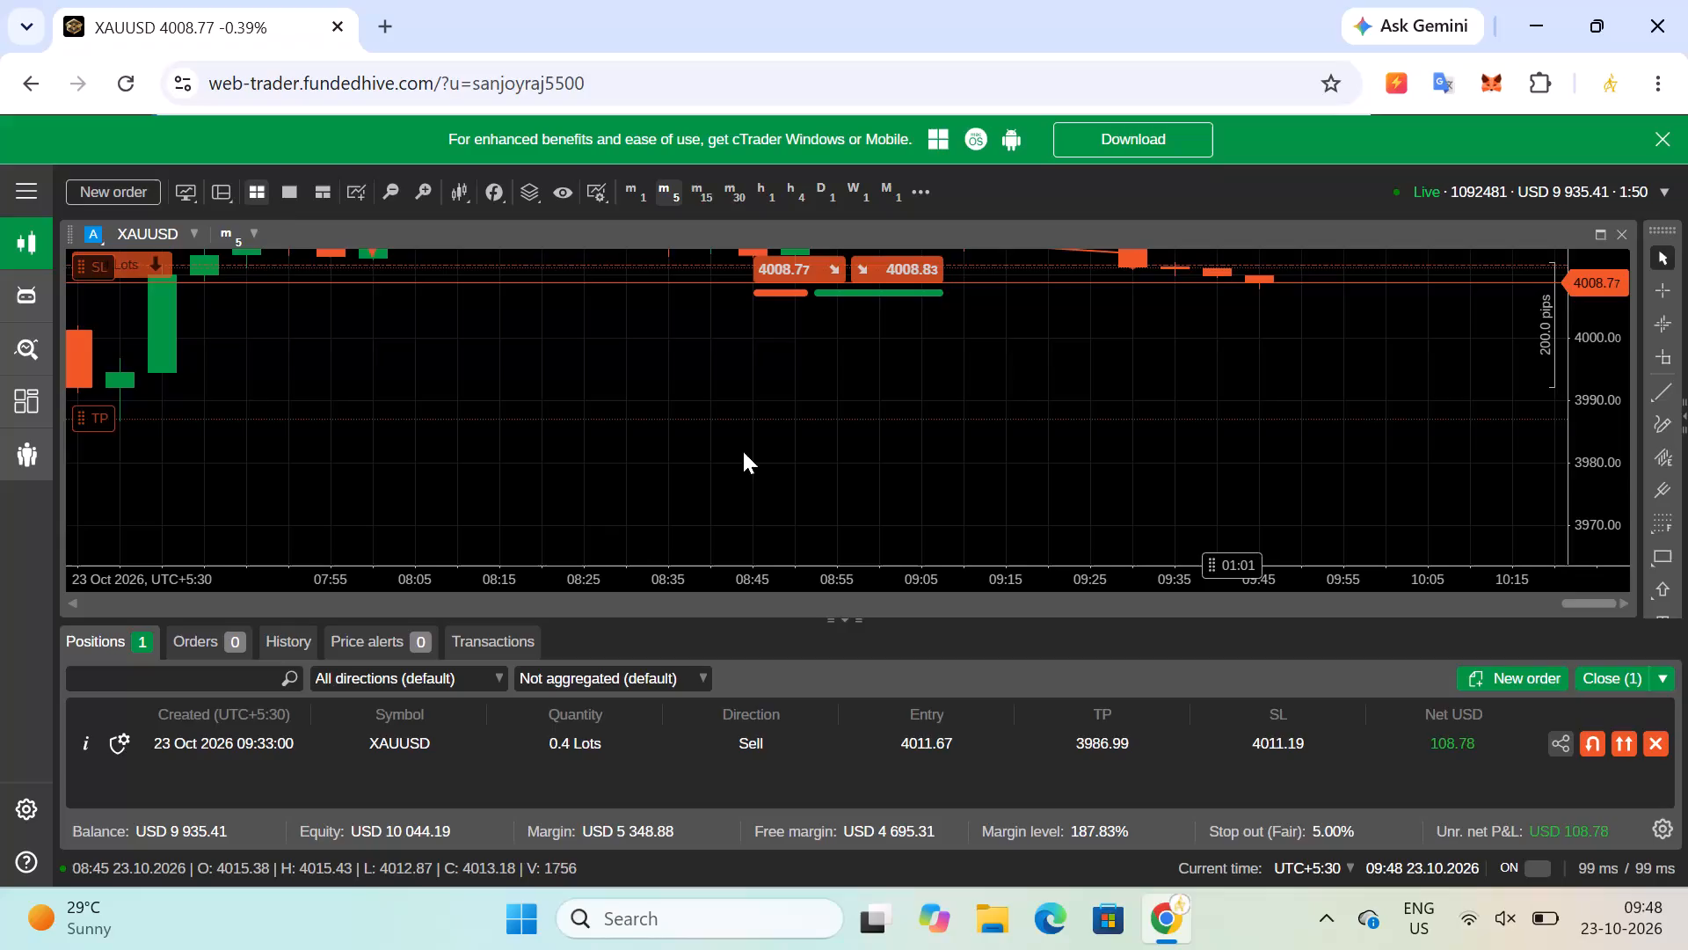
Switch the XAUUSD chart to the 15-minute timeframe.
drag(1575, 364, 1575, 426)
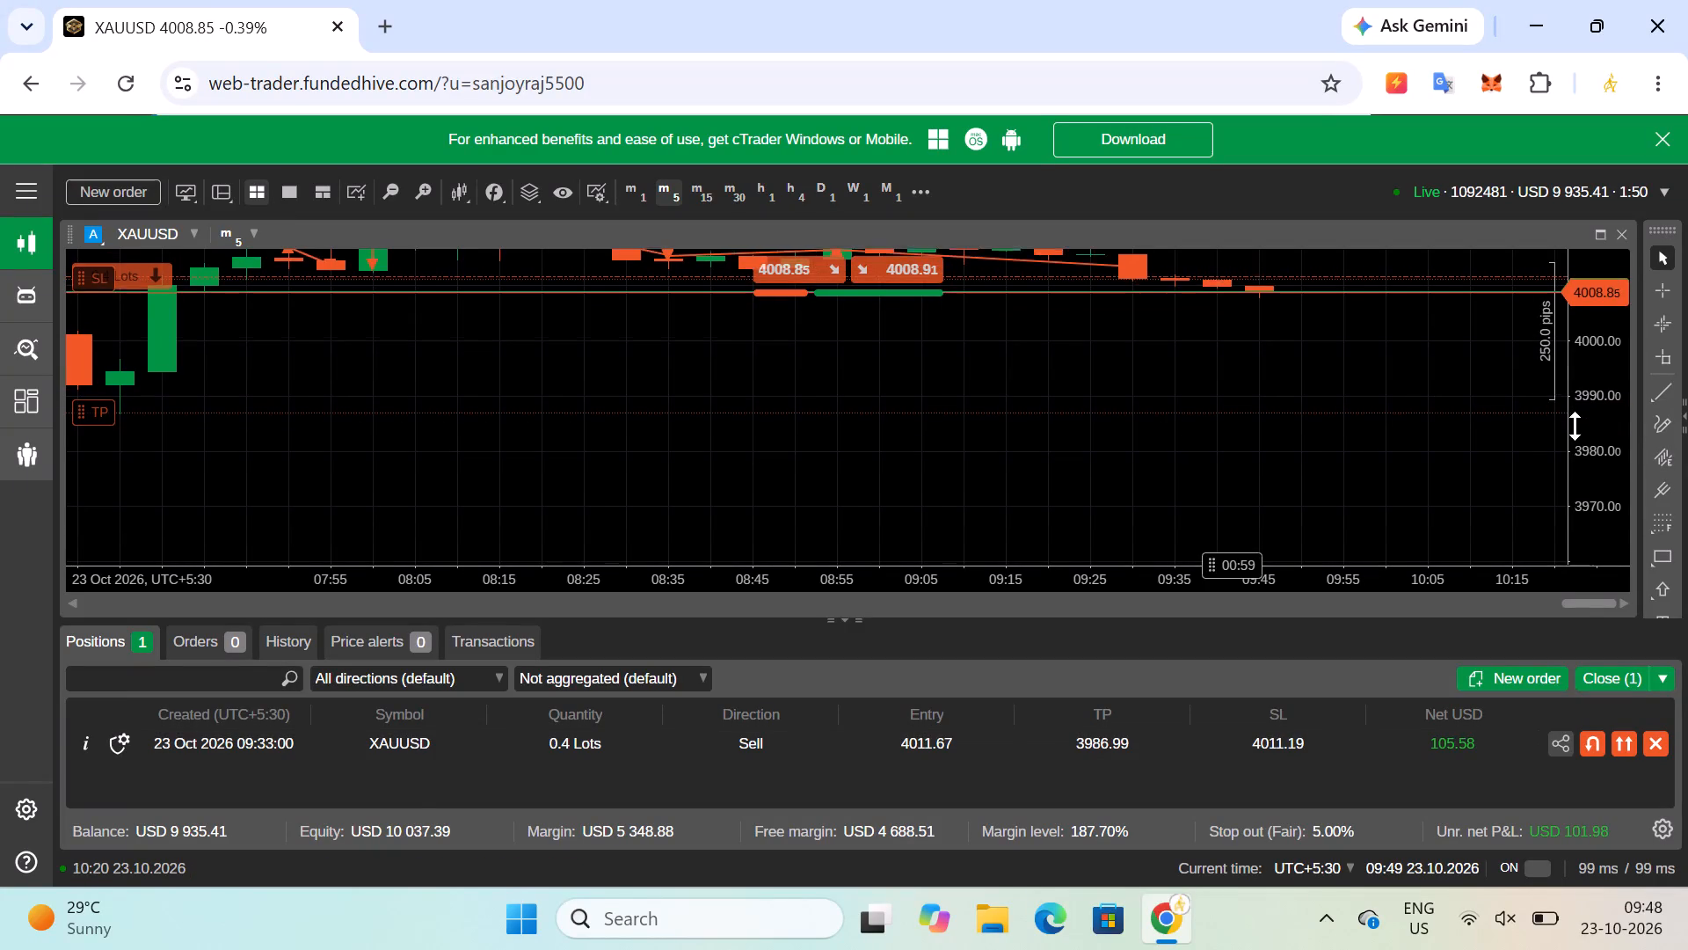
drag(1575, 426, 1575, 440)
drag(1314, 382, 1204, 443)
click(709, 204)
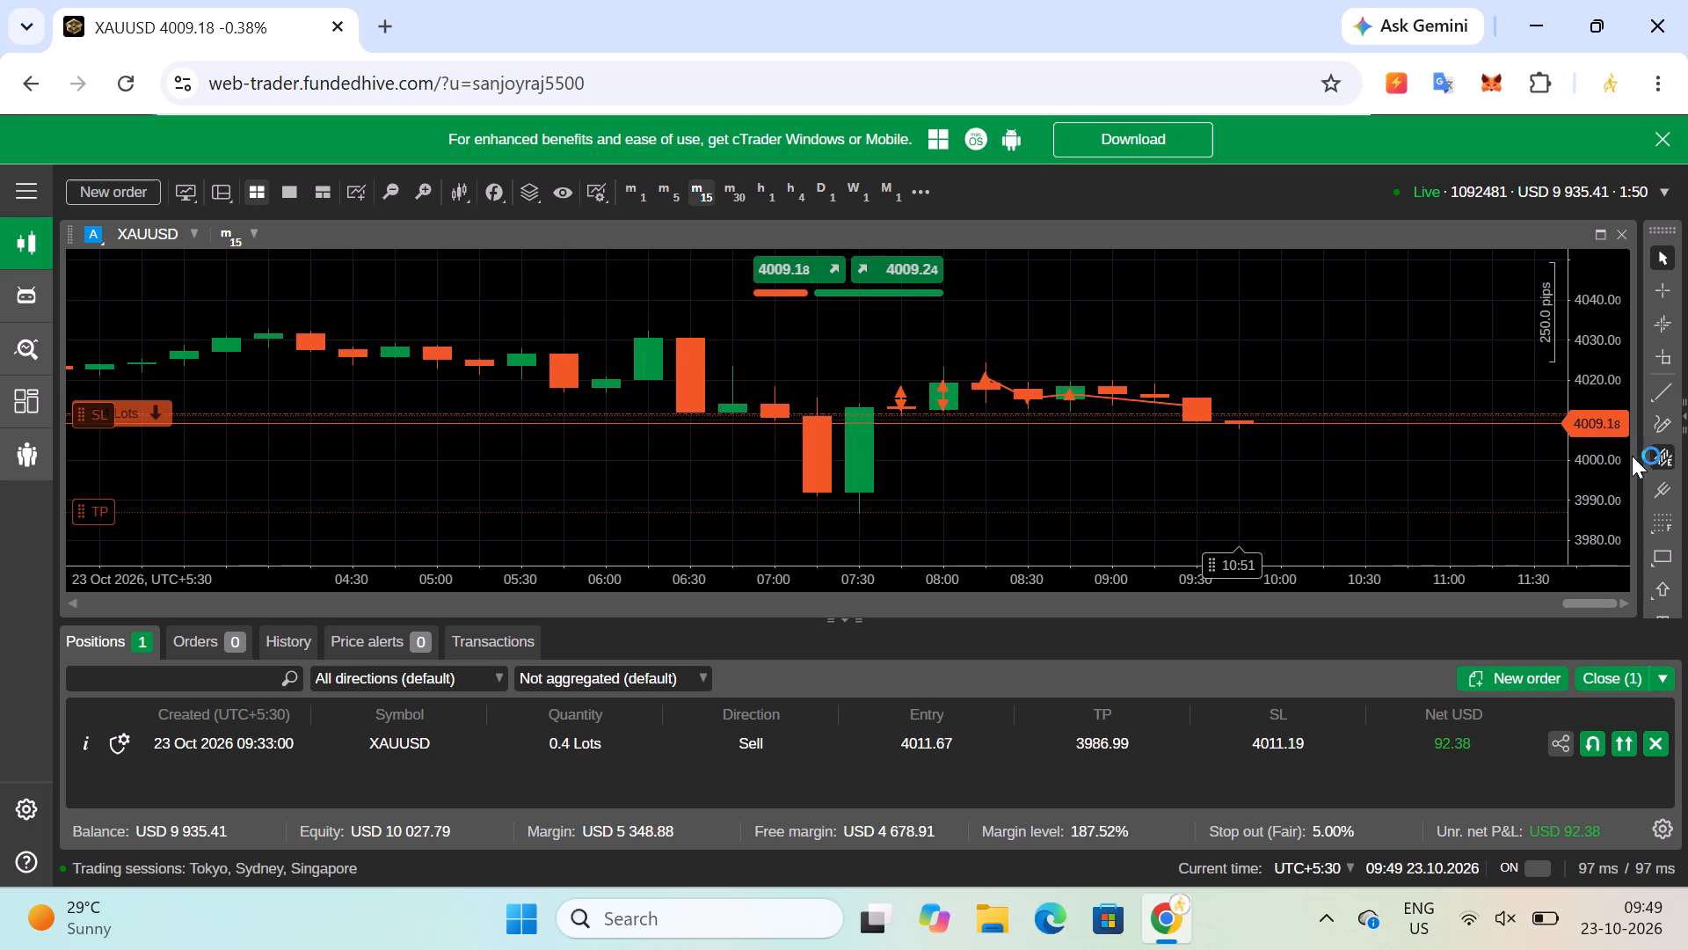
Examine the recent 15-minute XAUUSD candles around the current price and the open sell position's stop-loss and take-profit levels.
drag(1588, 468, 1573, 330)
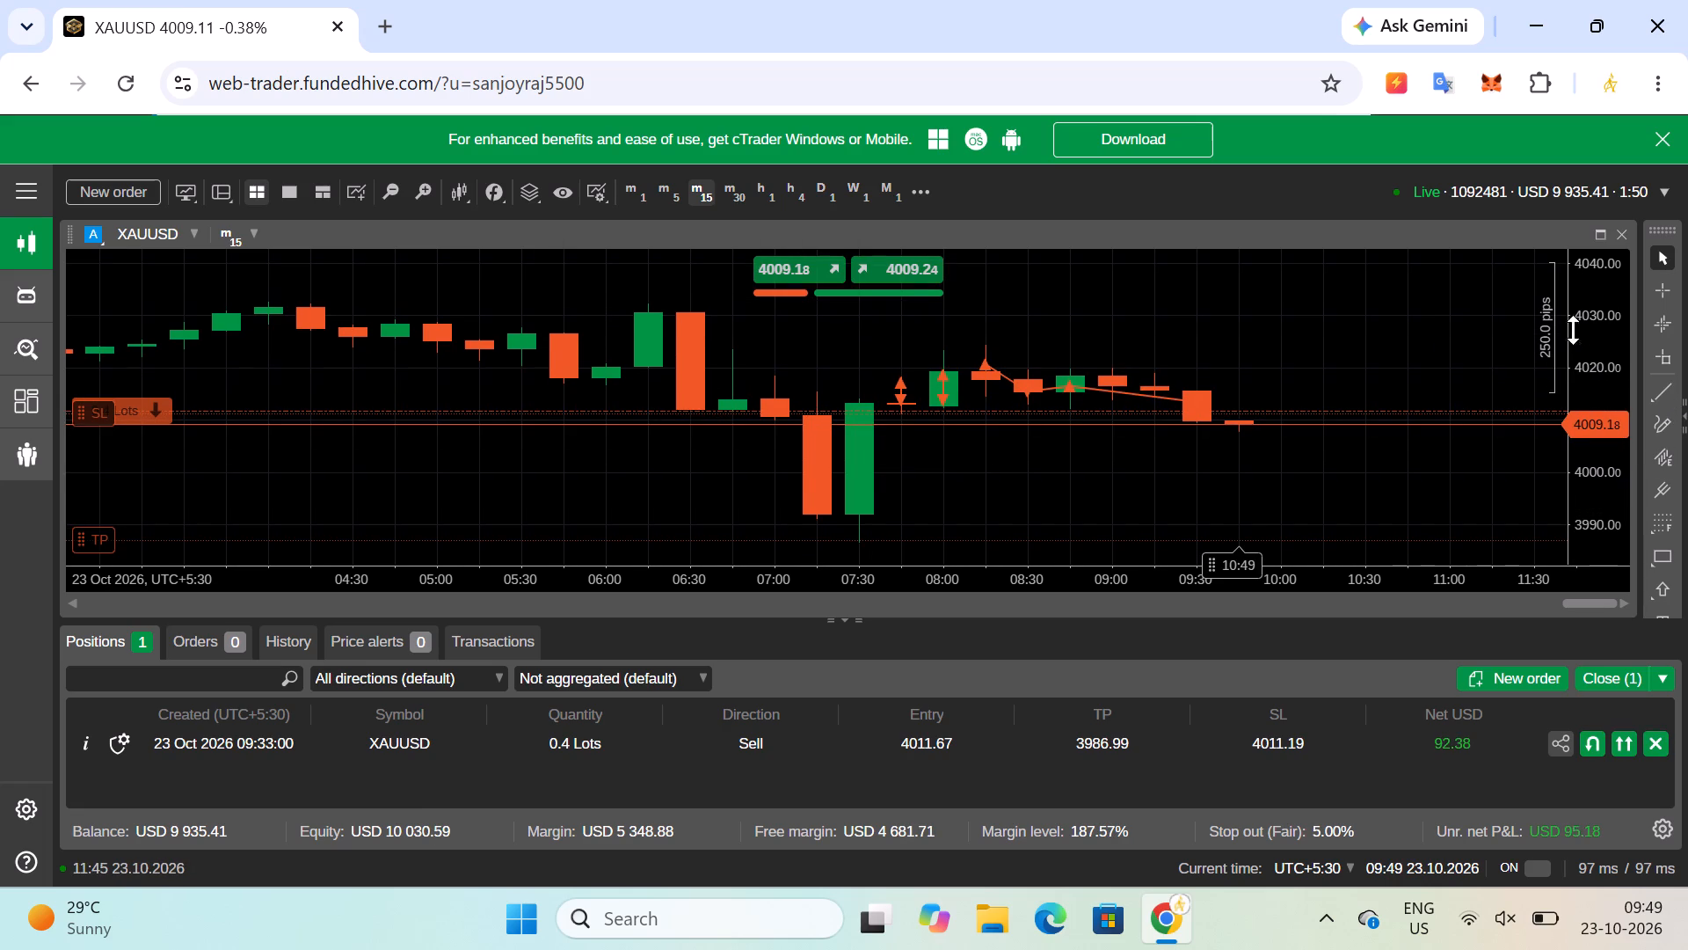
drag(1573, 330, 1568, 302)
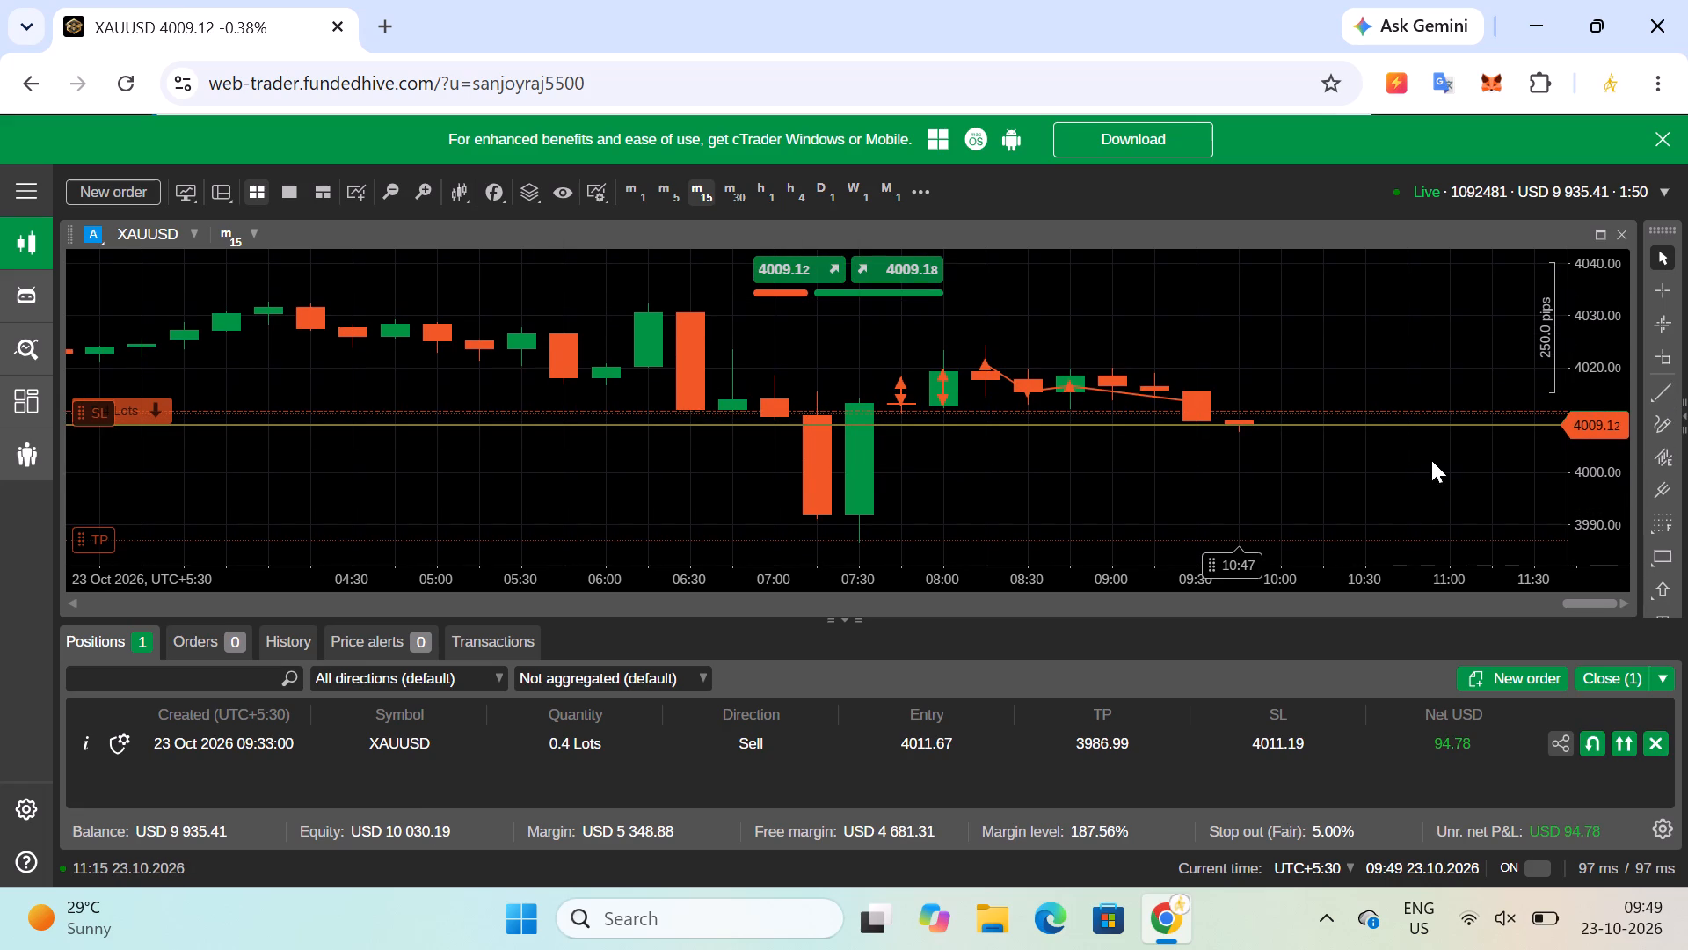
drag(1431, 460, 1339, 384)
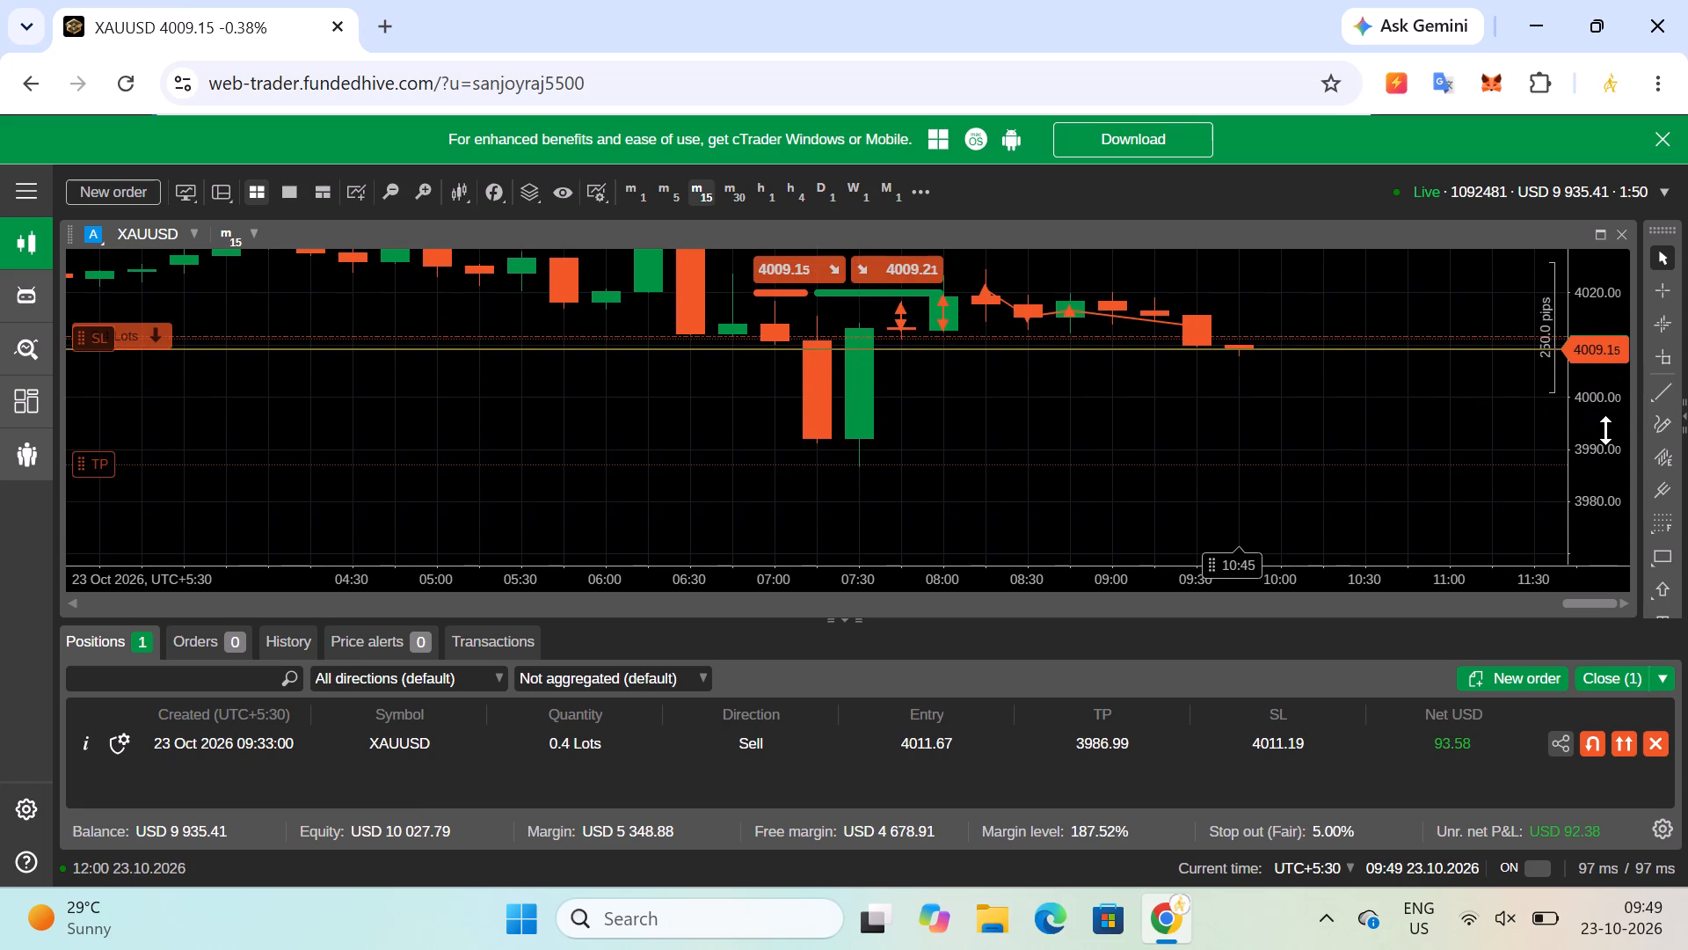
click(1605, 432)
drag(1597, 378, 1595, 330)
drag(1595, 386, 1590, 347)
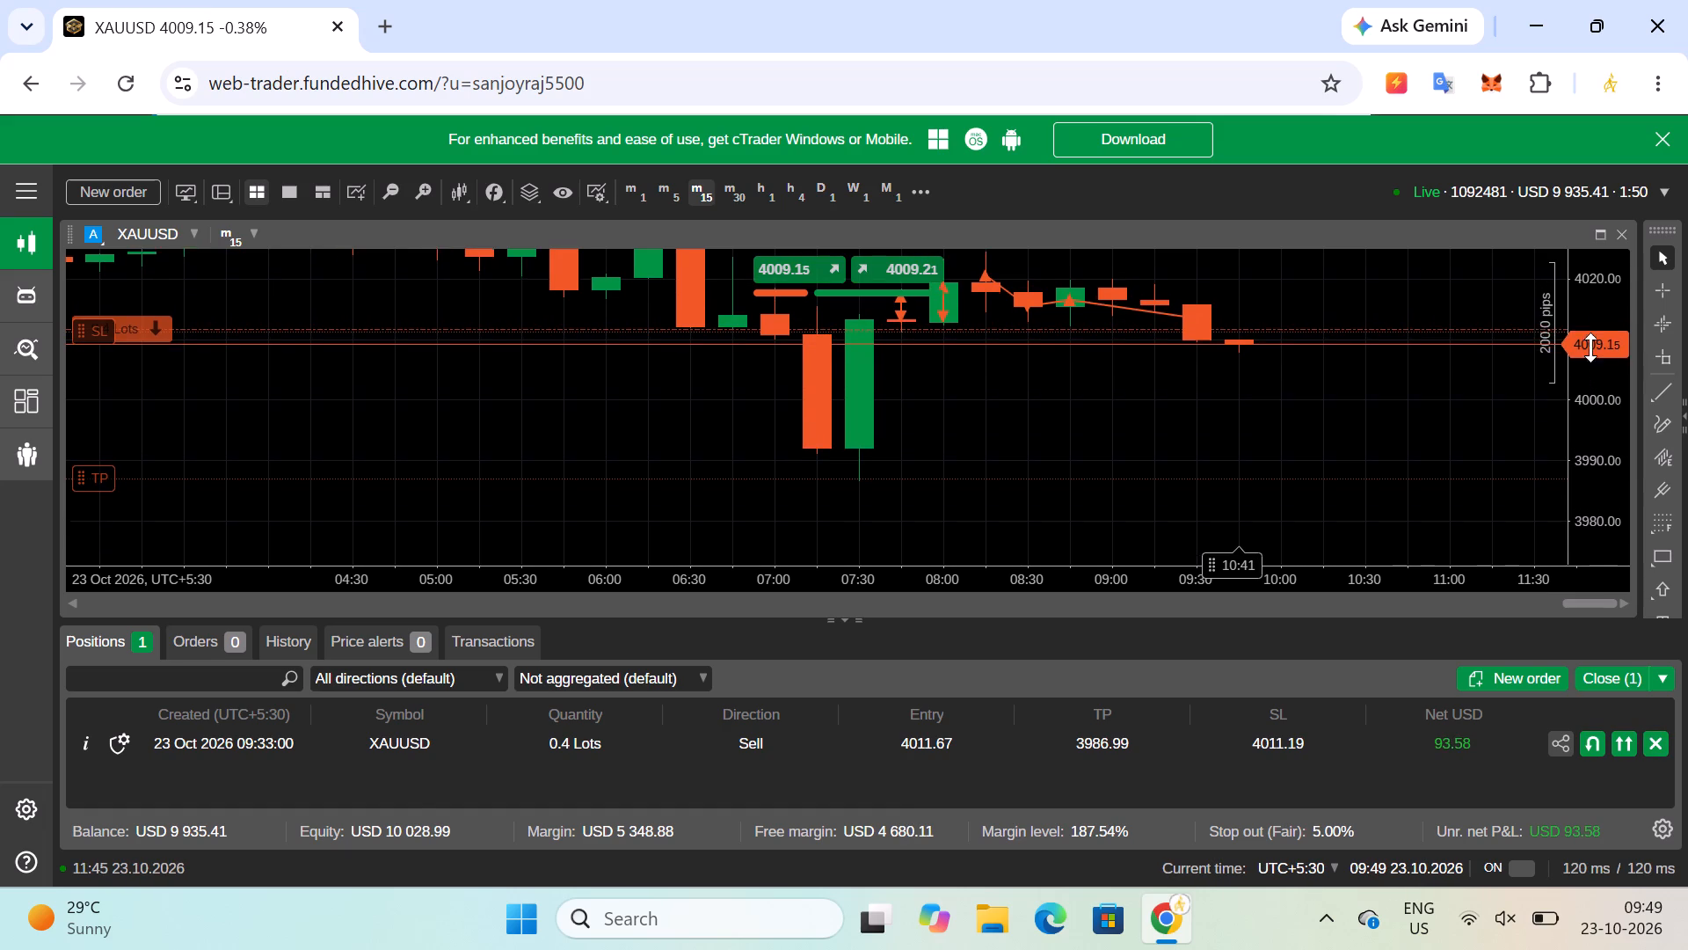
drag(1590, 347, 1546, 26)
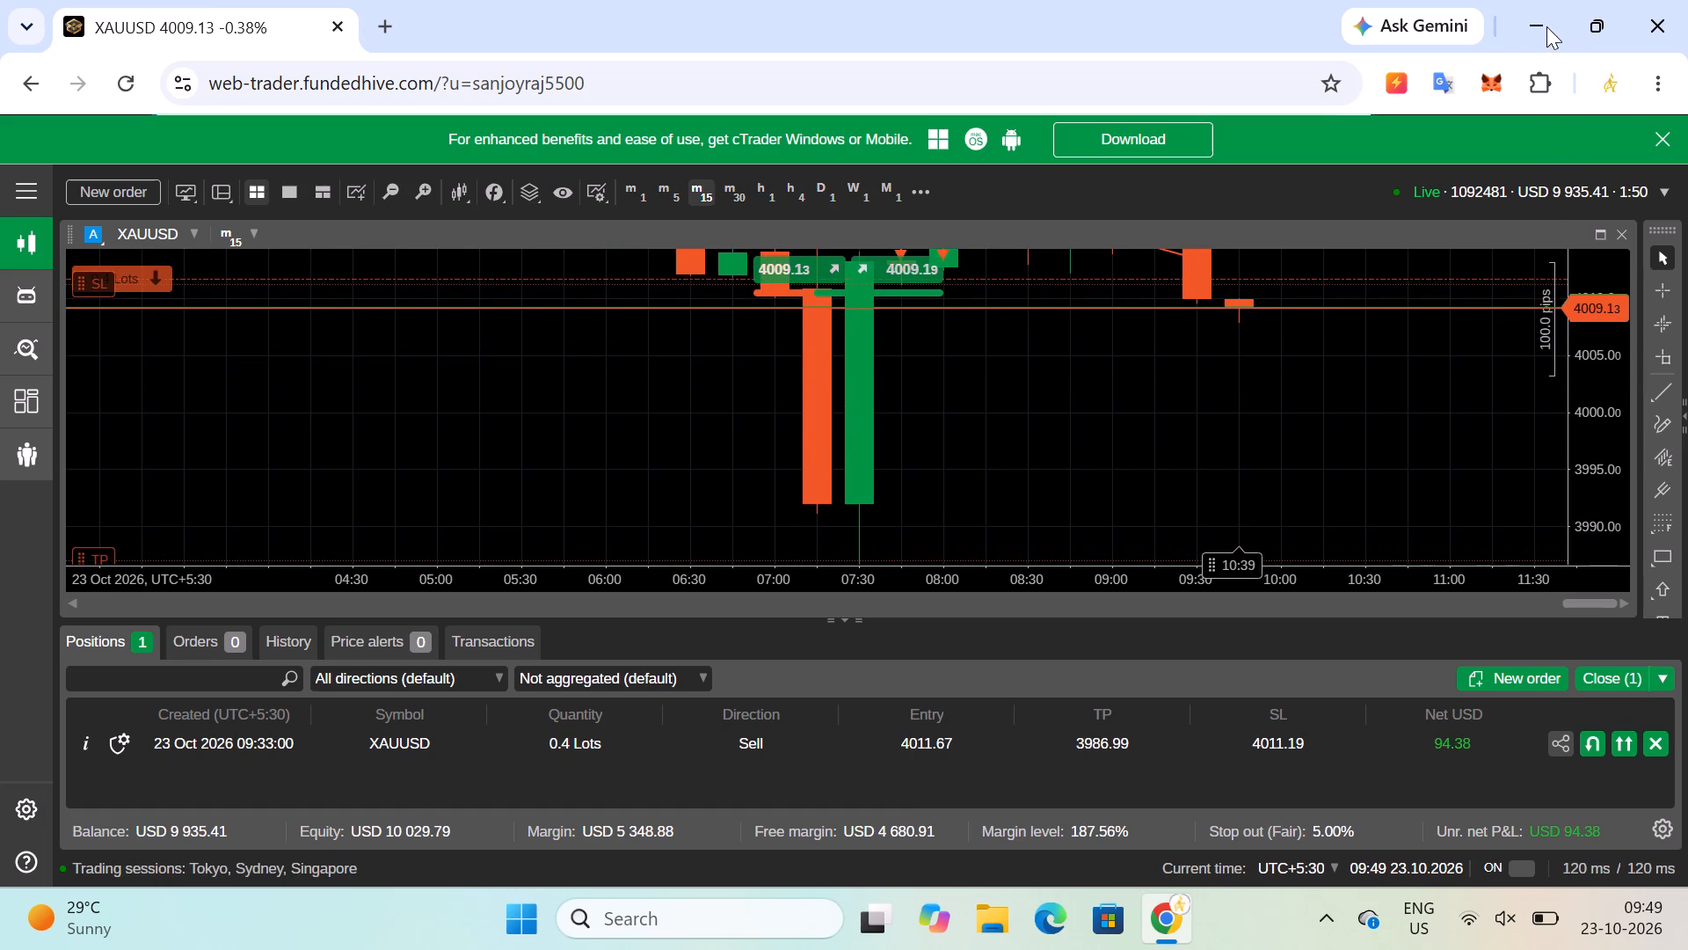
drag(1597, 443, 1593, 270)
drag(1362, 317, 1125, 427)
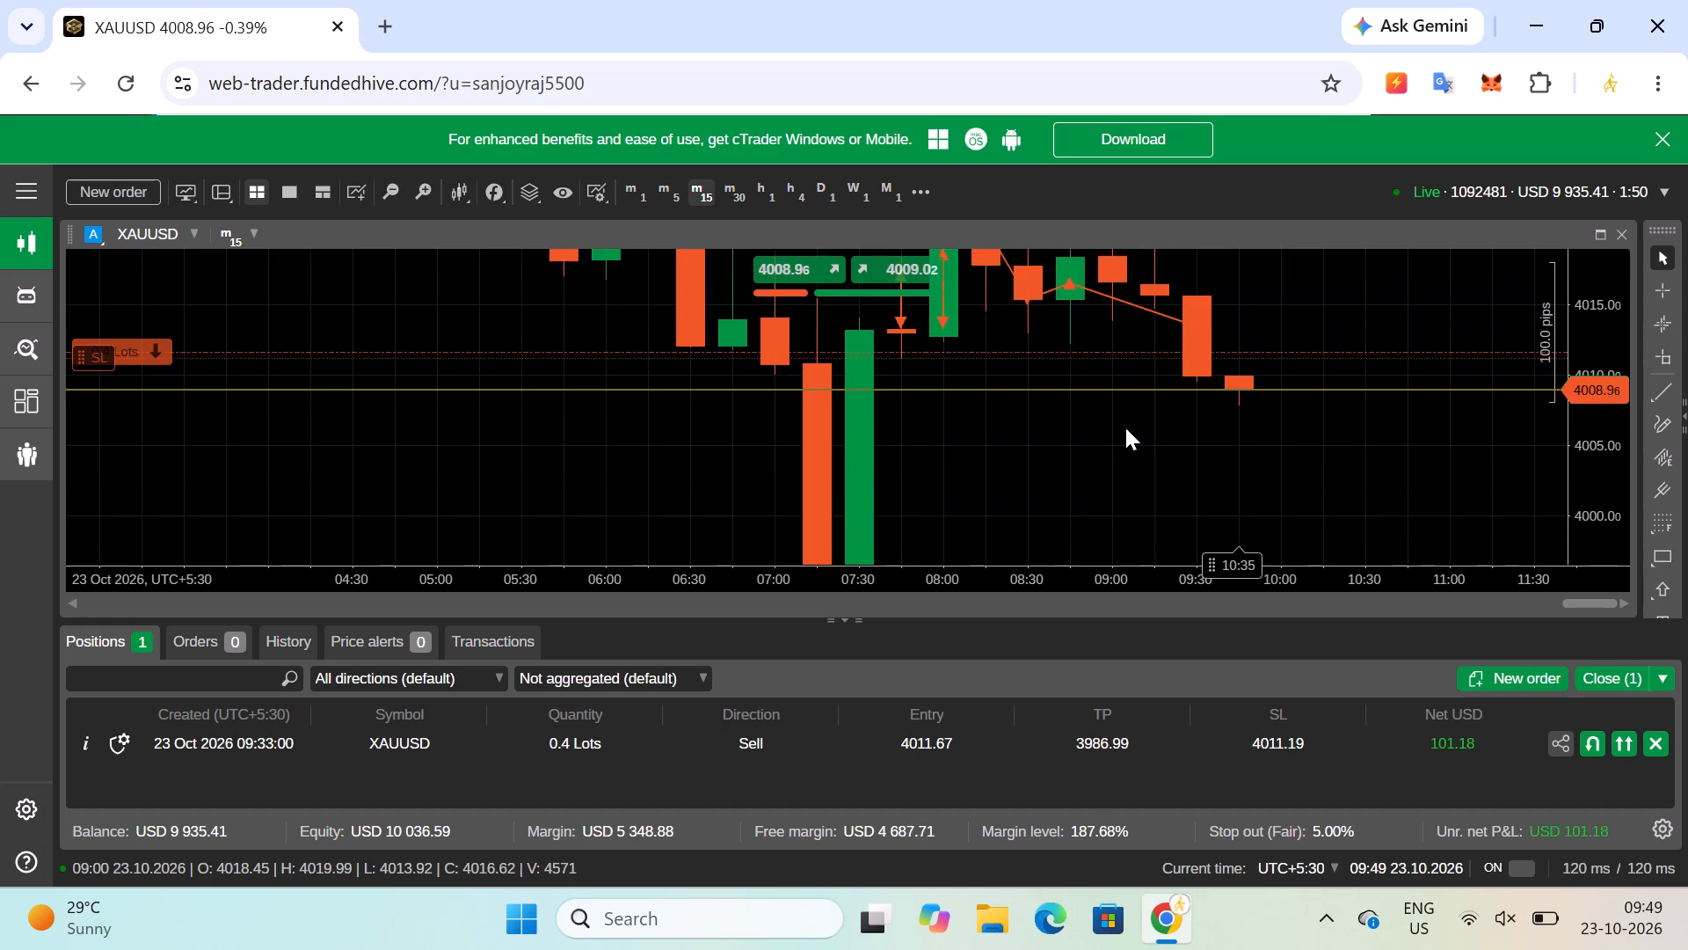
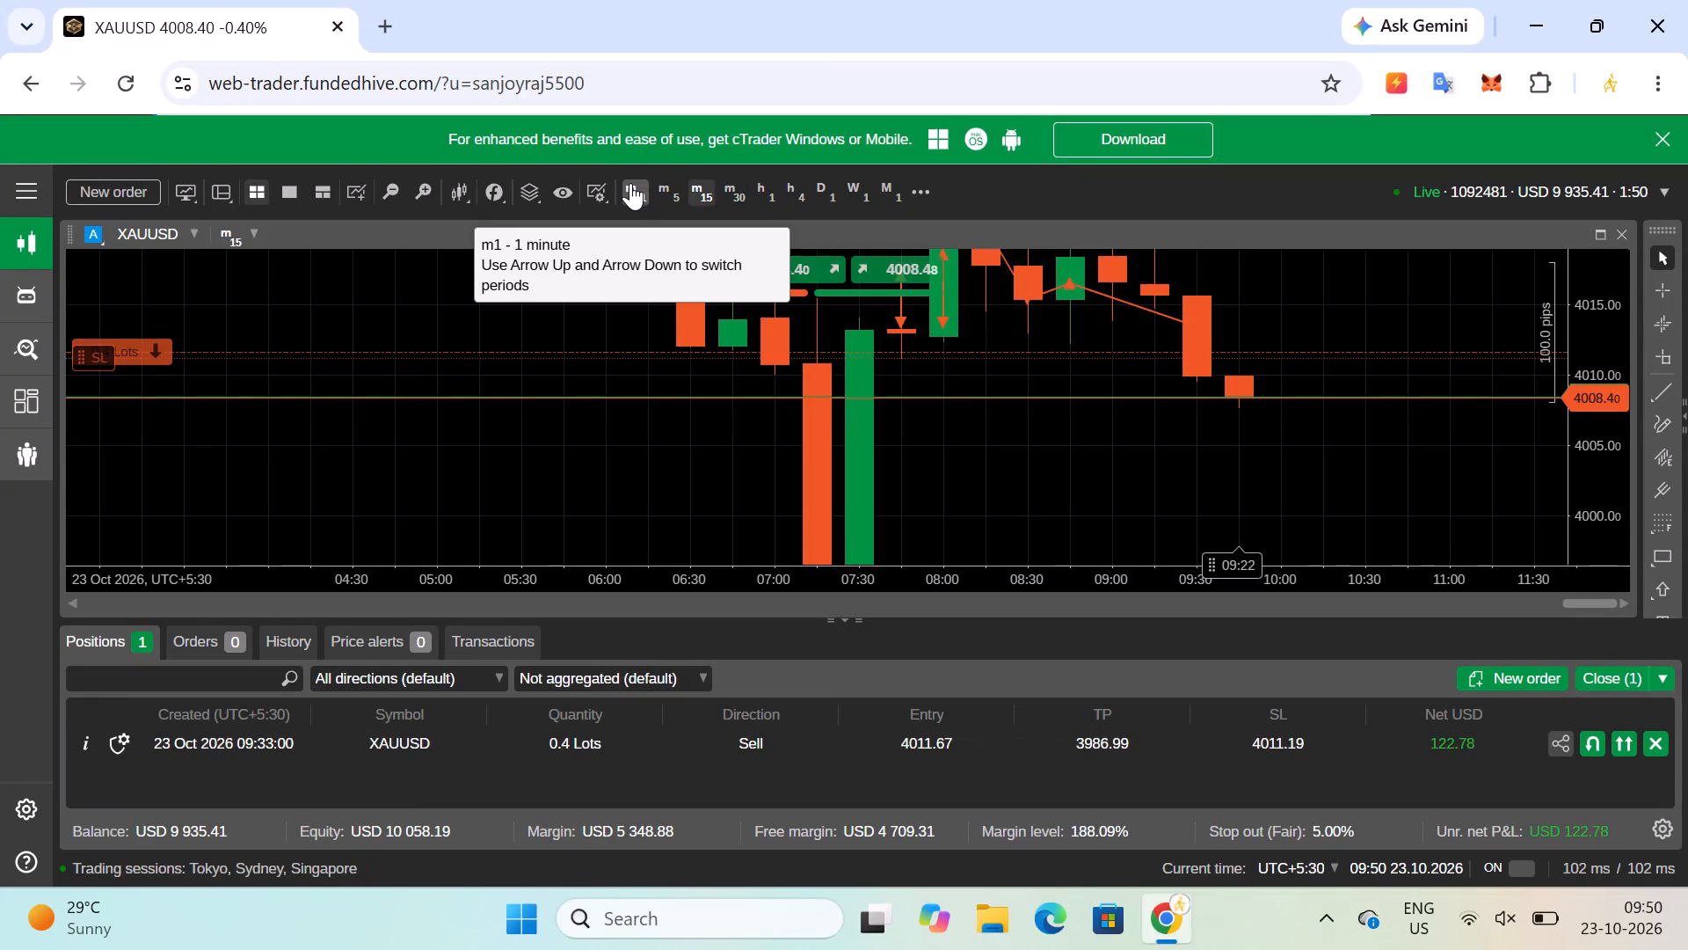
Switch the XAUUSD chart to the 1-minute timeframe and examine the recent candles around the current price.
click(630, 183)
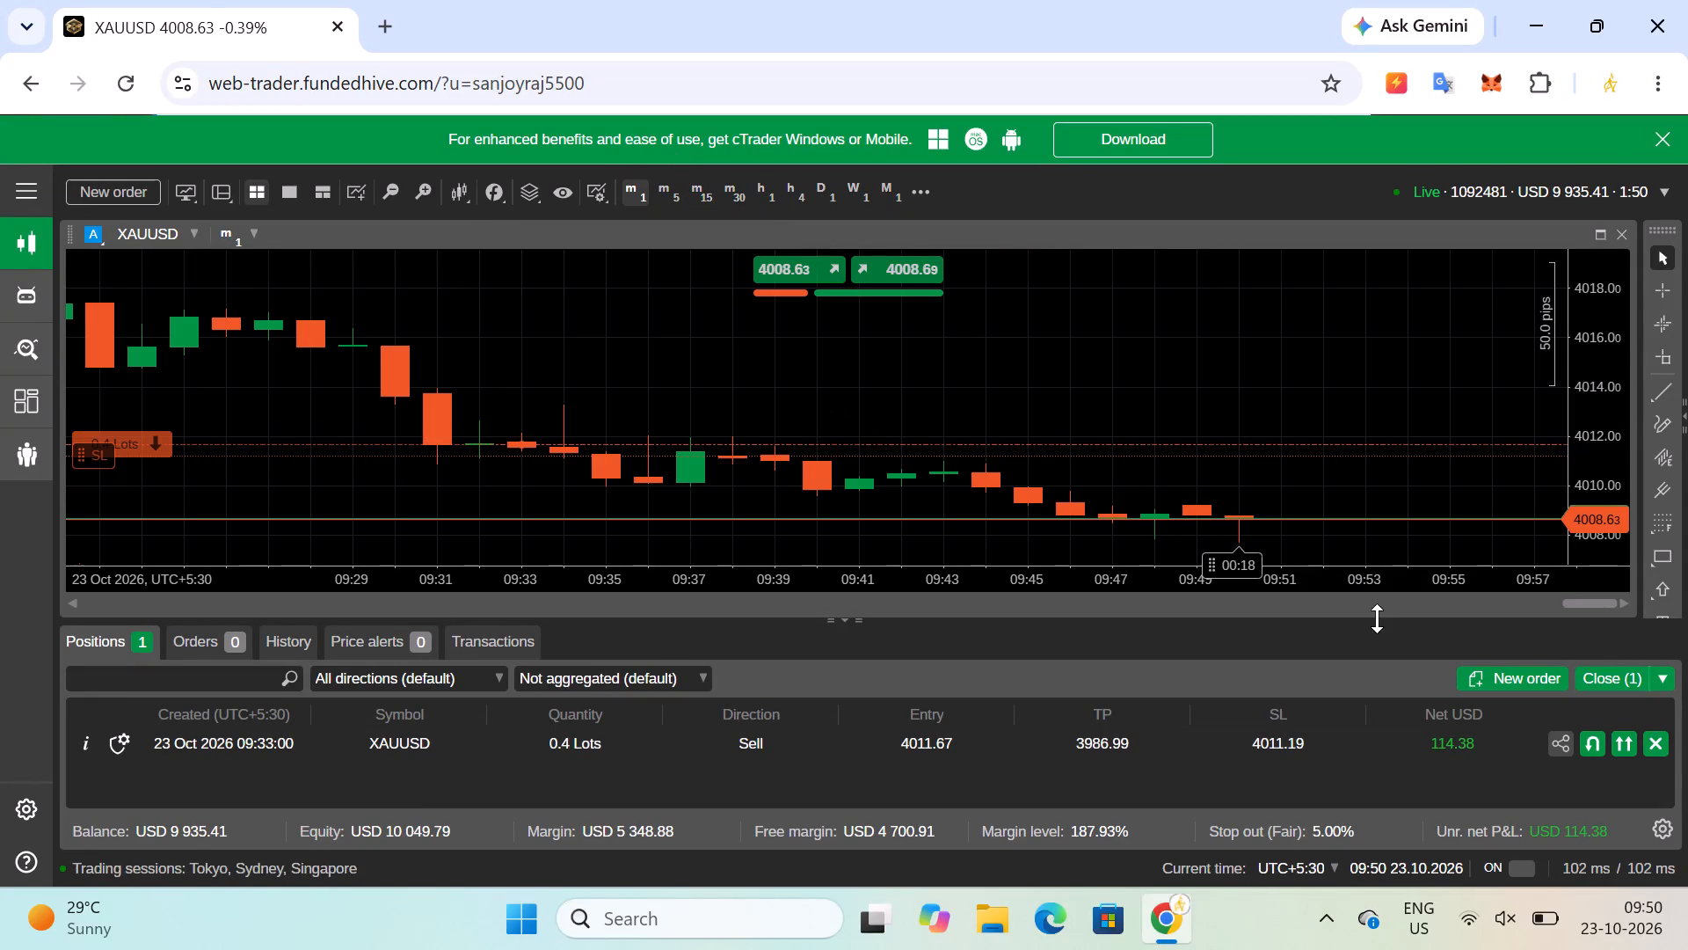
drag(1582, 477, 1586, 368)
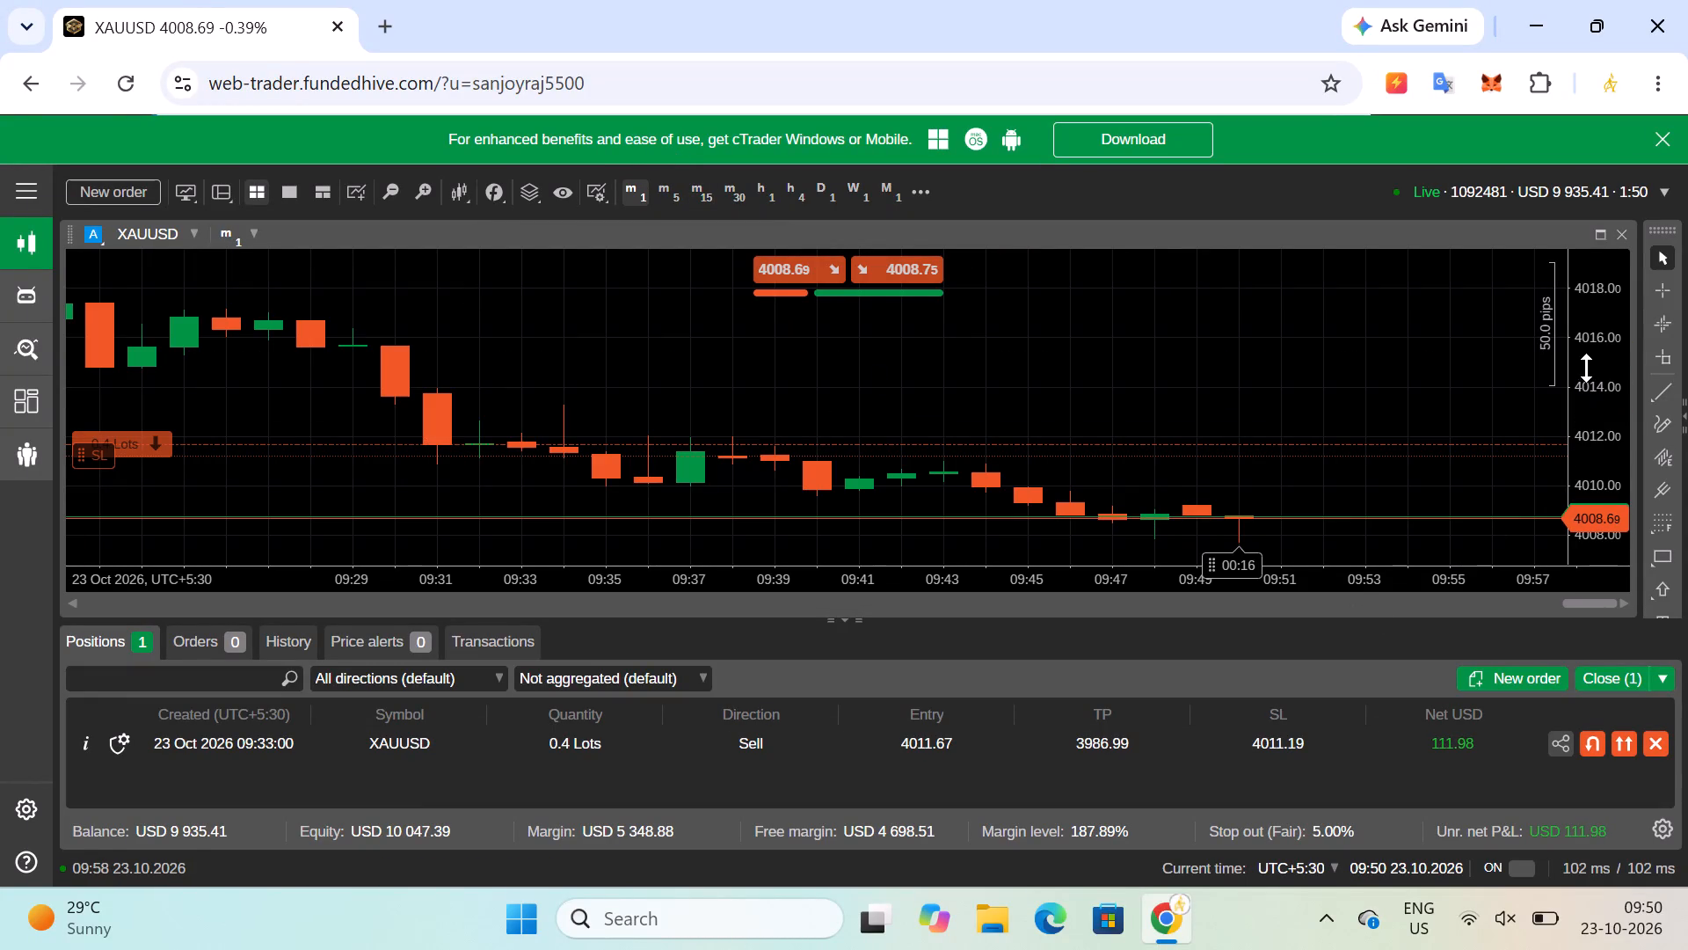
drag(1349, 355, 1342, 281)
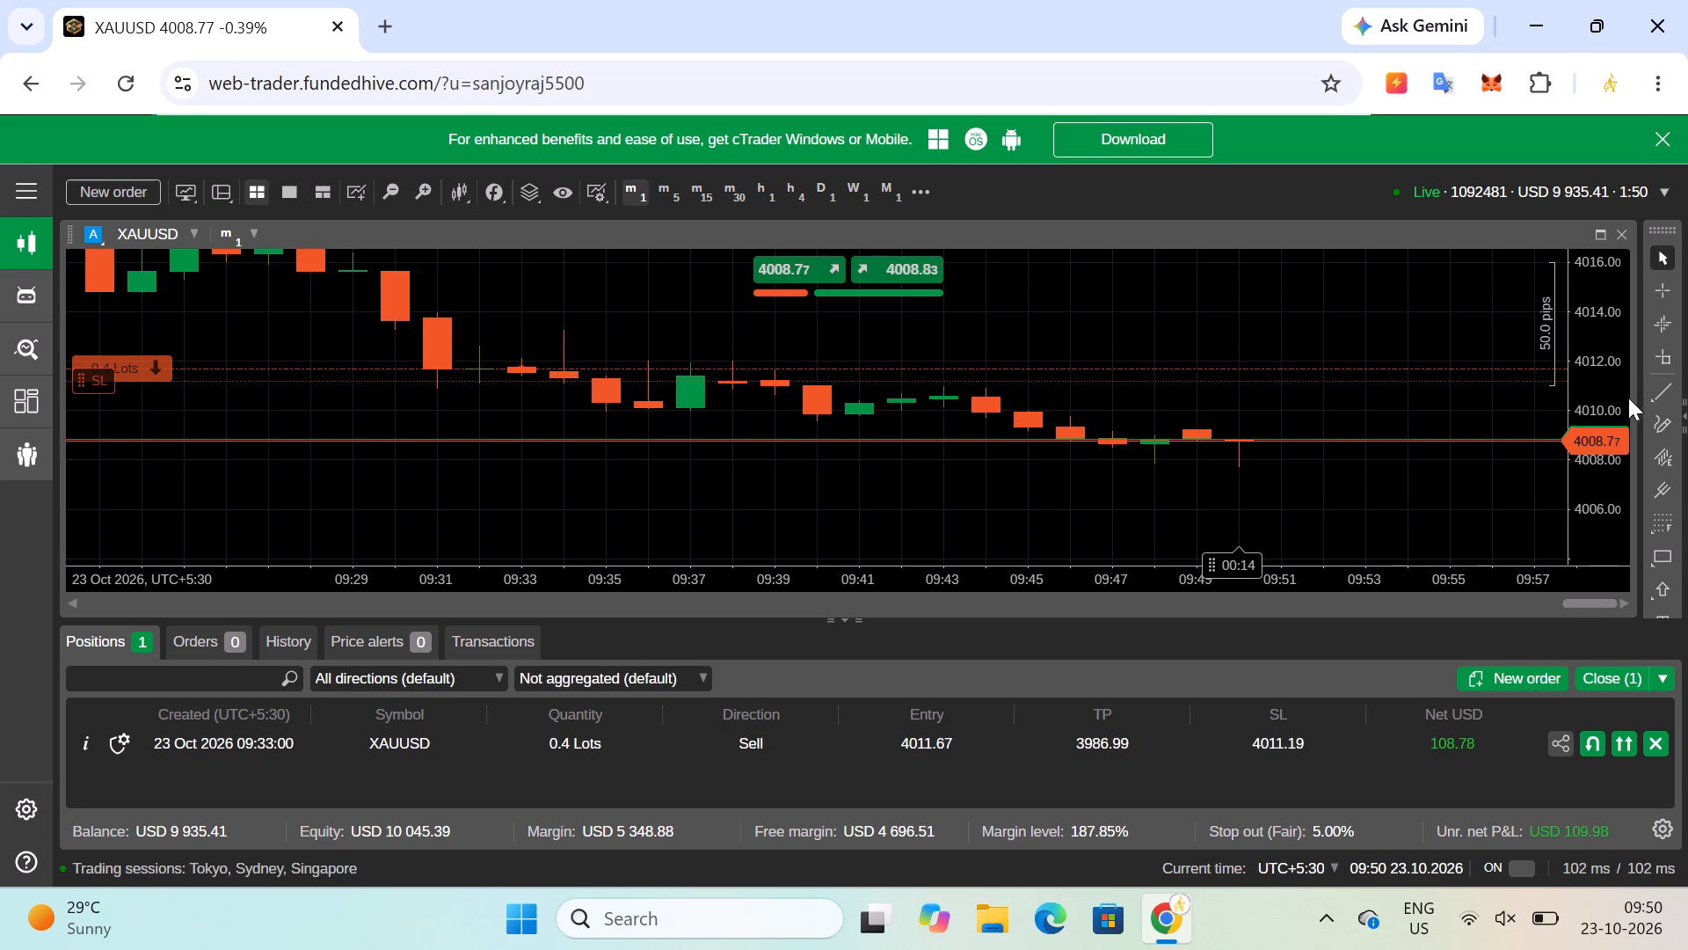
drag(1595, 406, 1599, 303)
drag(1597, 435, 1599, 318)
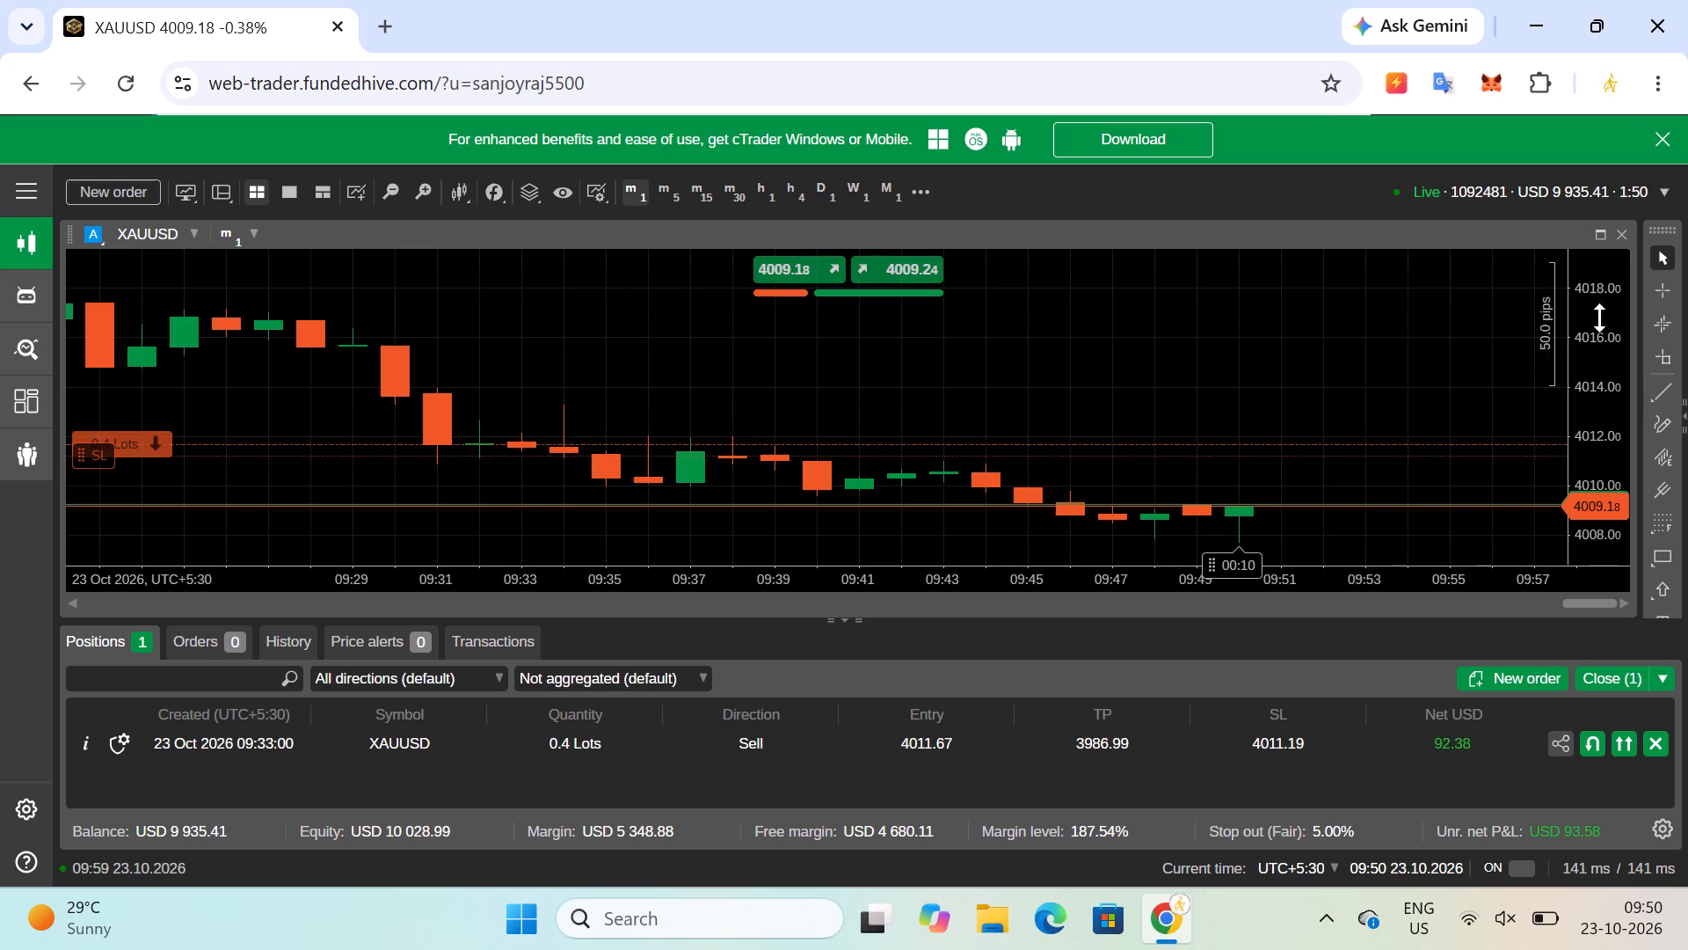
drag(1599, 318, 1600, 304)
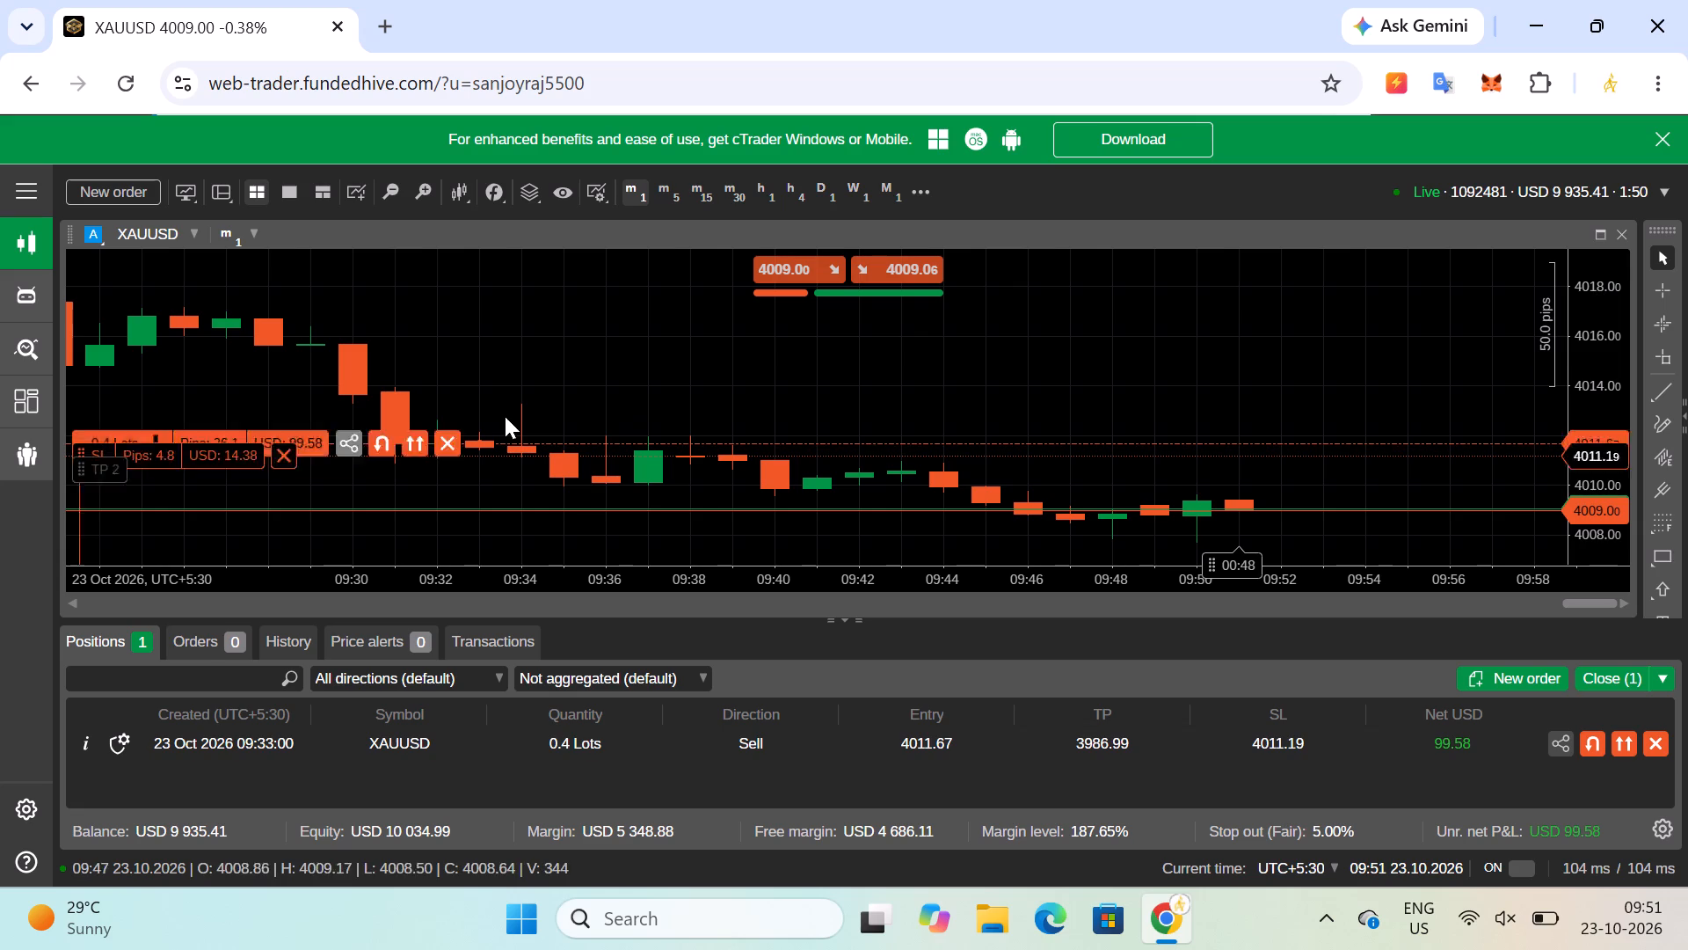
Move the open XAUUSD sell position's stop loss to 4011.24 on the chart.
click(149, 456)
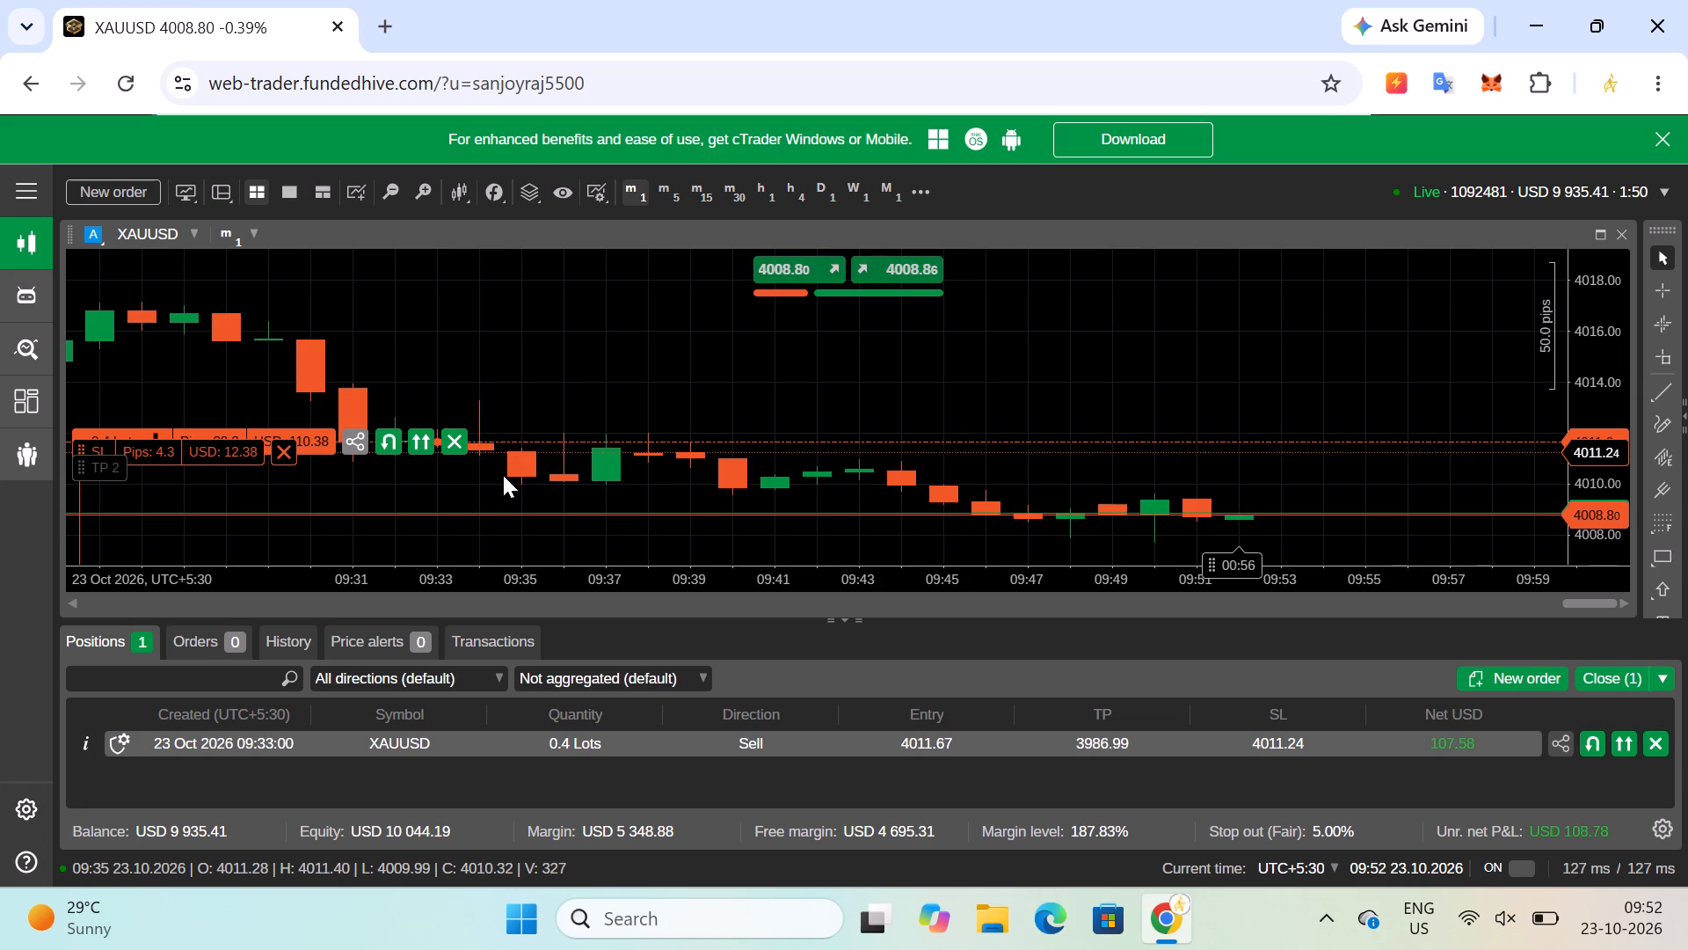
Switch the XAUUSD chart to the 1-hour timeframe and examine the price area around and below the take-profit level.
click(757, 188)
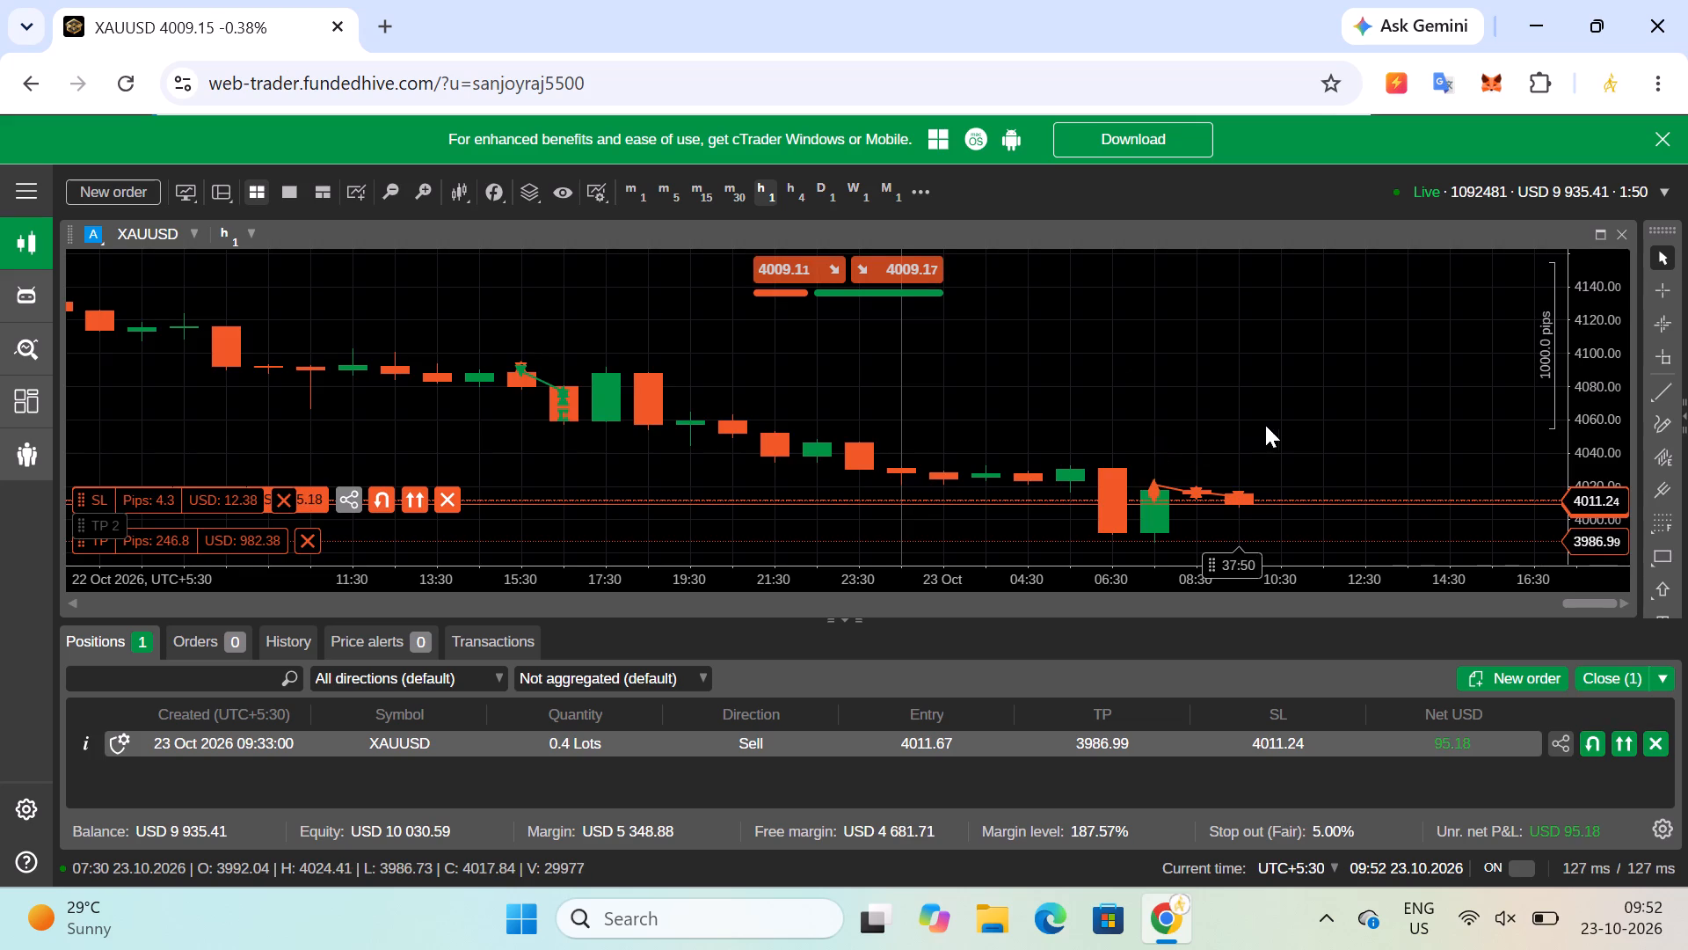
drag(1268, 425, 1245, 297)
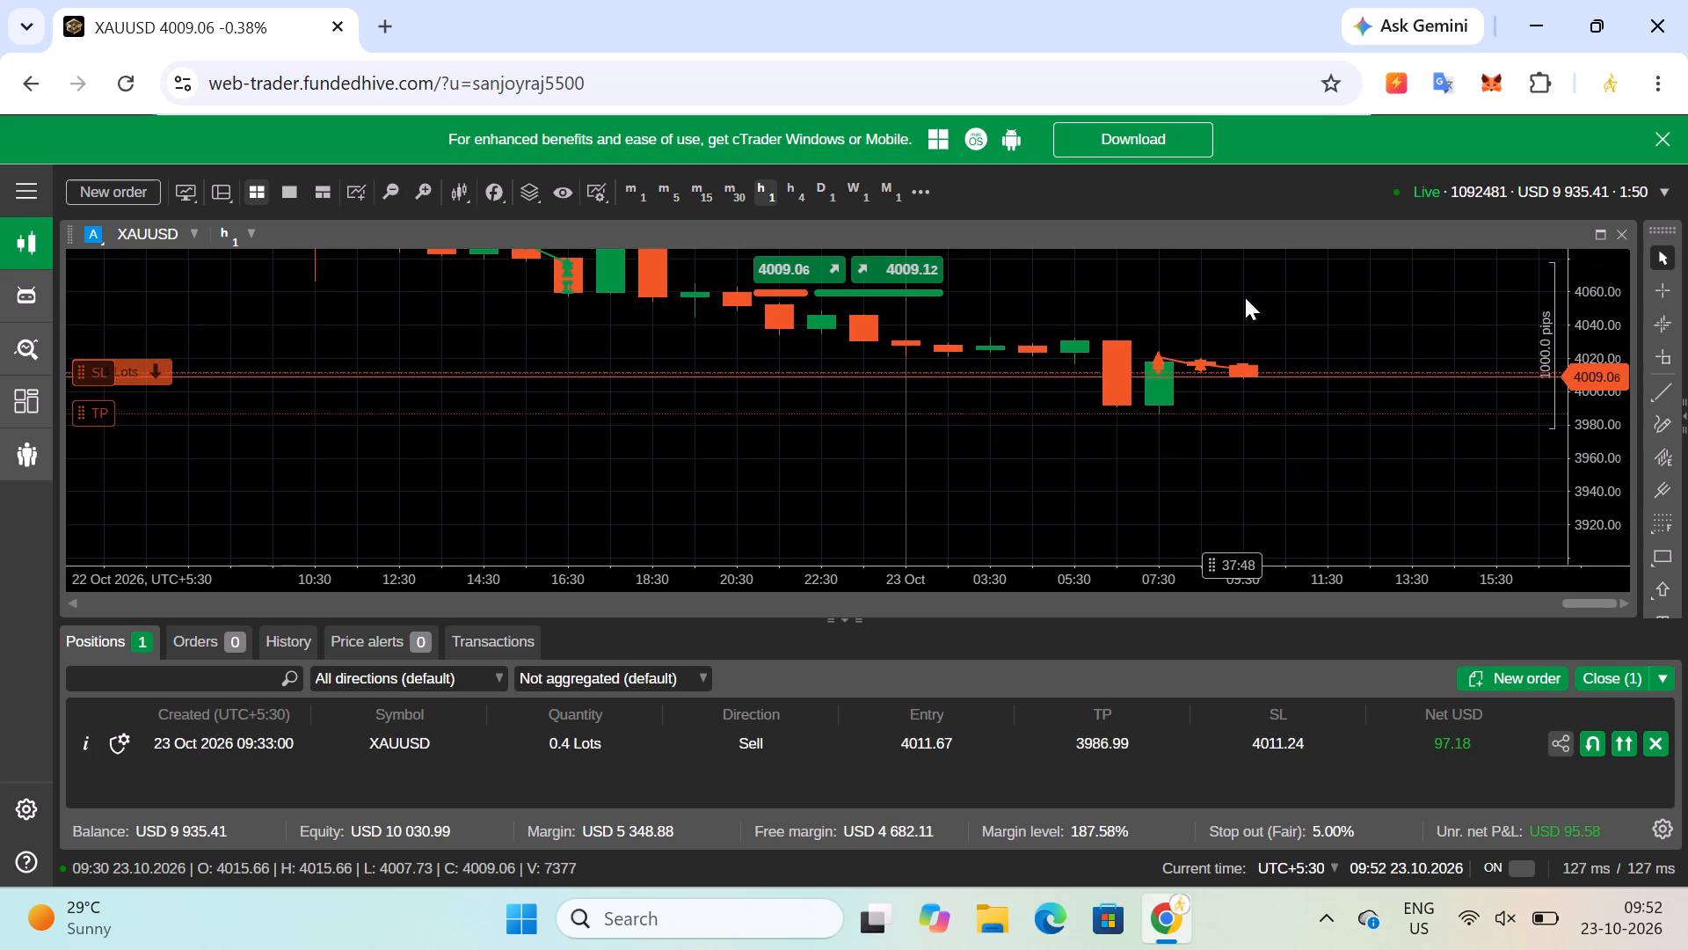
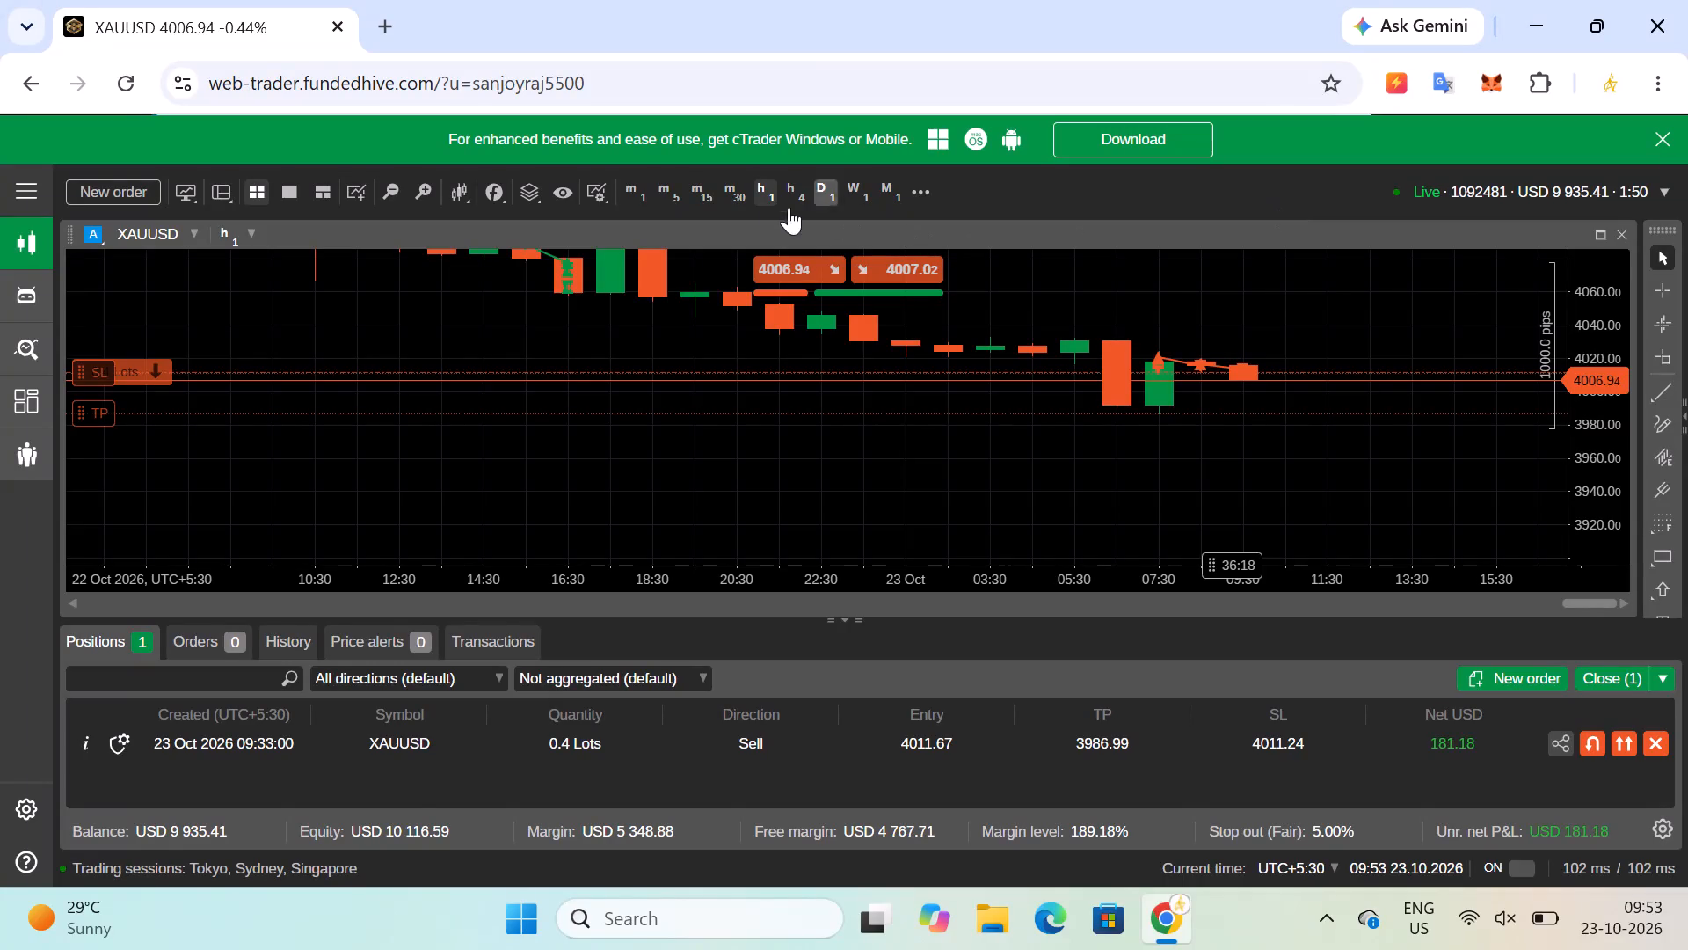
Review XAUUSD on the 15-minute and 5-minute timeframes, examining the candles between the sell position's stop loss and take profit.
click(700, 194)
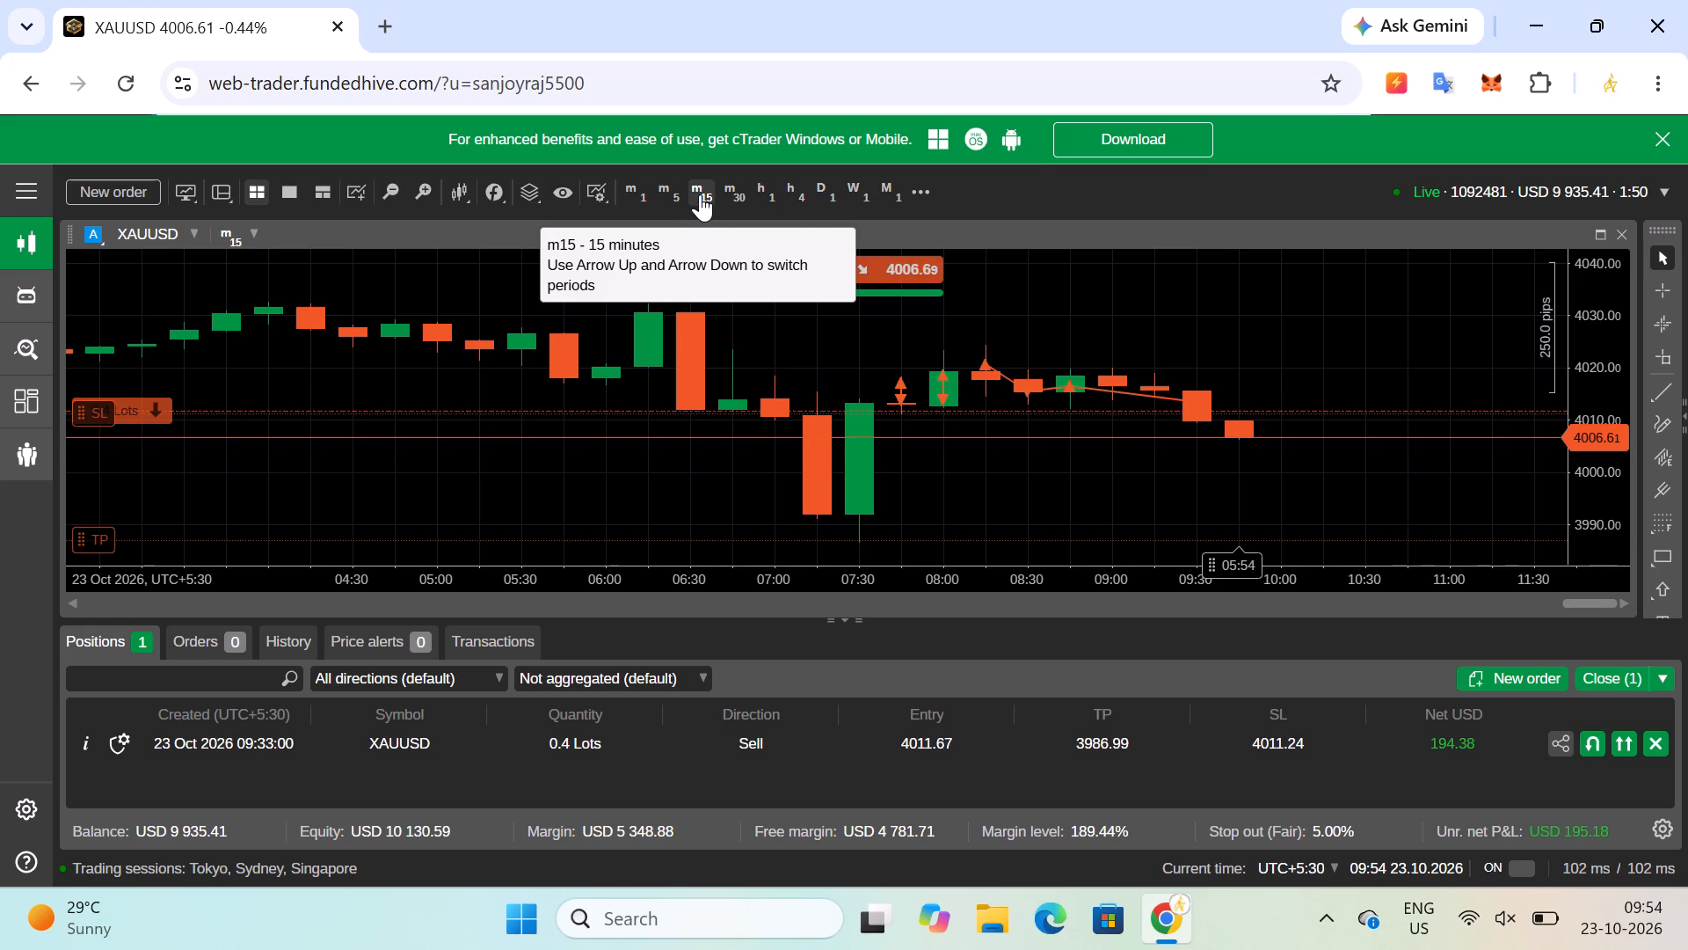
click(670, 196)
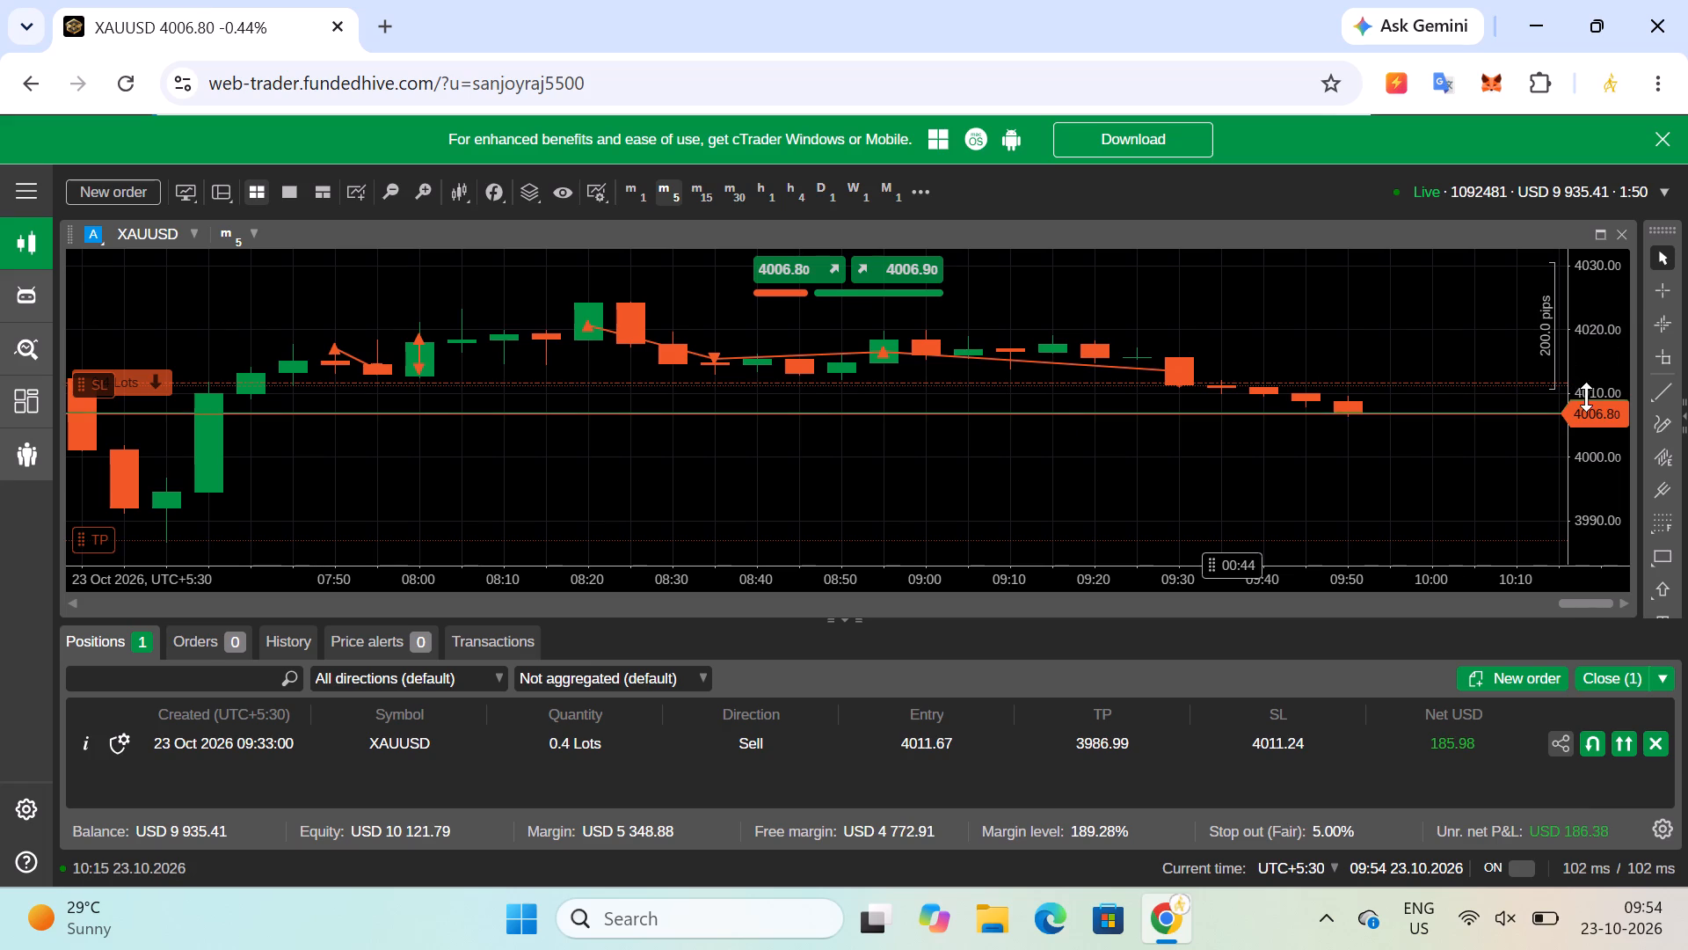
drag(1599, 449, 1603, 245)
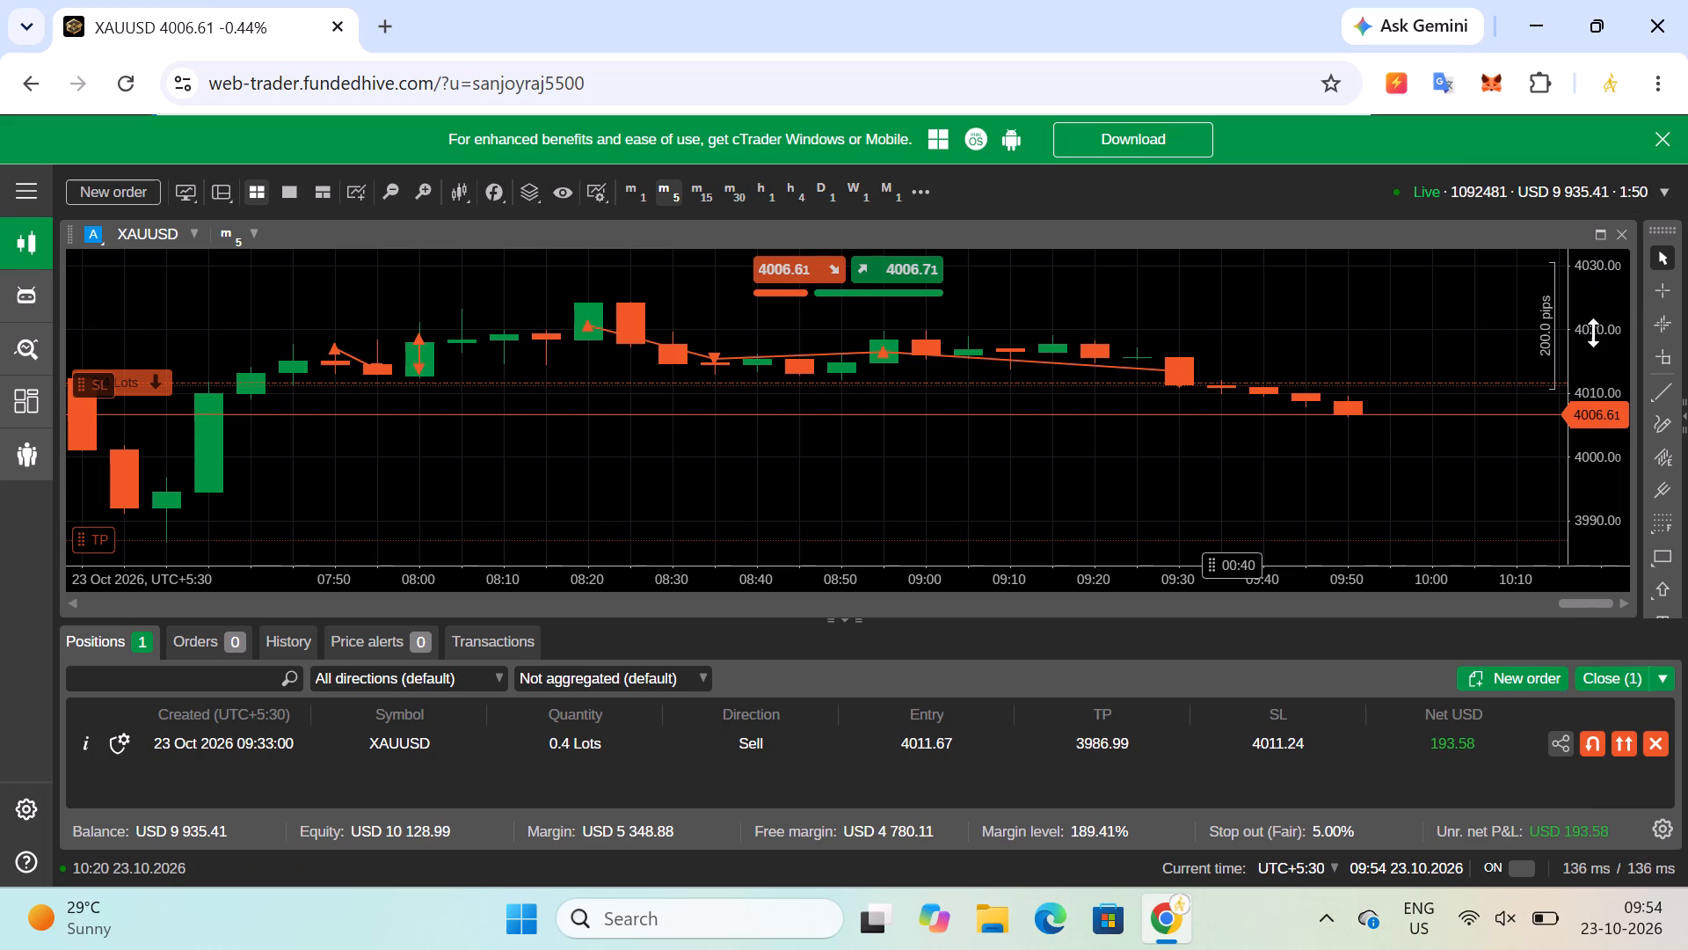
drag(1593, 349, 1593, 296)
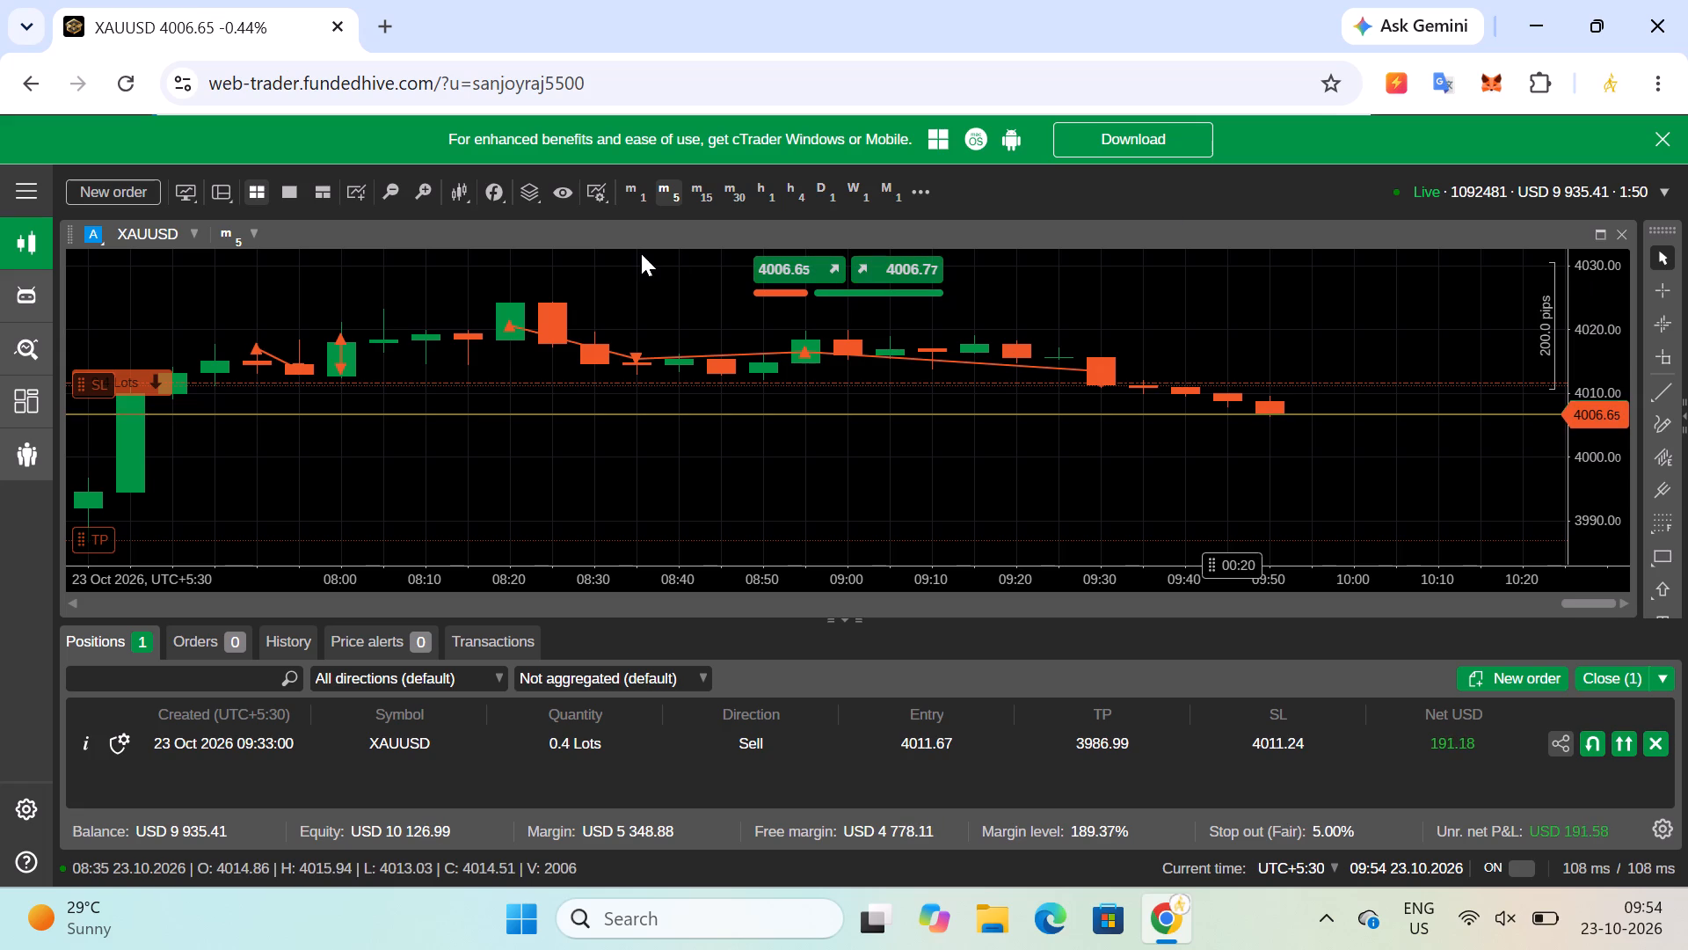
click(624, 420)
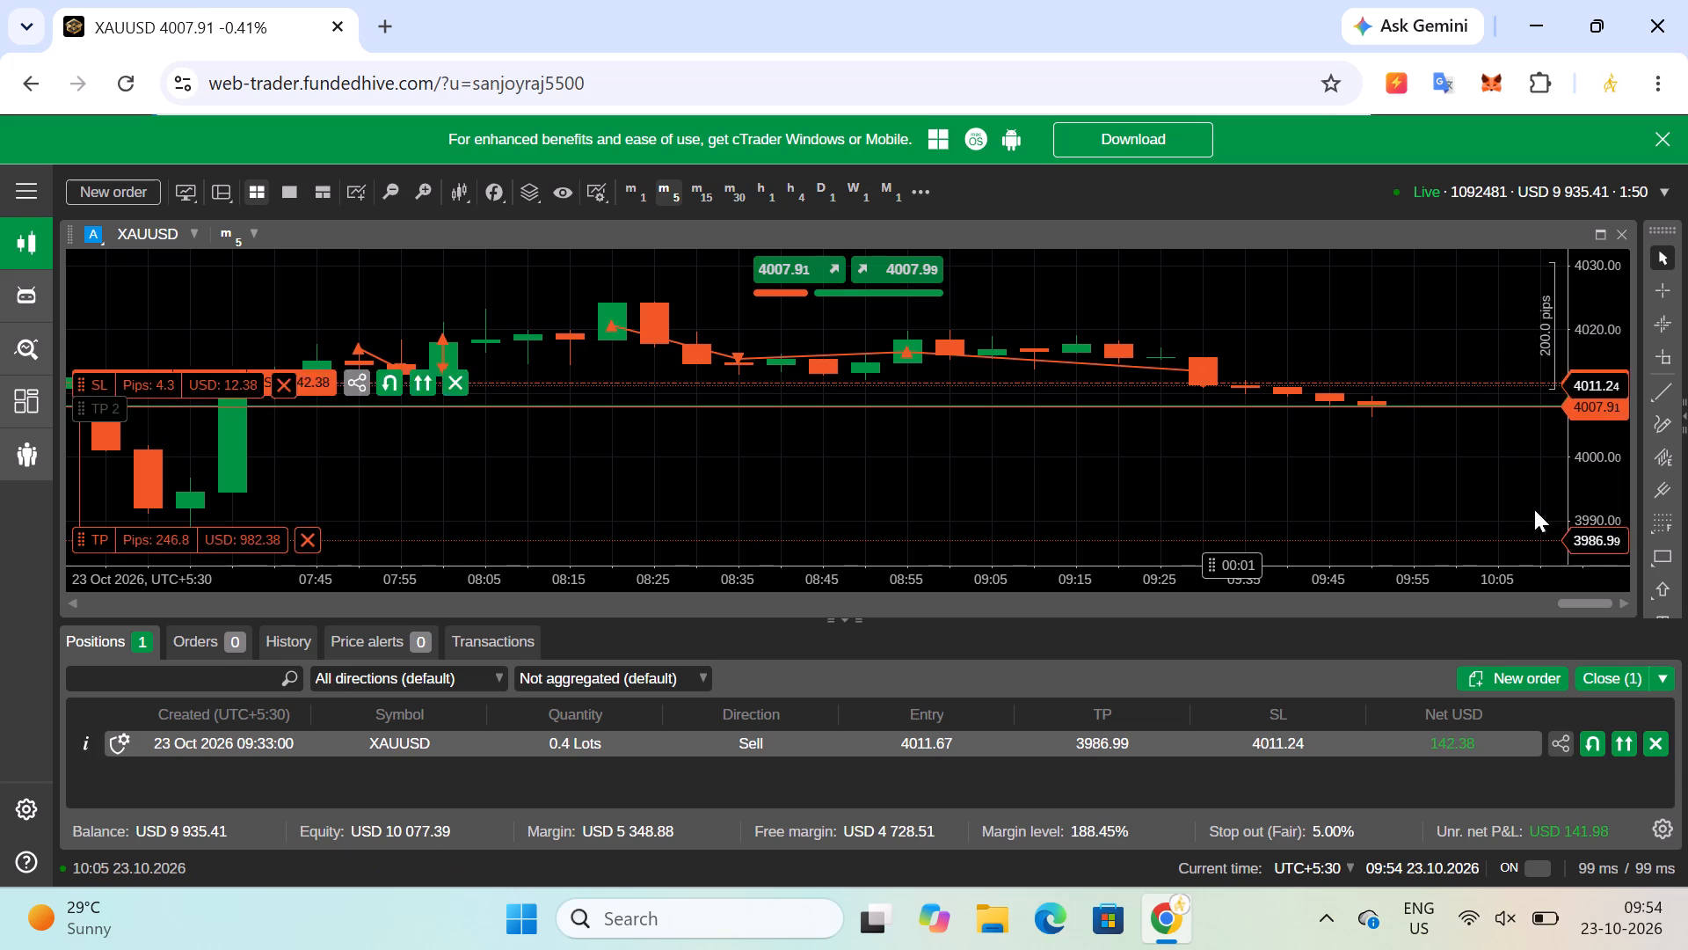
drag(1620, 464, 1614, 385)
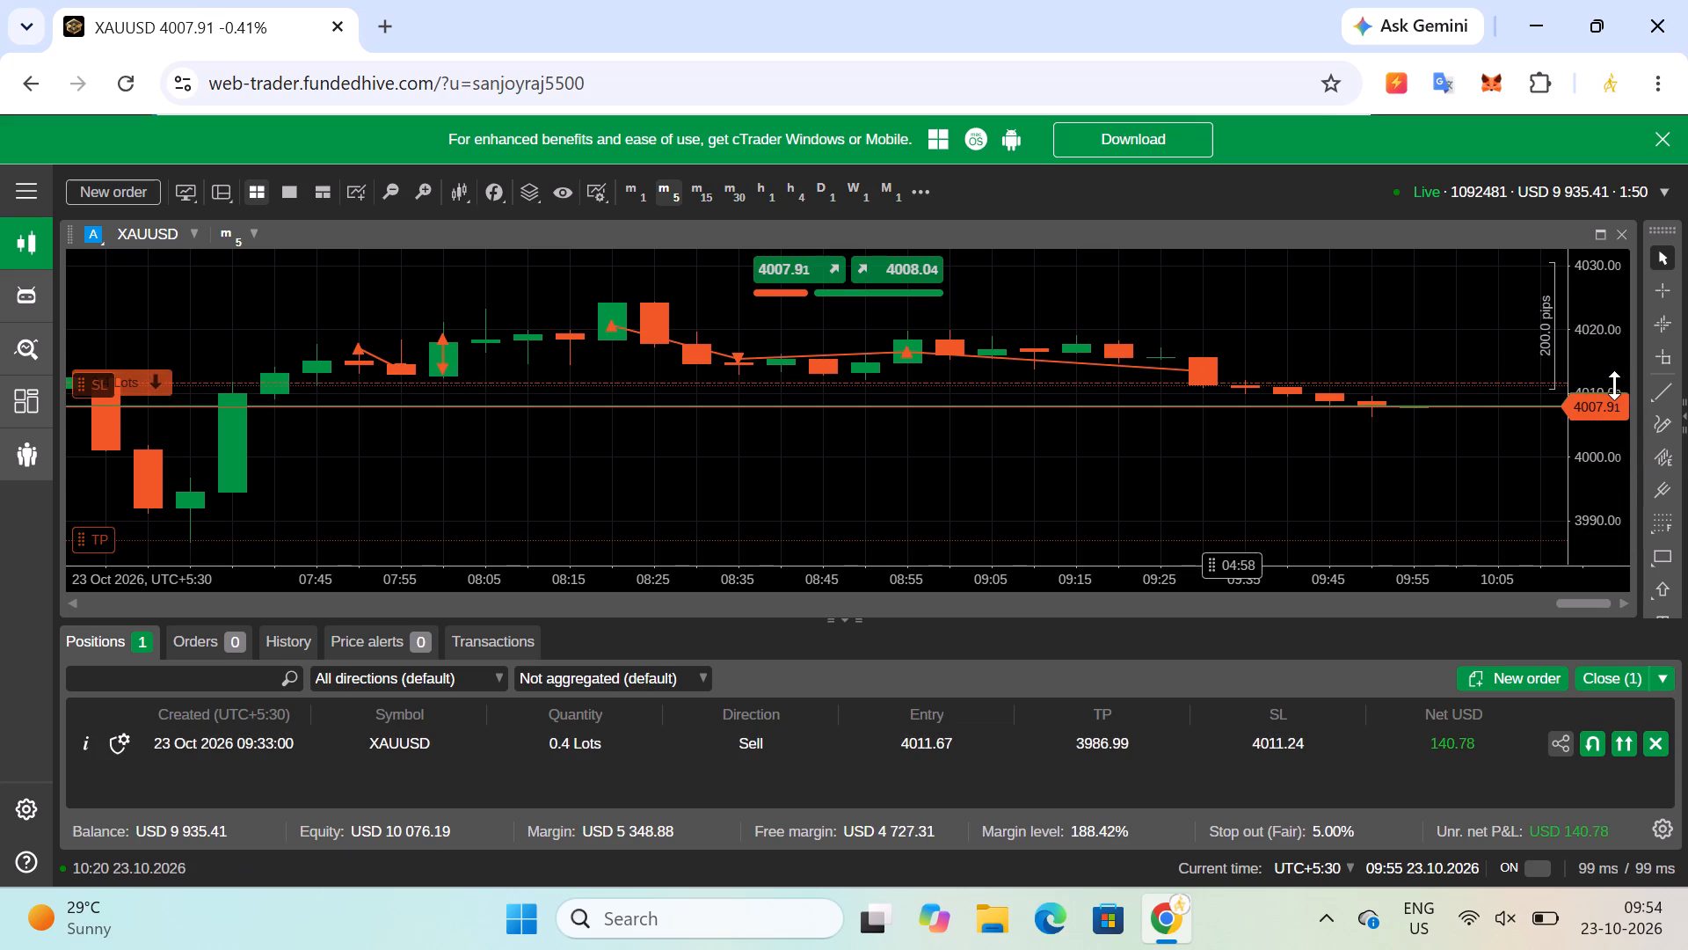
drag(1614, 385, 1614, 384)
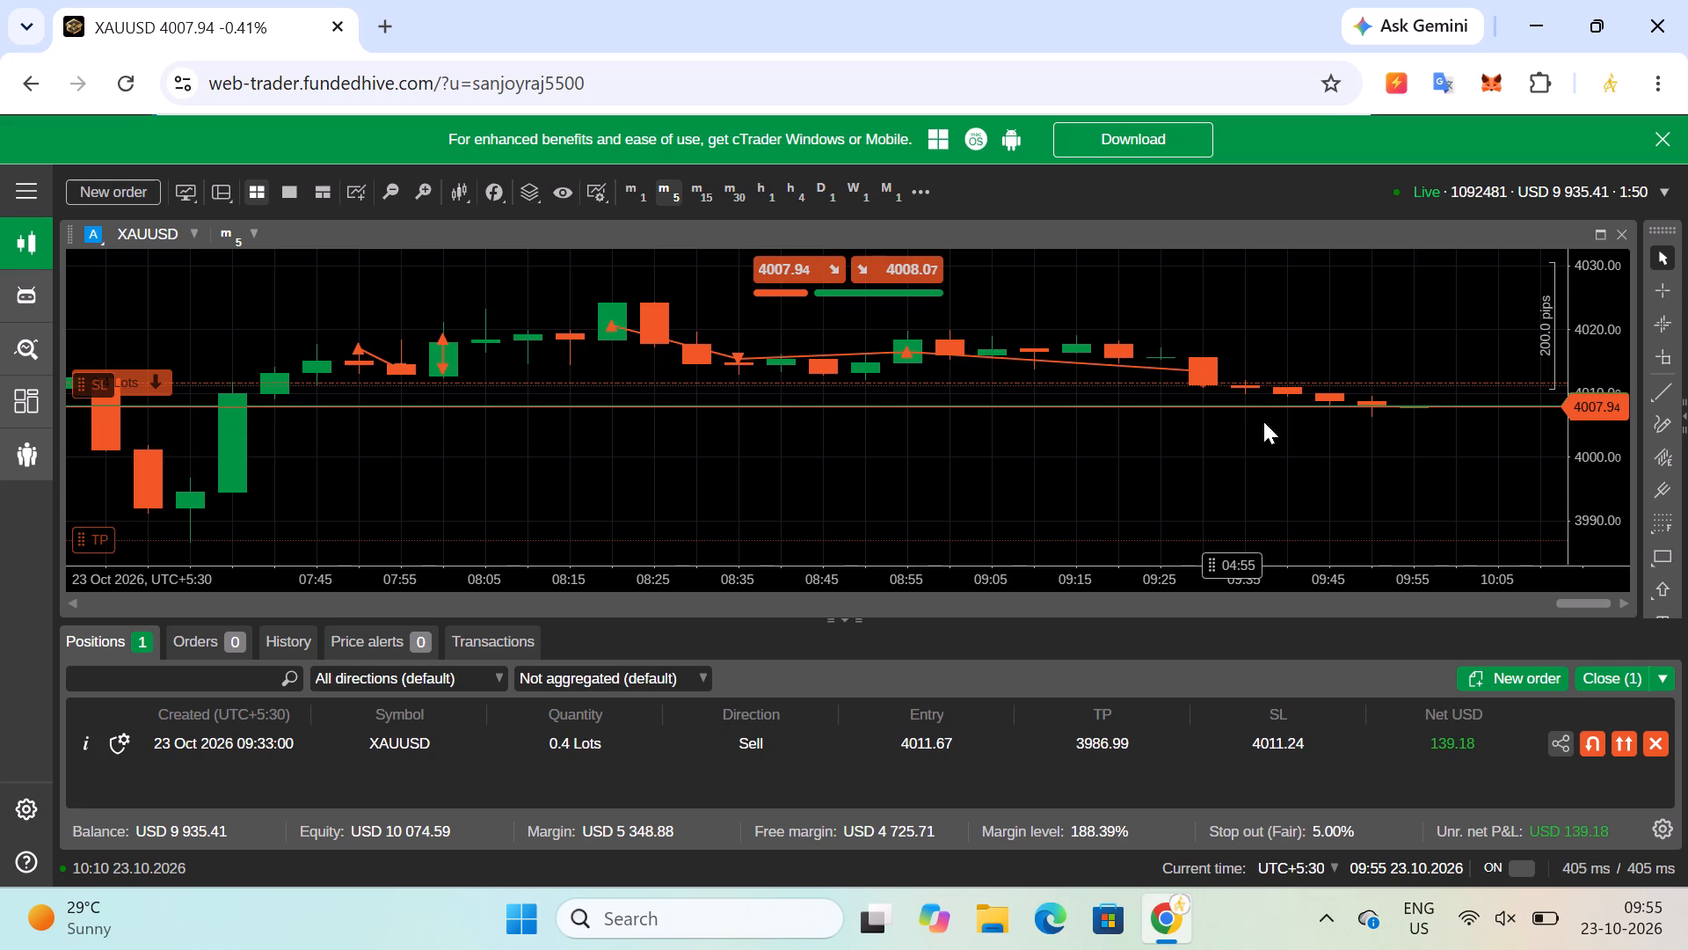
Switch the XAUUSD chart to the 1-minute timeframe and examine the latest candles and the price area below them.
click(638, 190)
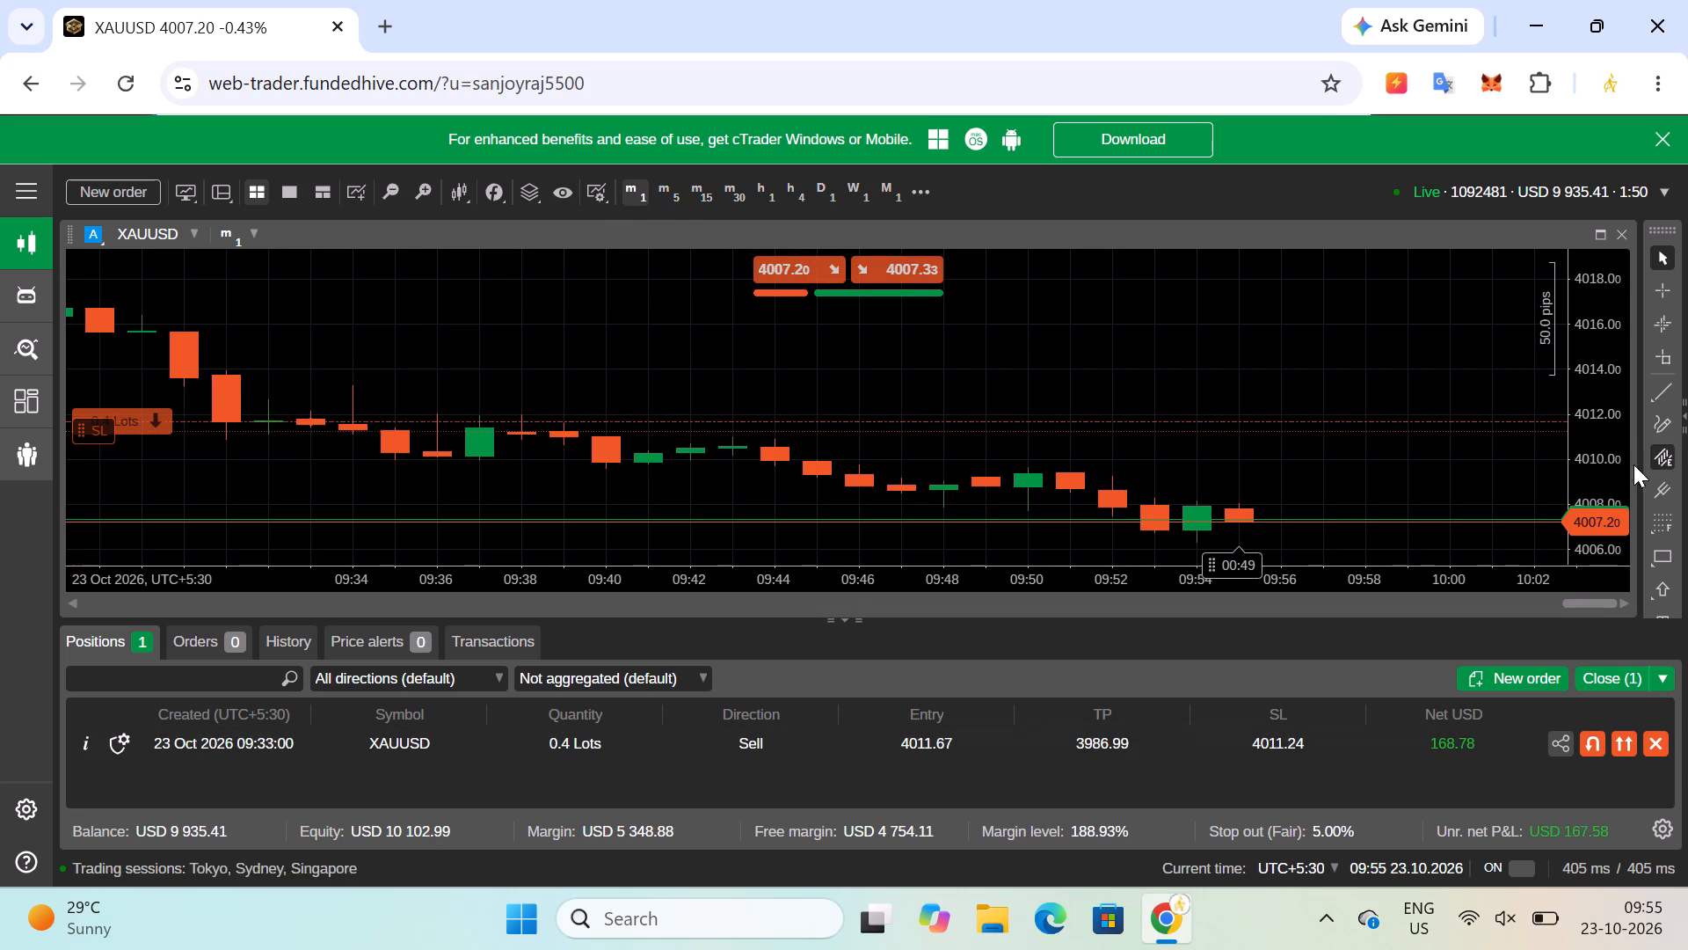
drag(1599, 504, 1598, 389)
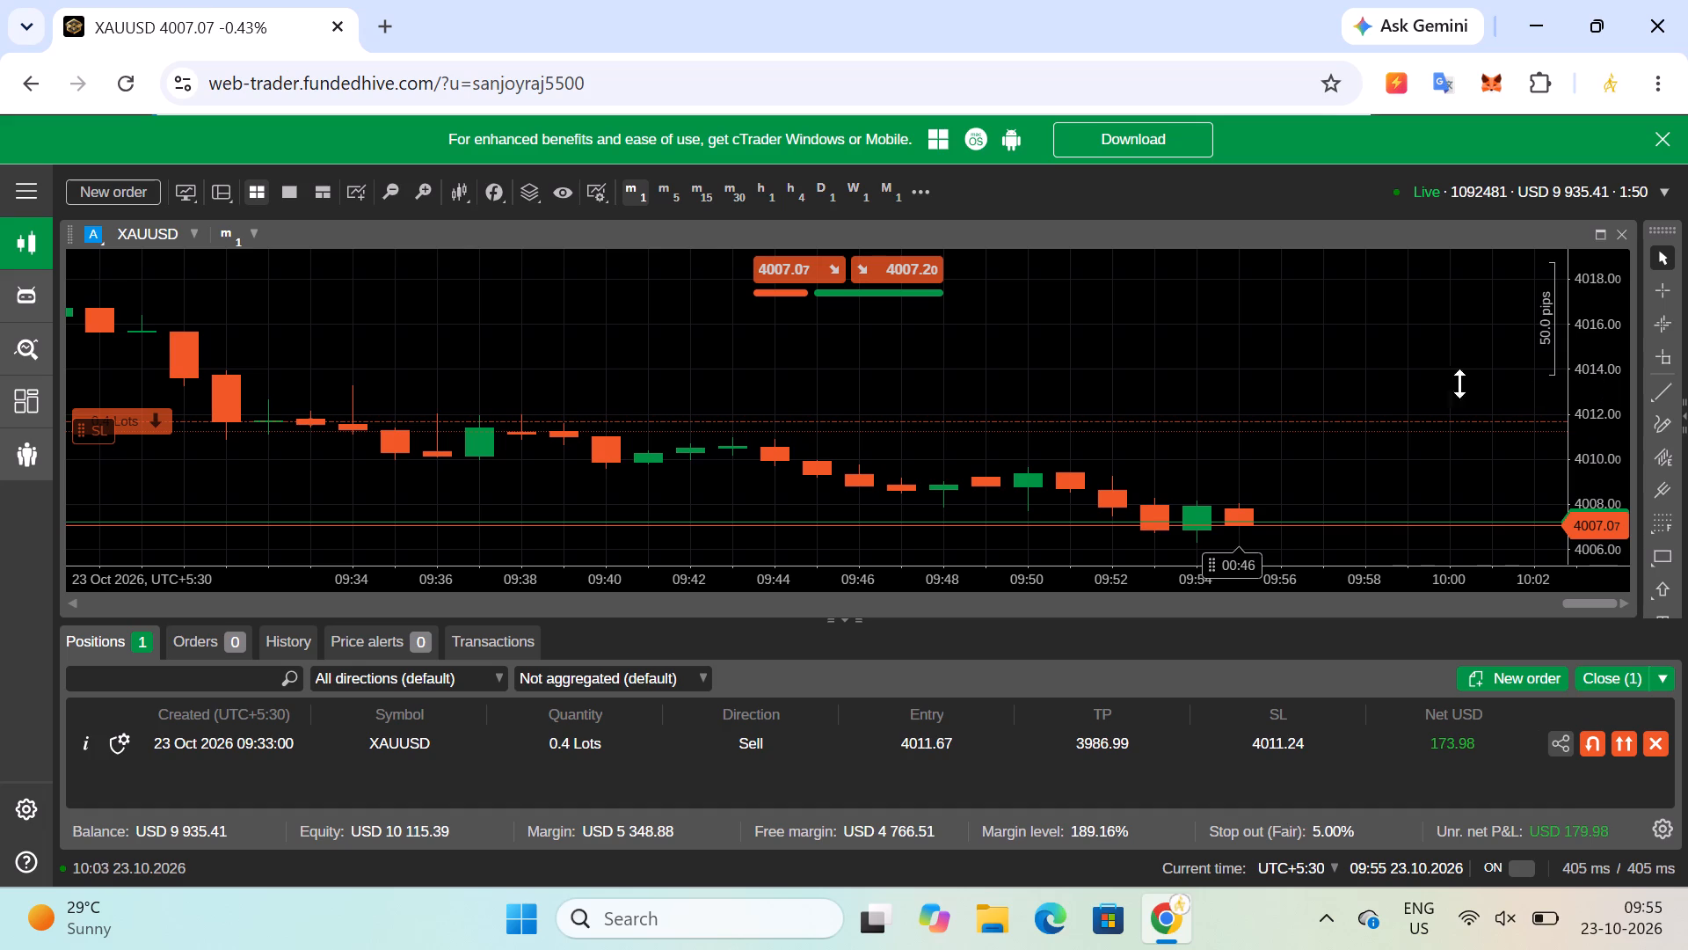
drag(1367, 377, 1306, 251)
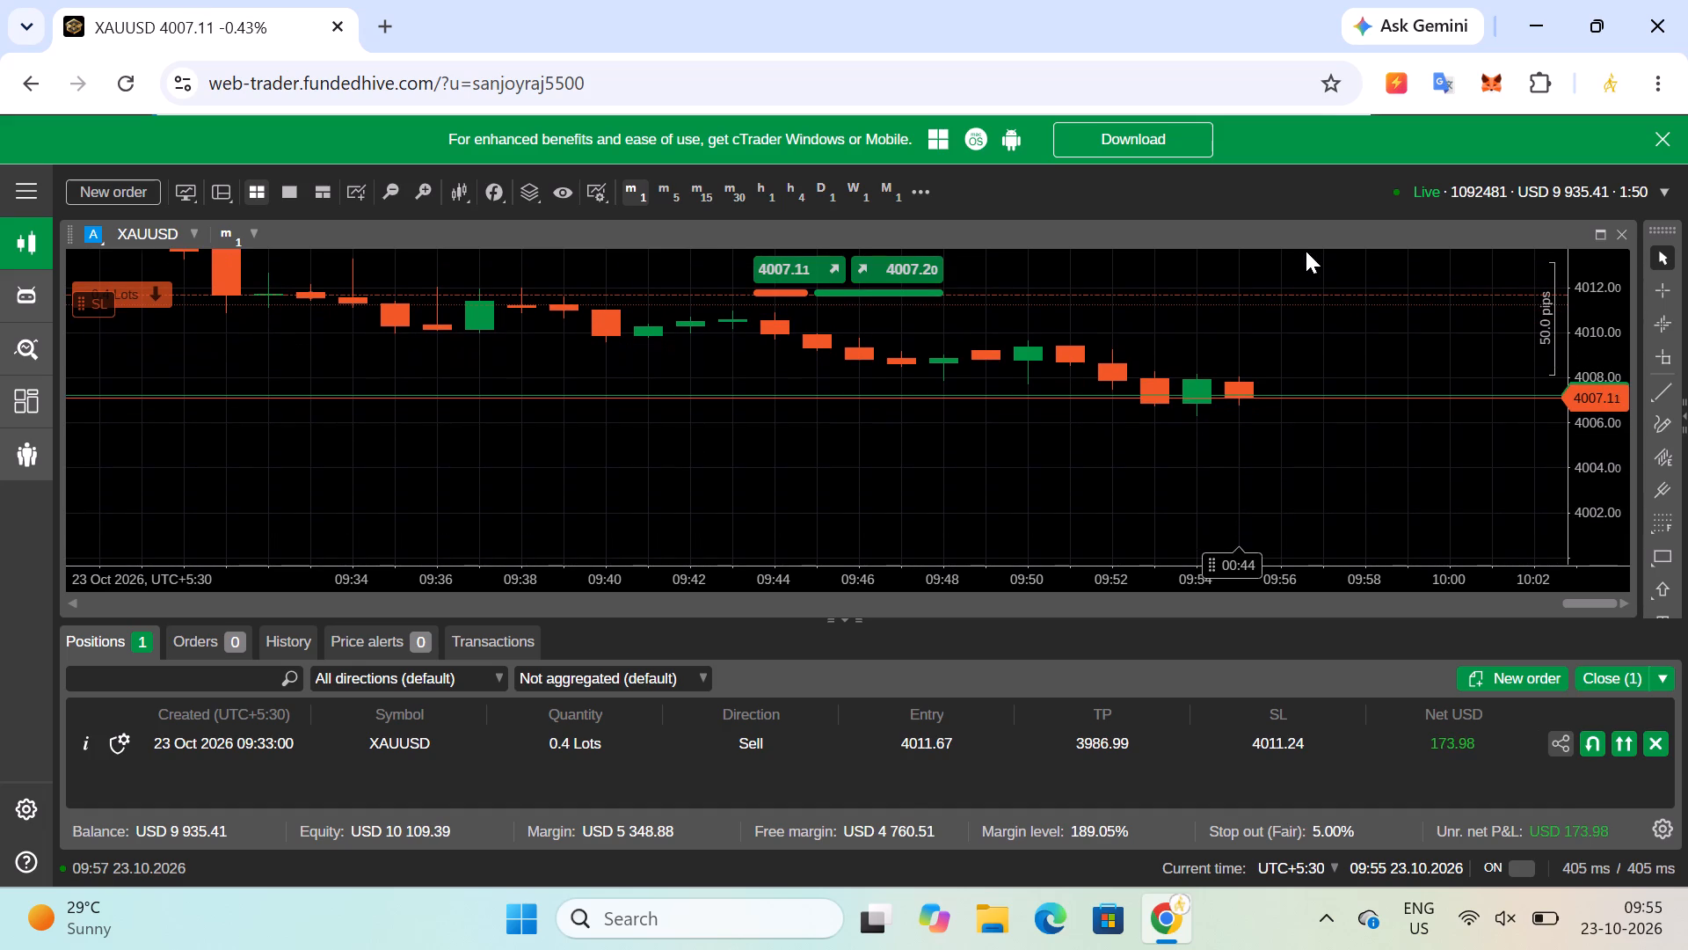
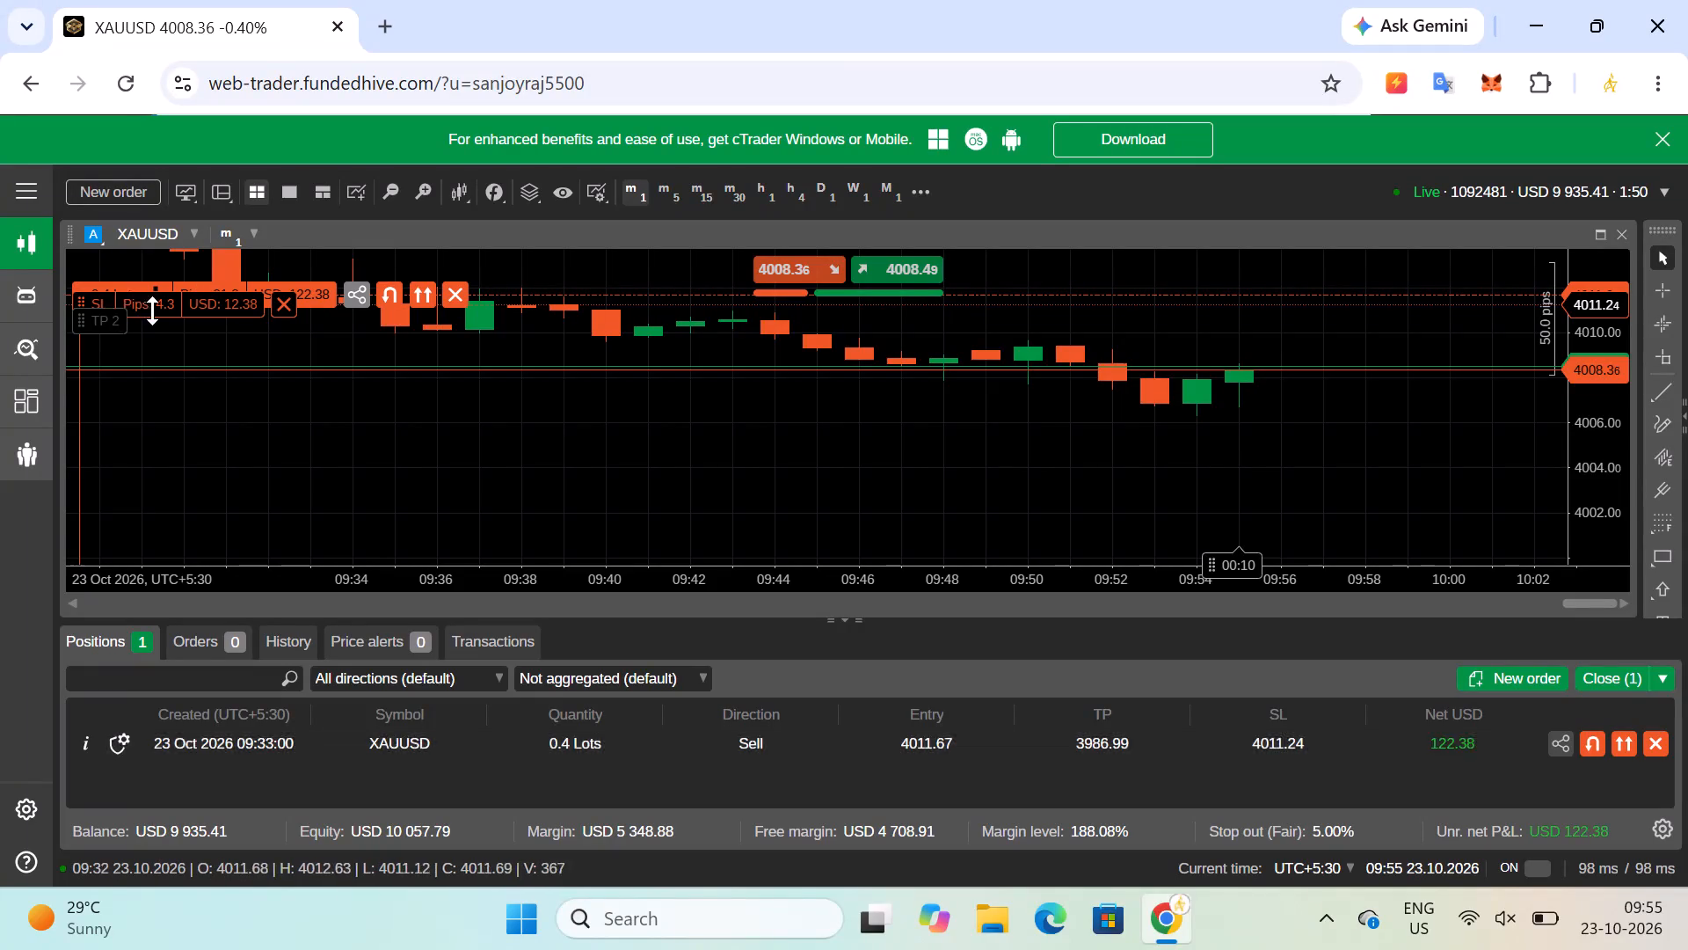
Move the stop loss of the open XAUUSD sell position down to 4009.83 on the 1-minute chart.
drag(150, 308, 152, 324)
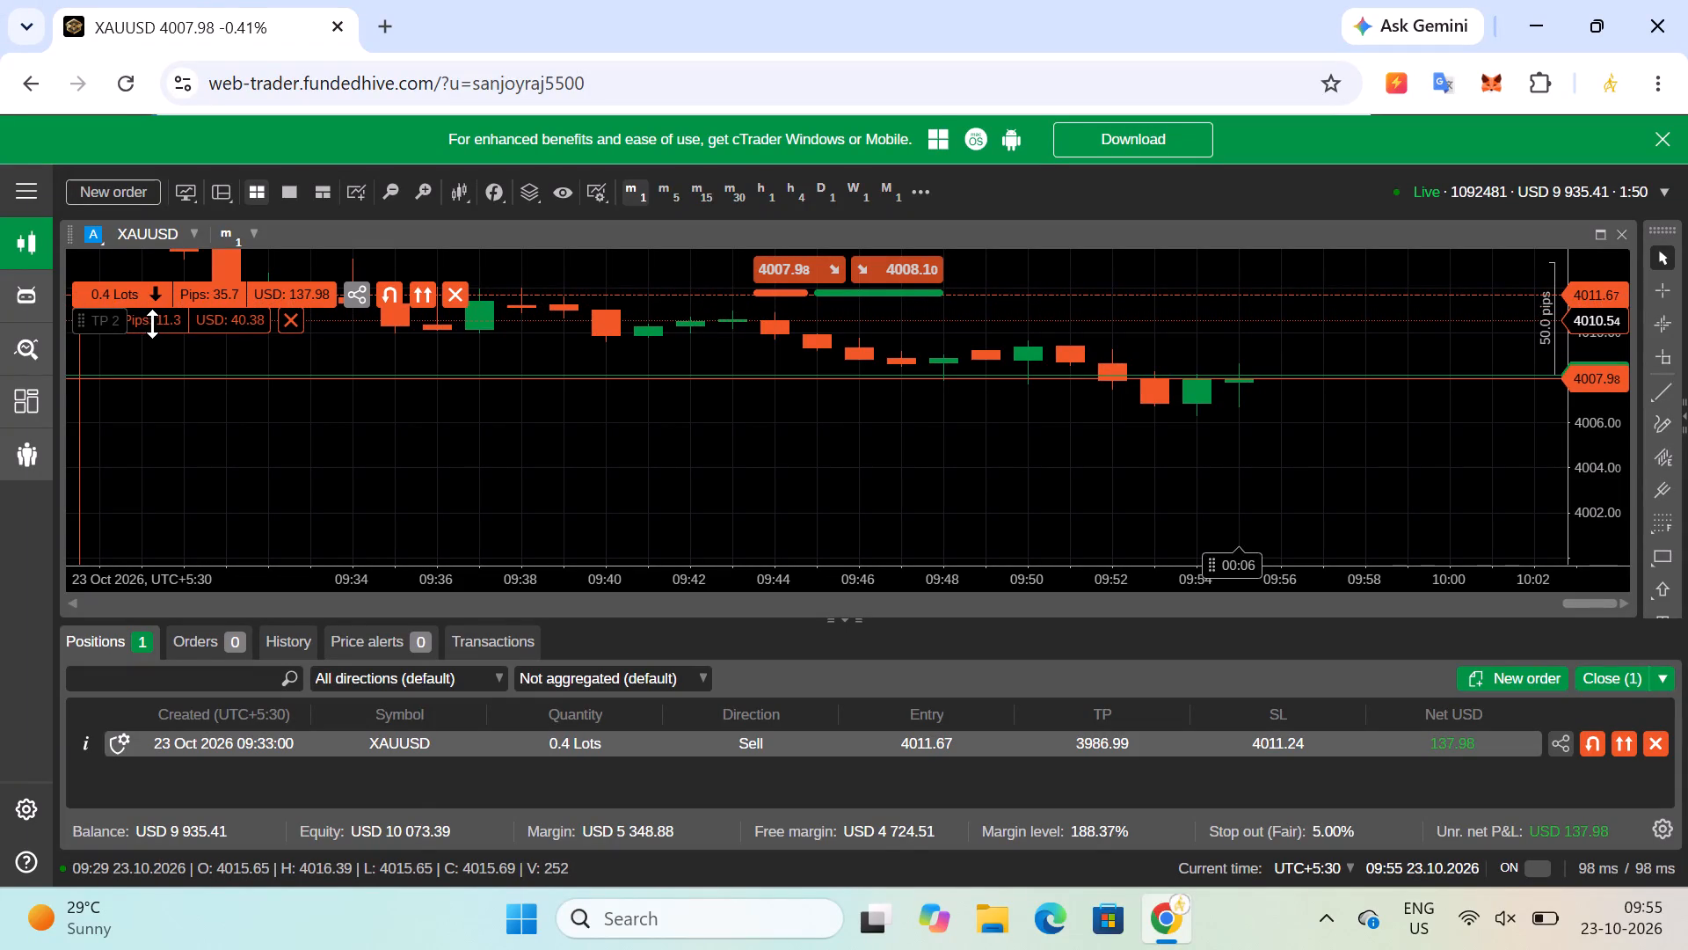
drag(152, 324, 158, 332)
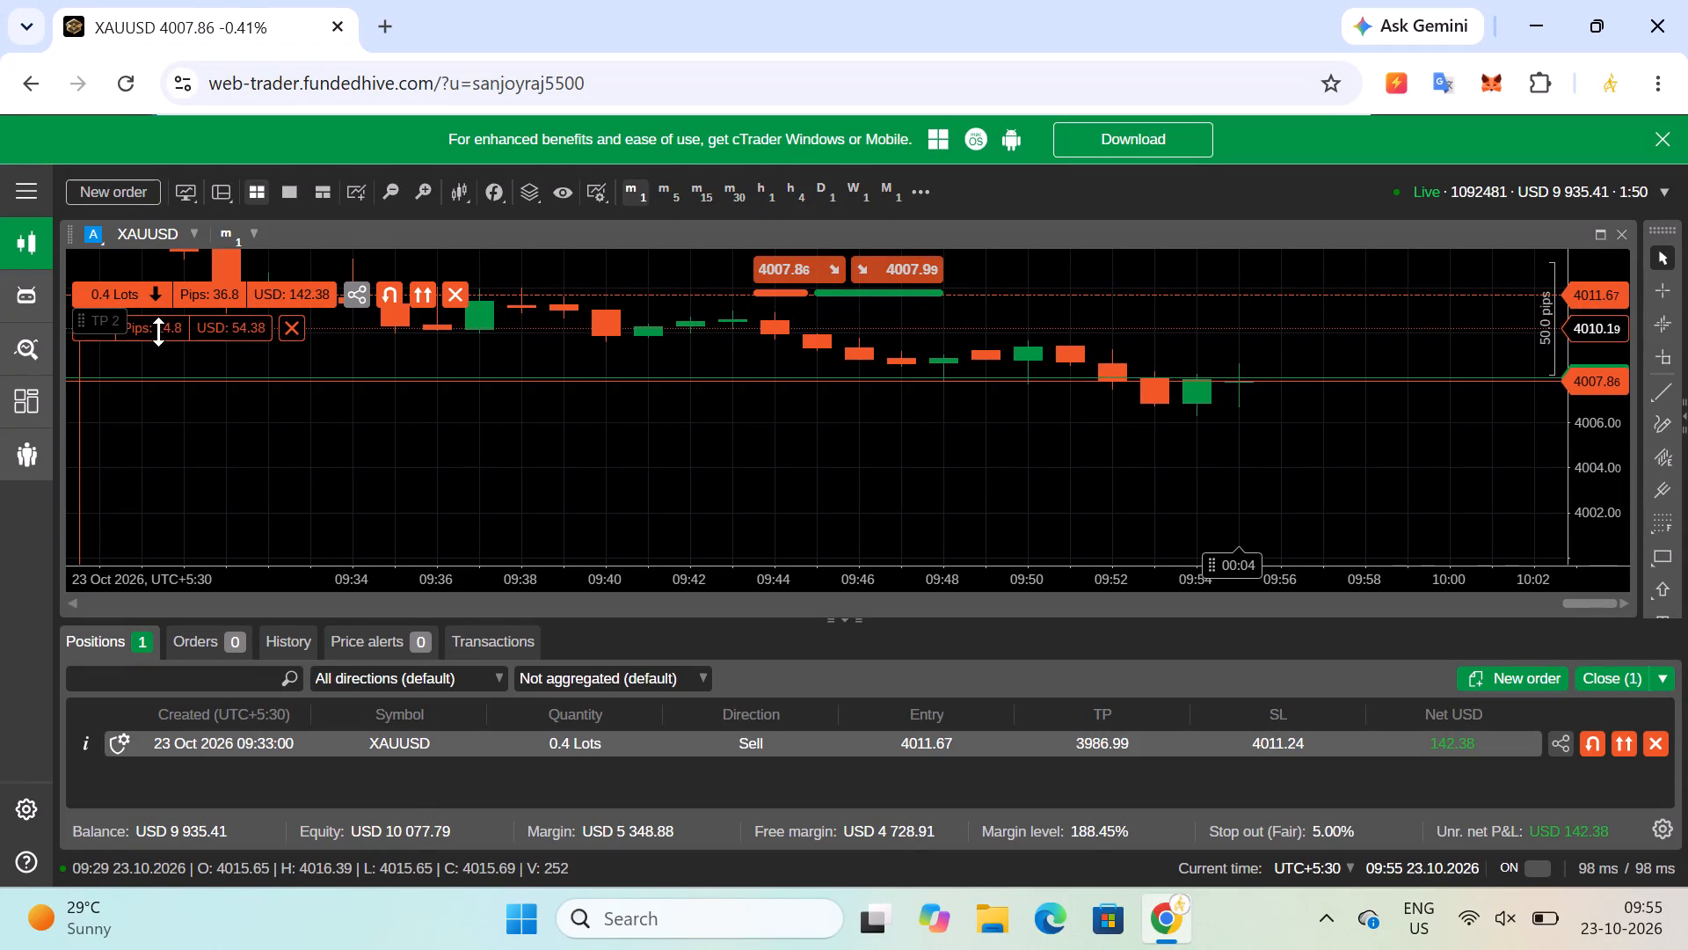
drag(158, 332, 160, 340)
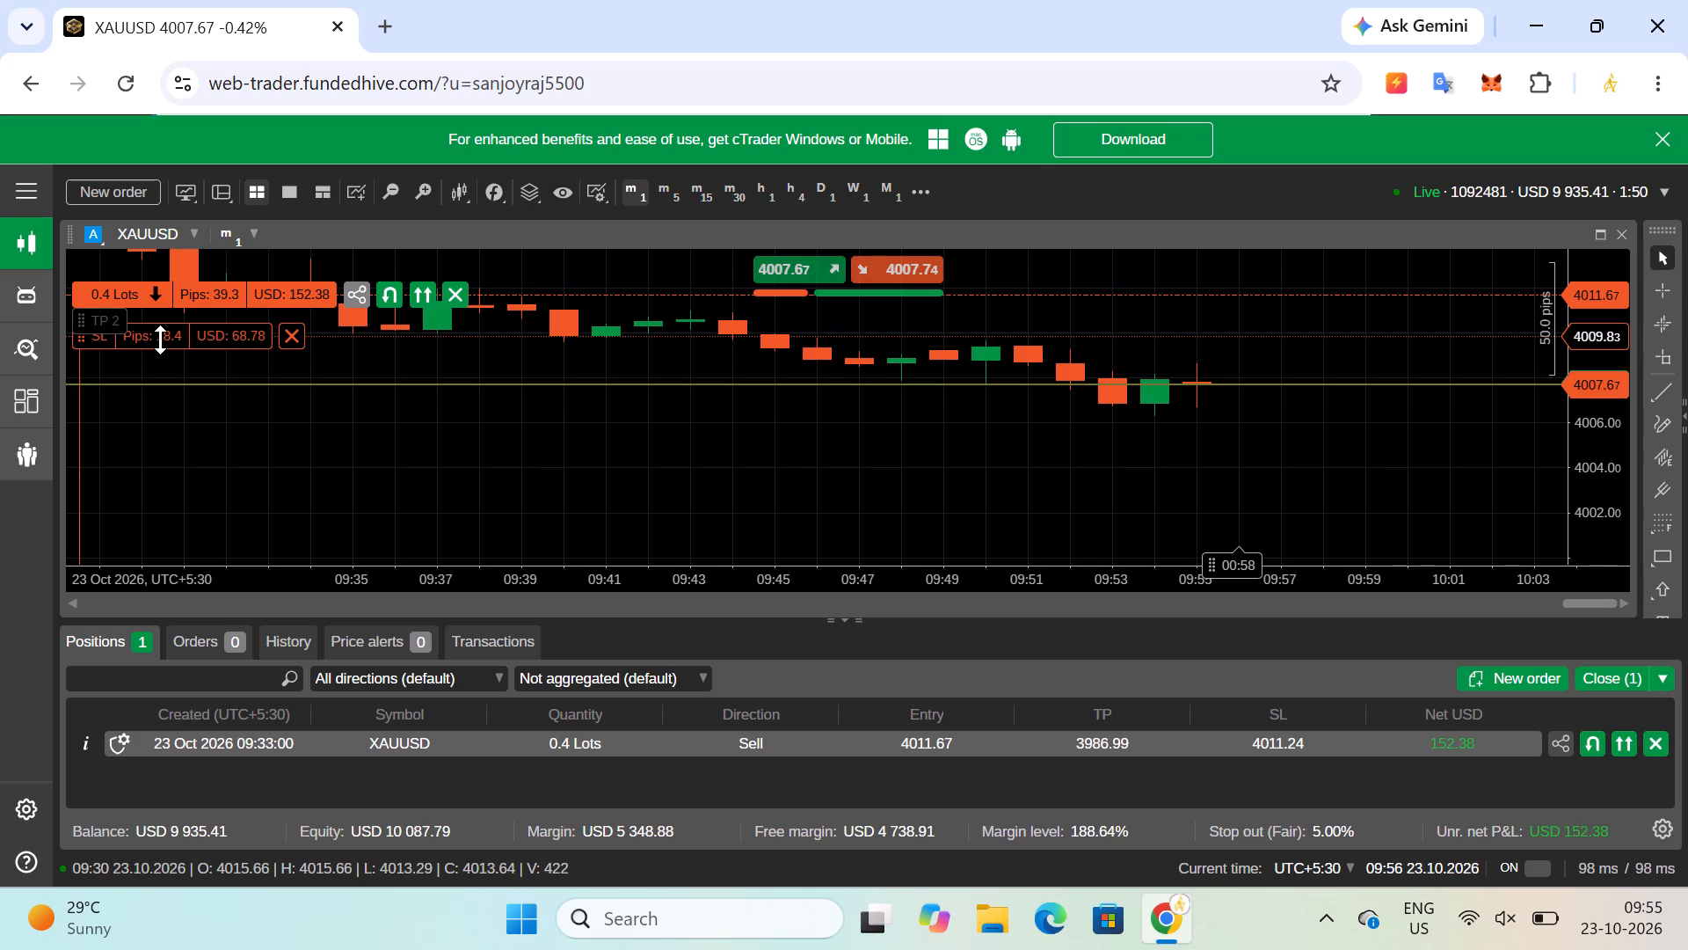
drag(160, 340, 160, 338)
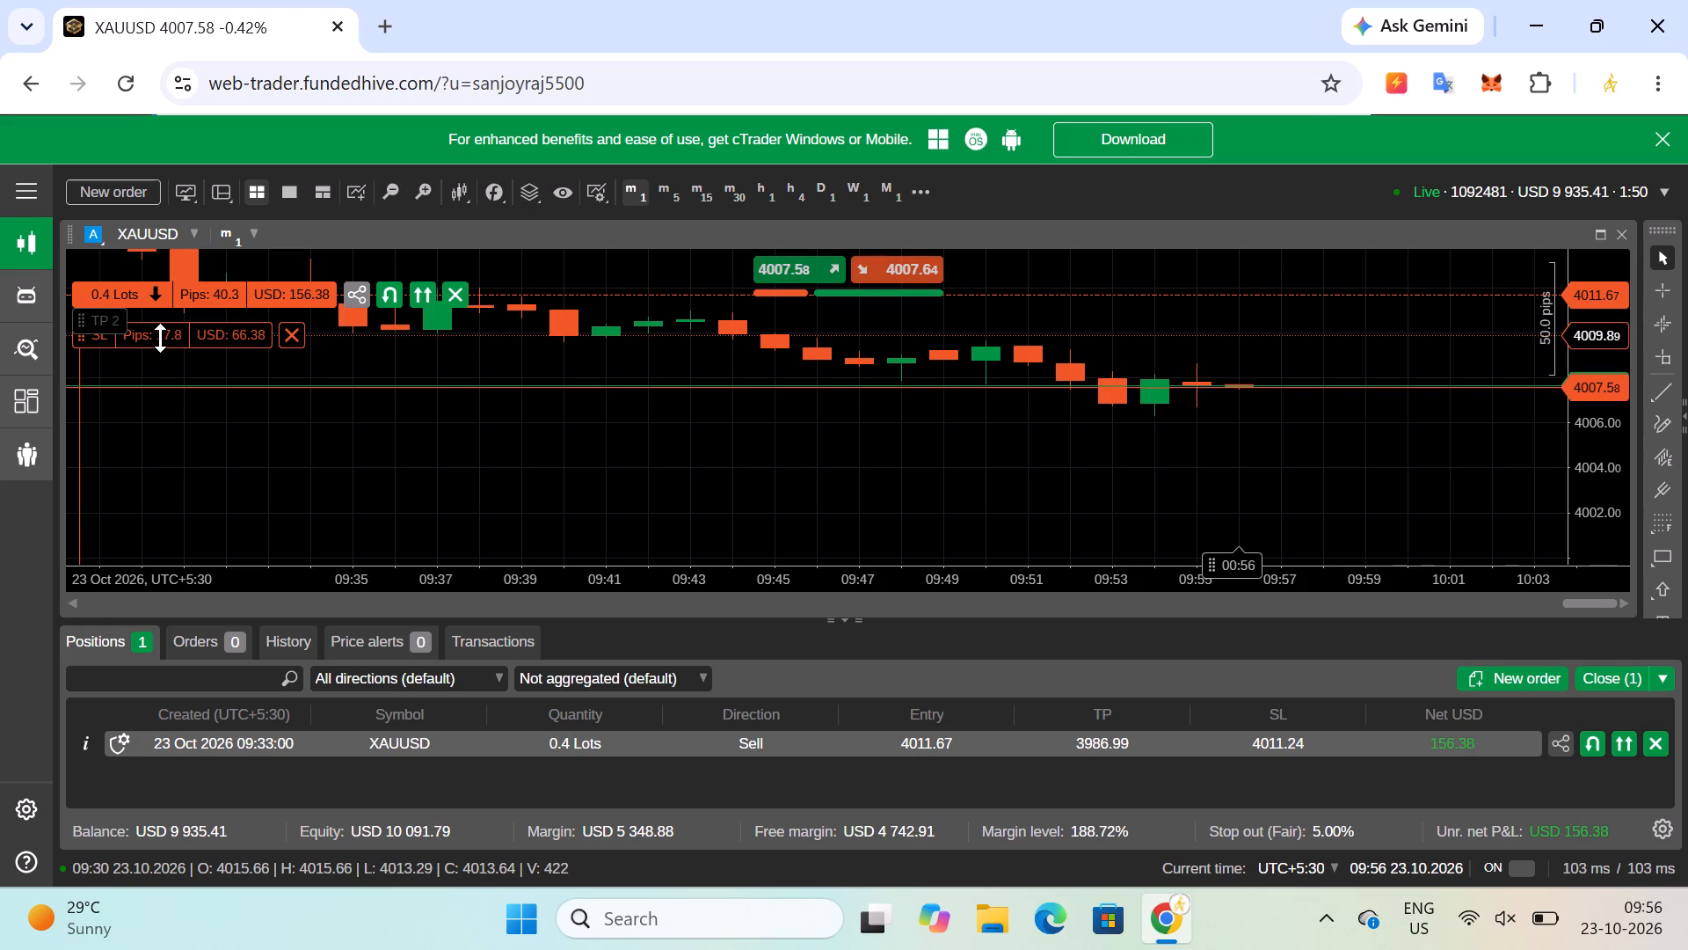
drag(160, 338, 161, 340)
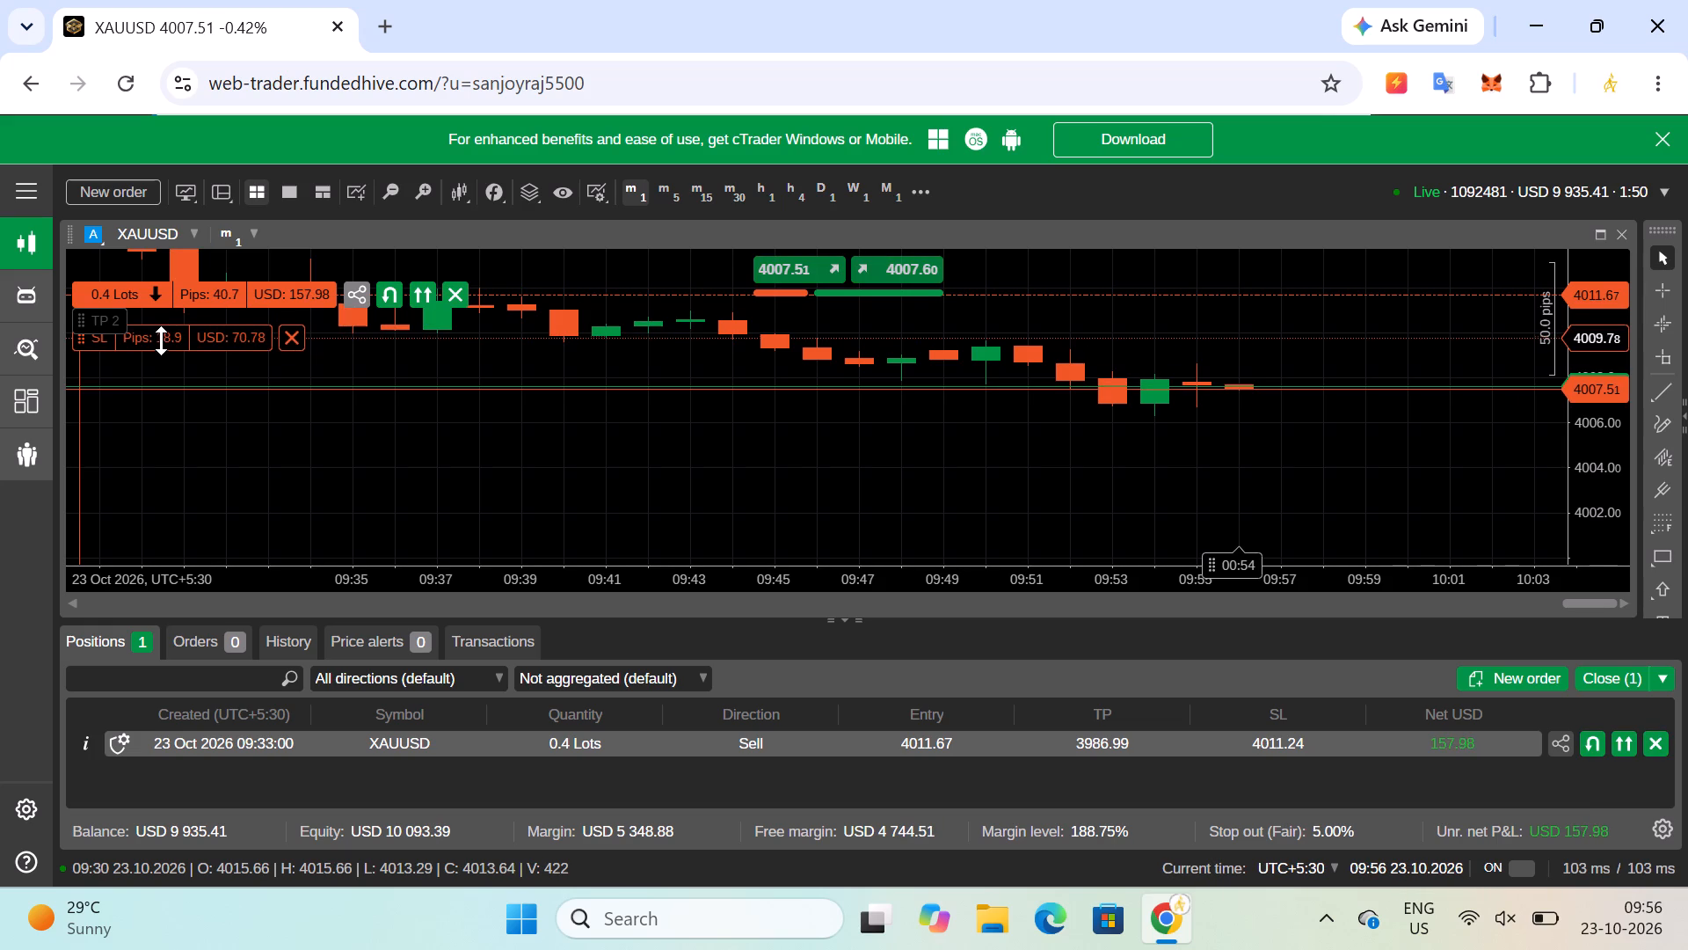
drag(161, 340, 161, 340)
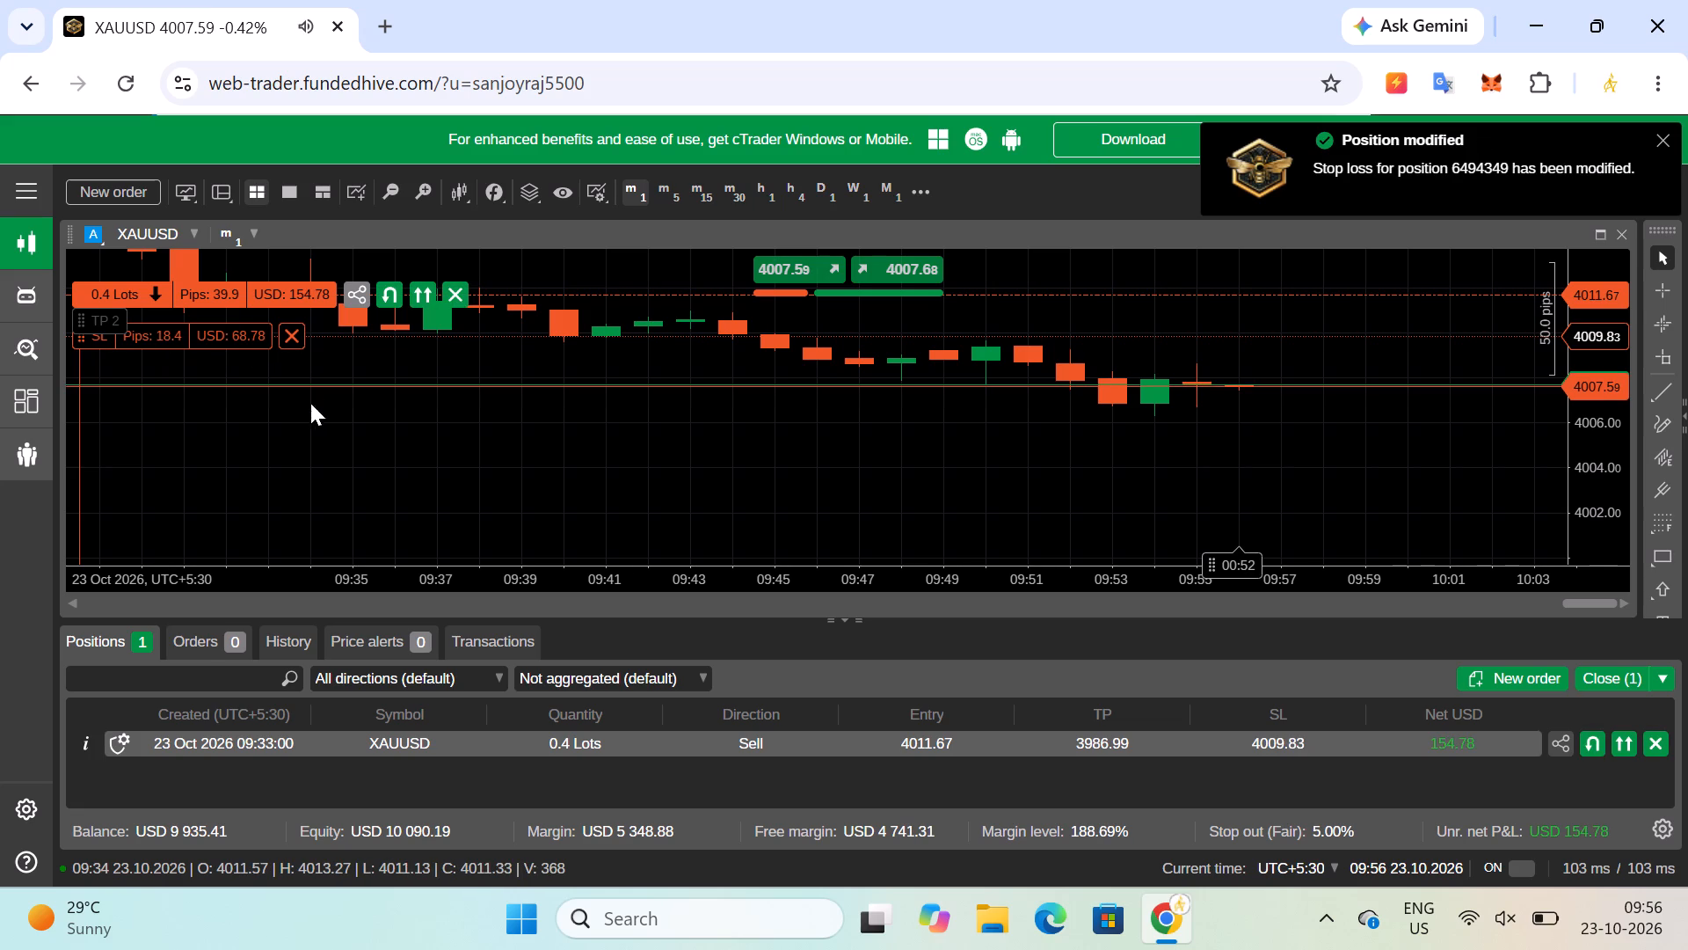
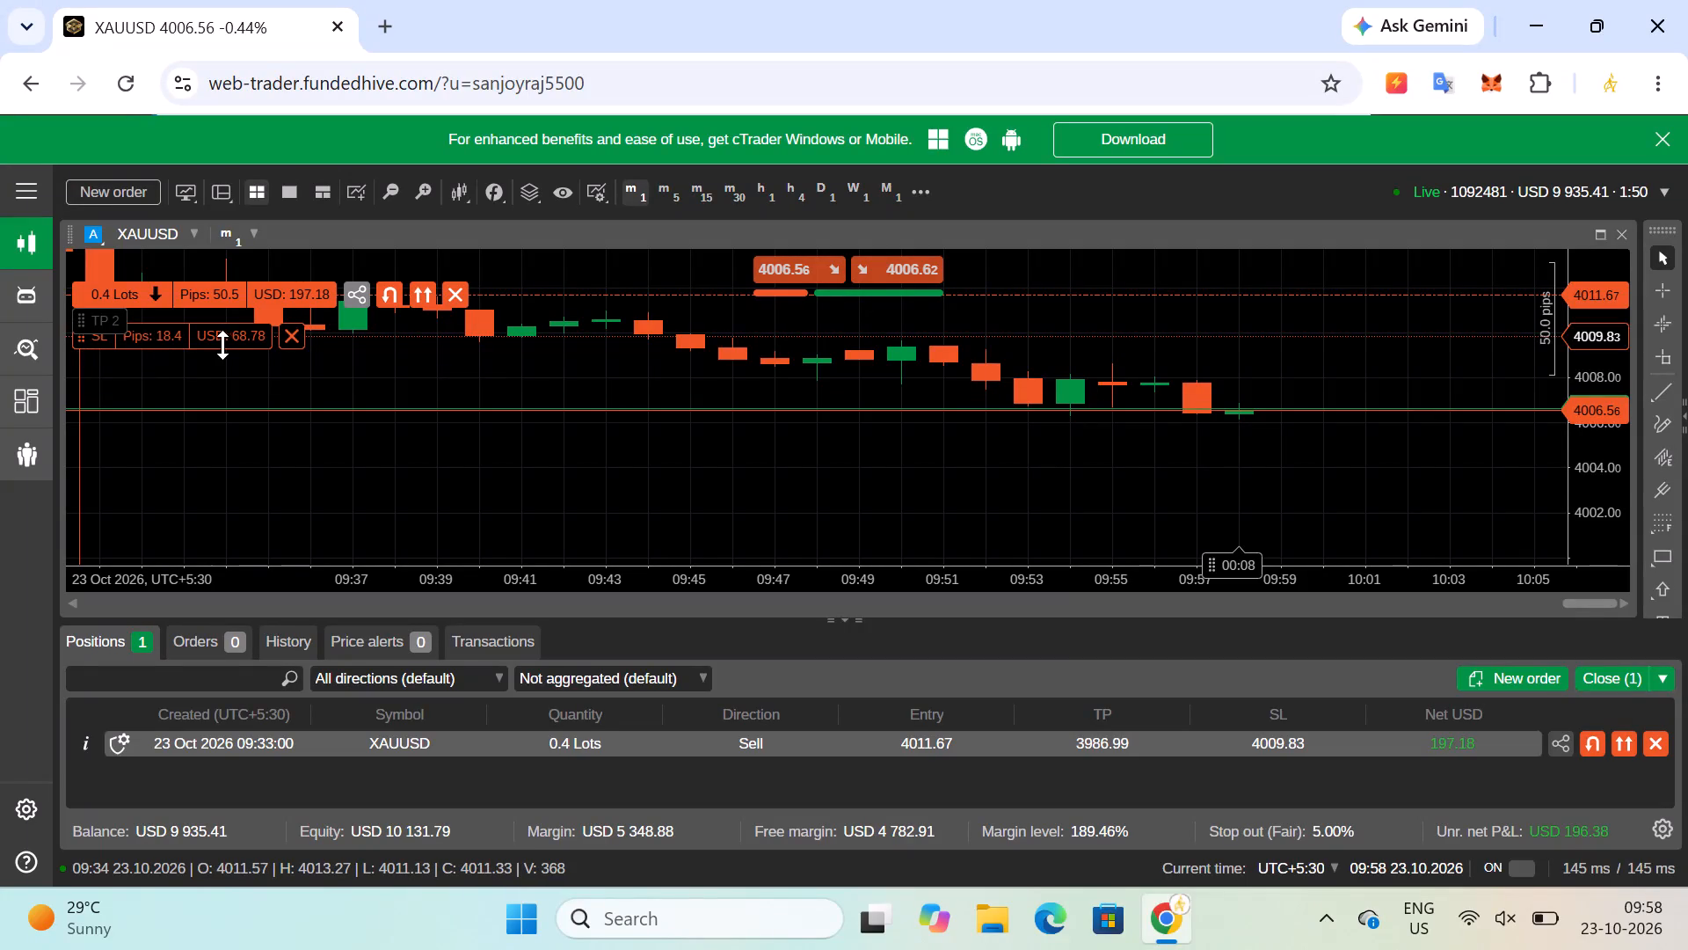
Move the stop loss of the open XAUUSD sell position down to 4008.83 on the 1-minute chart.
drag(225, 345, 225, 347)
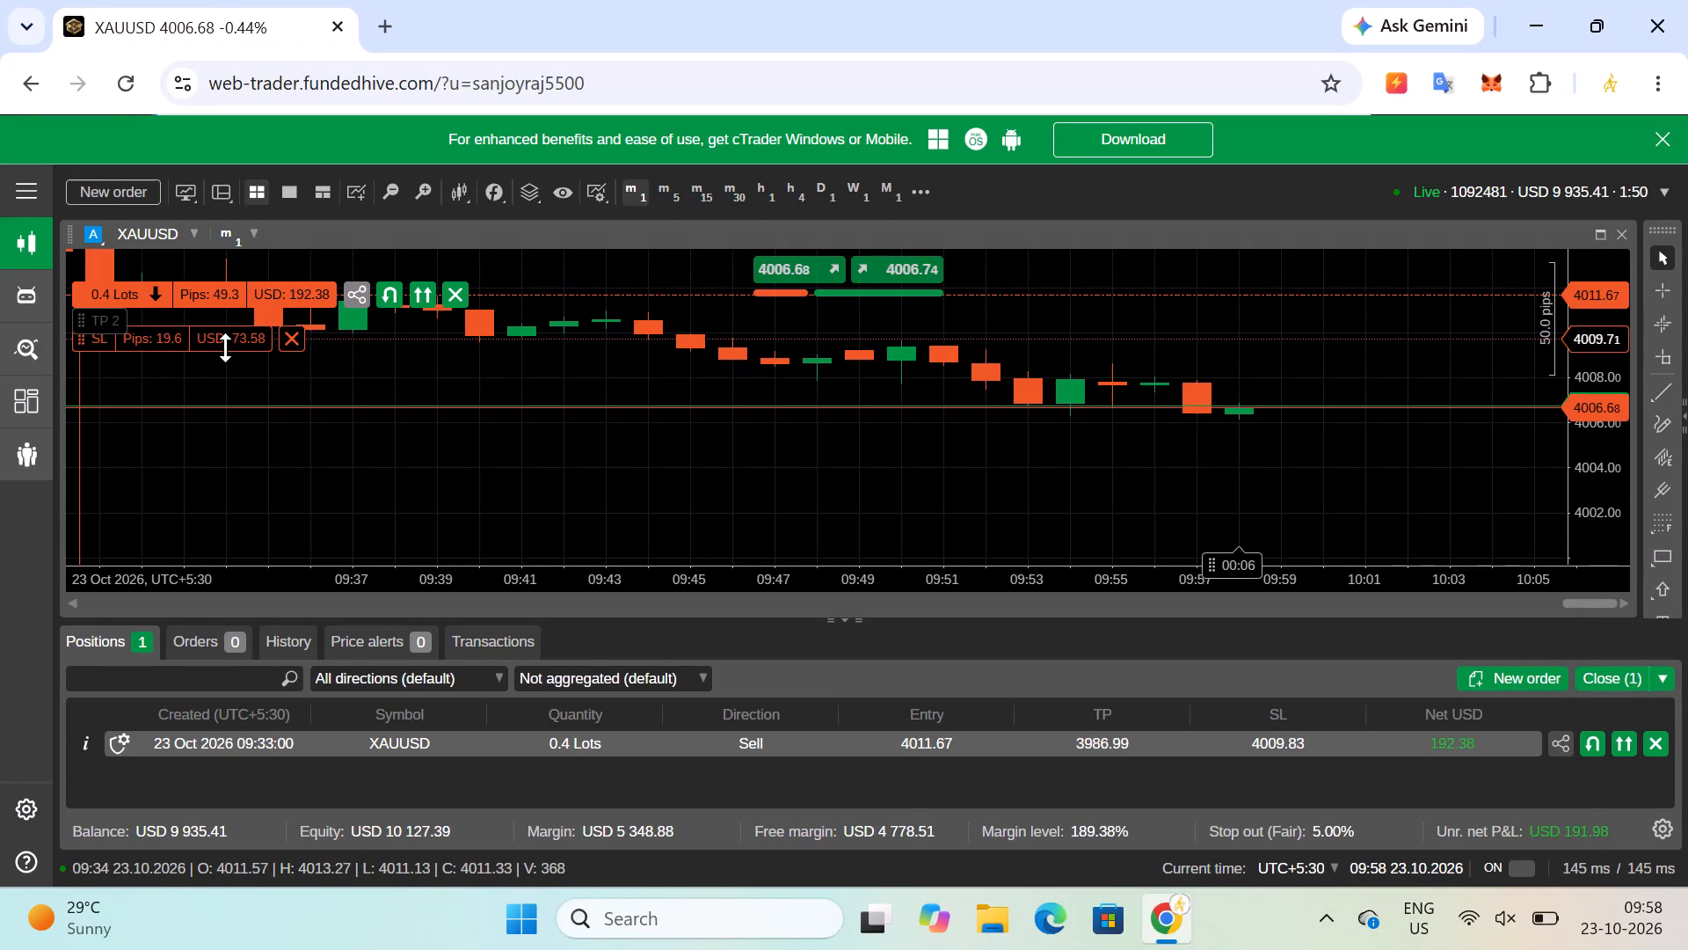
drag(225, 347, 225, 360)
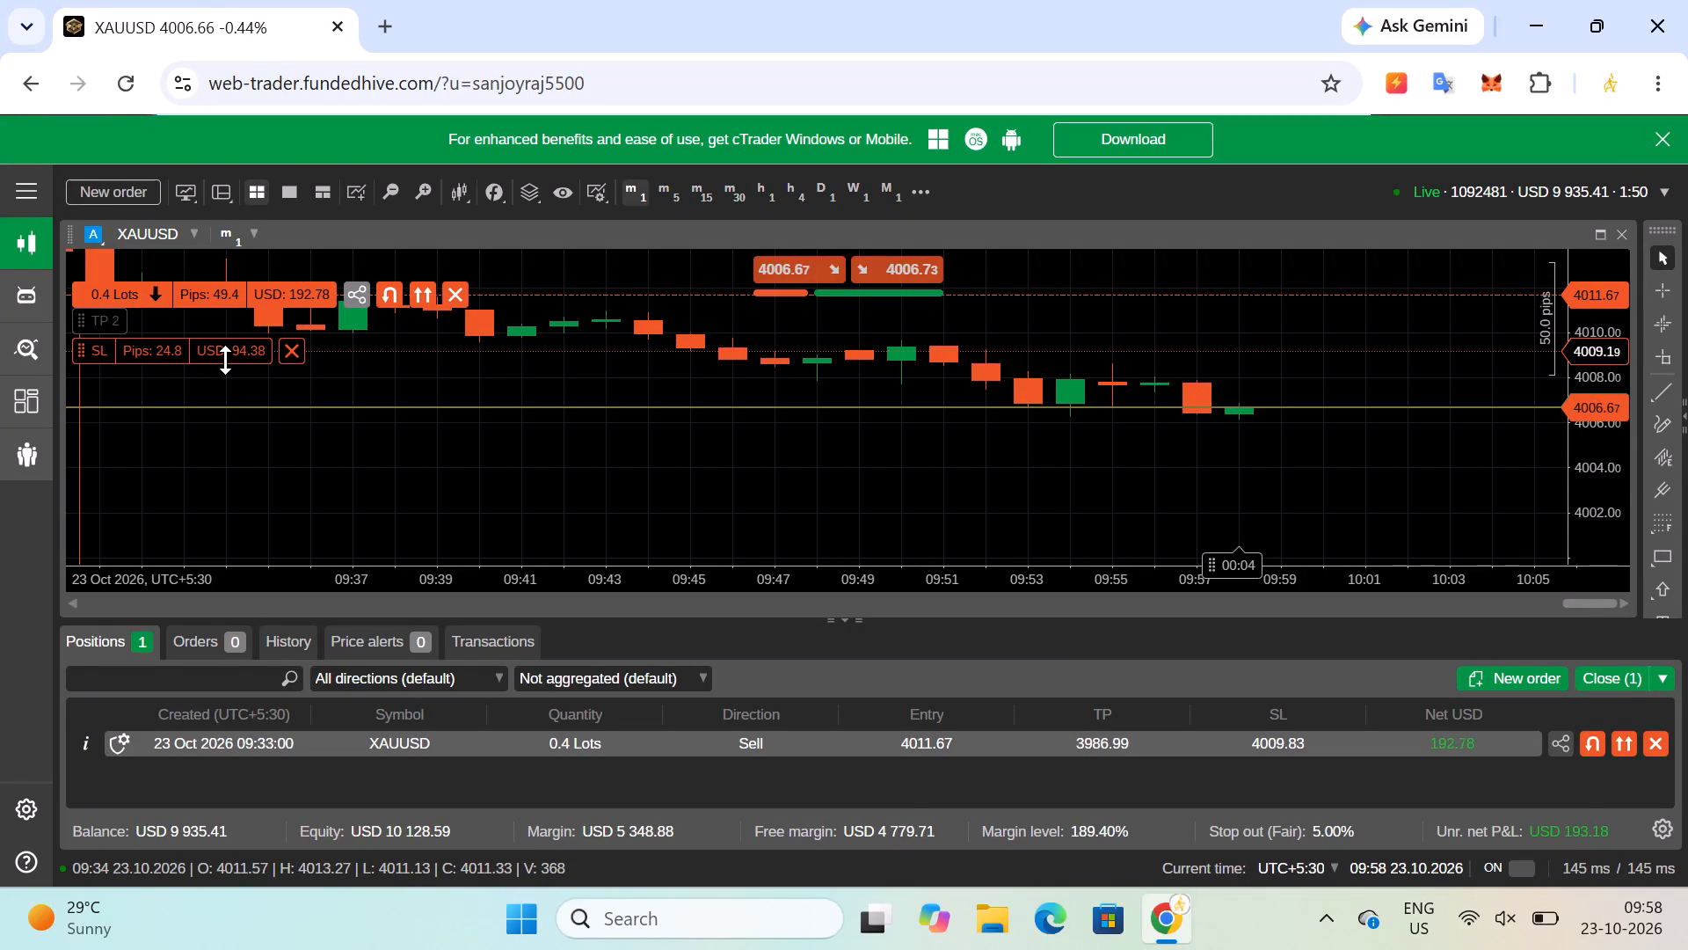
drag(225, 360, 225, 366)
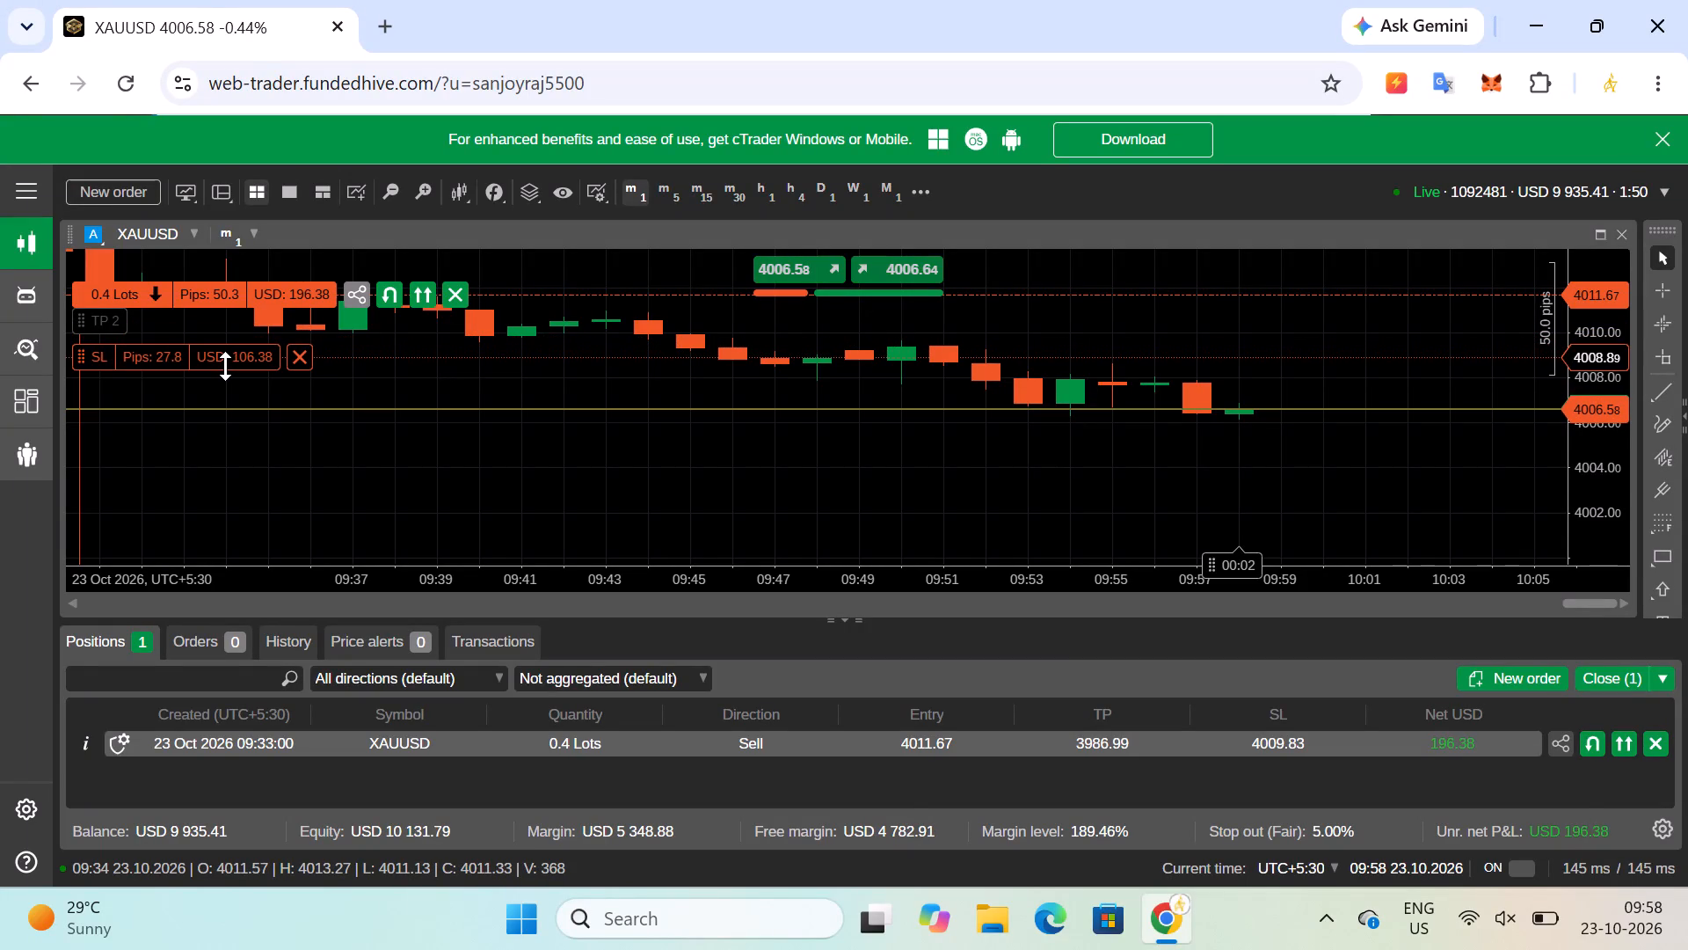
drag(225, 366, 225, 371)
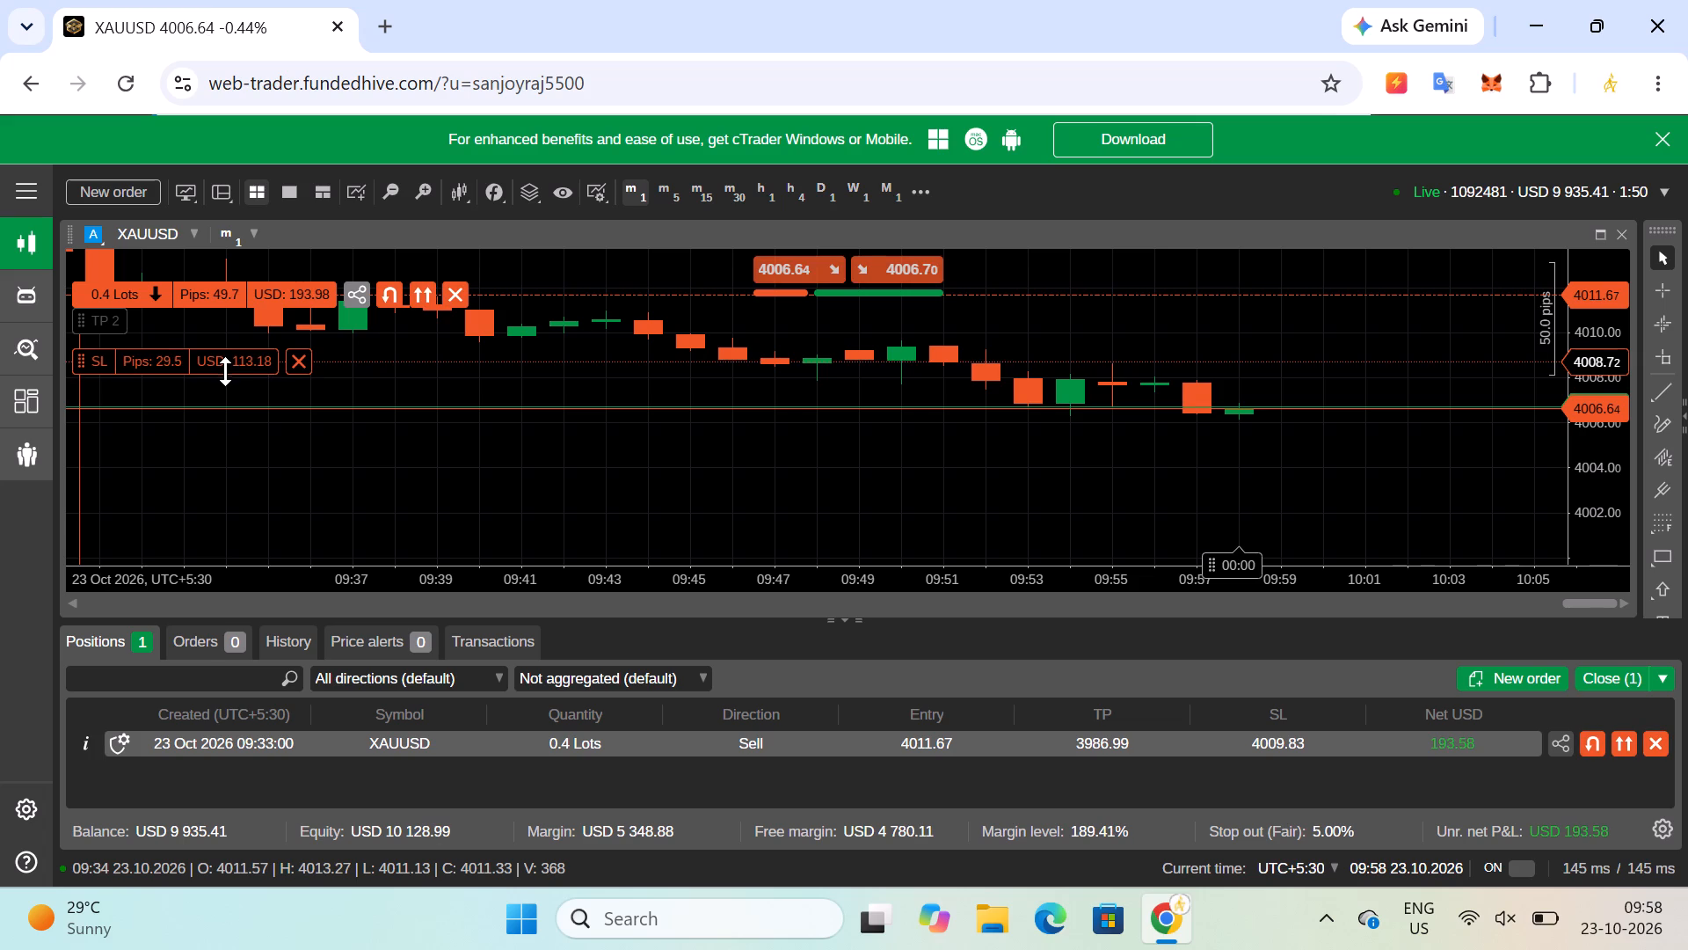
drag(225, 371, 225, 374)
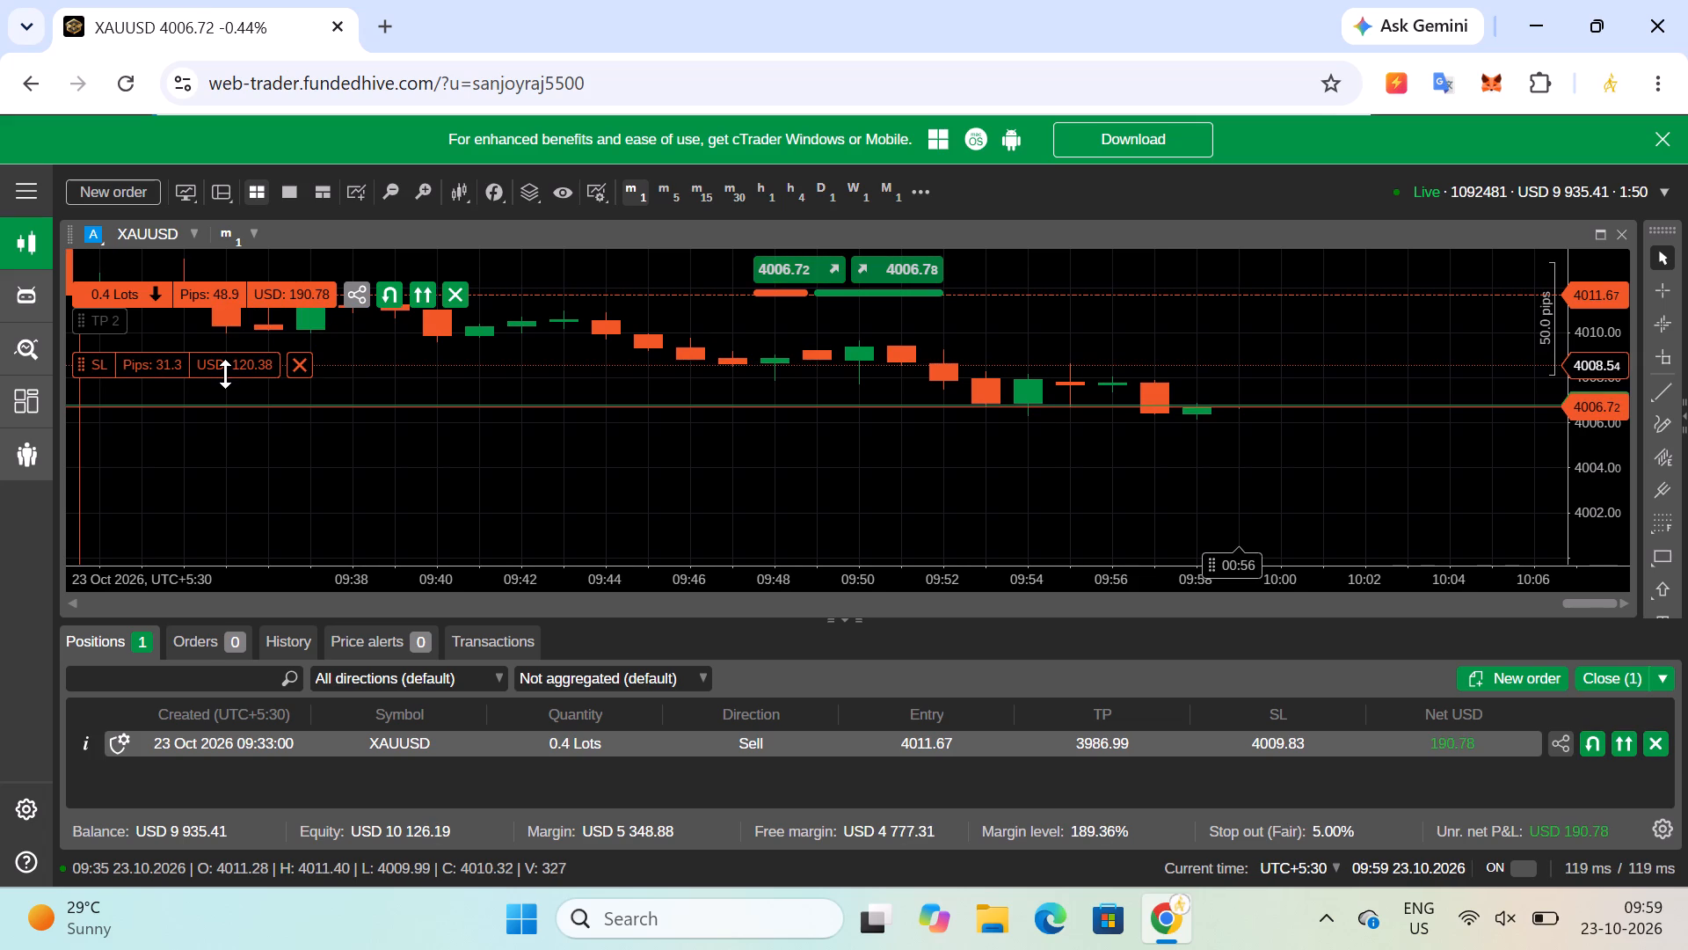
drag(225, 374, 225, 365)
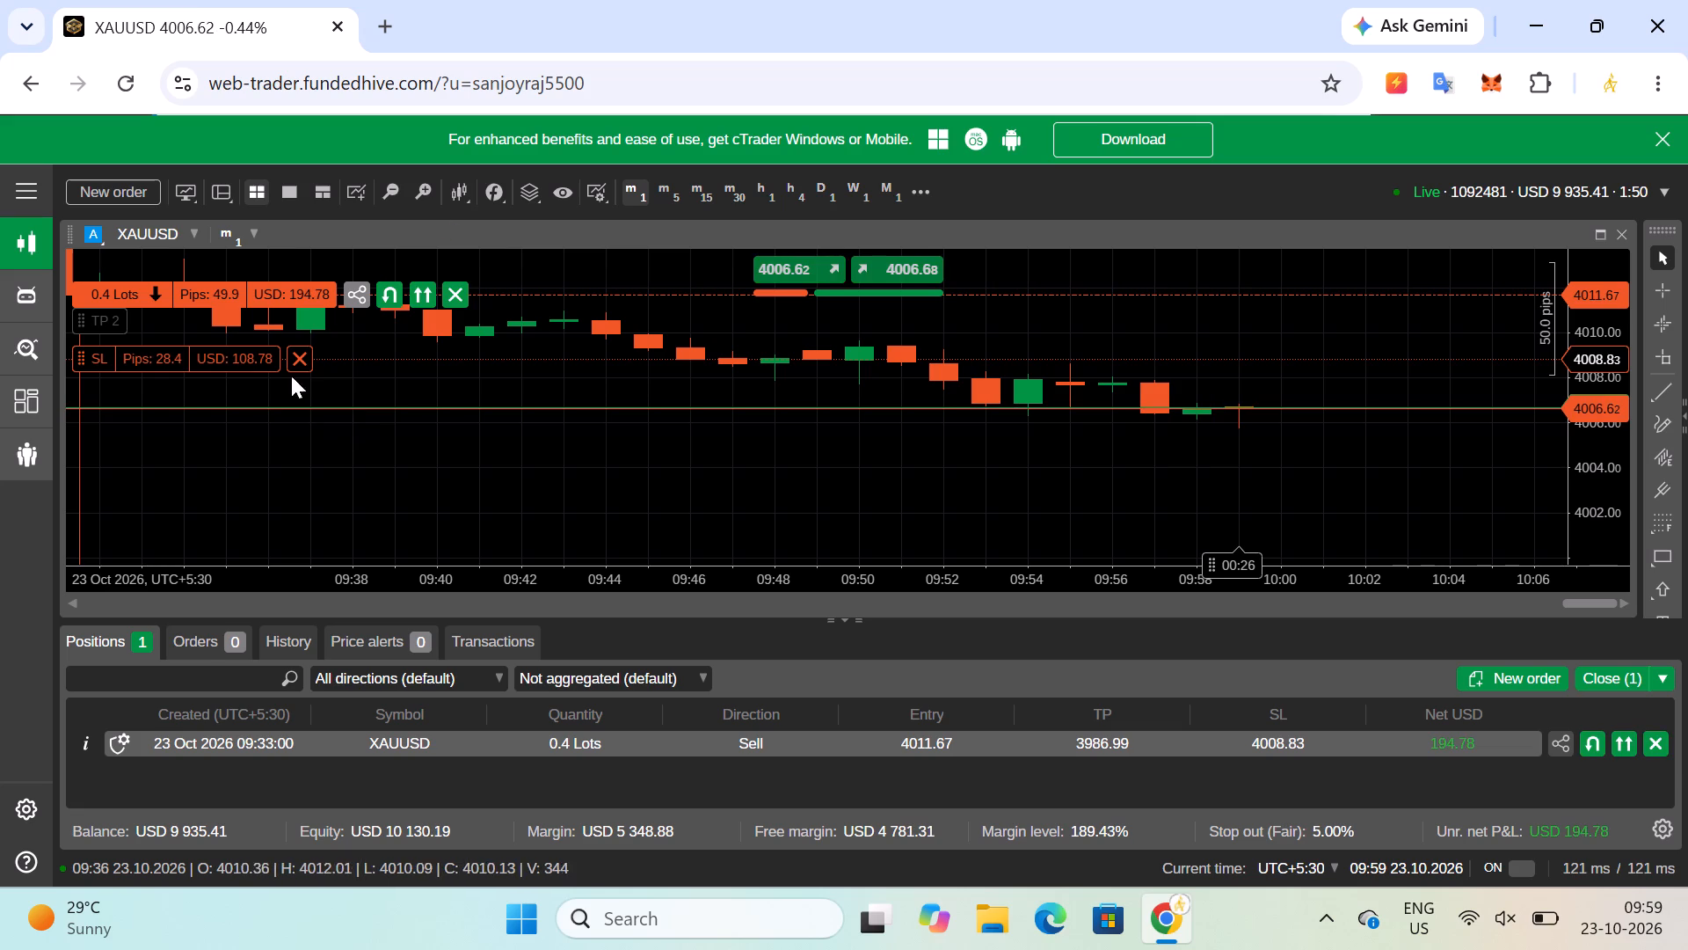
Switch the XAUUSD chart to the 5-minute timeframe to review price action.
click(674, 205)
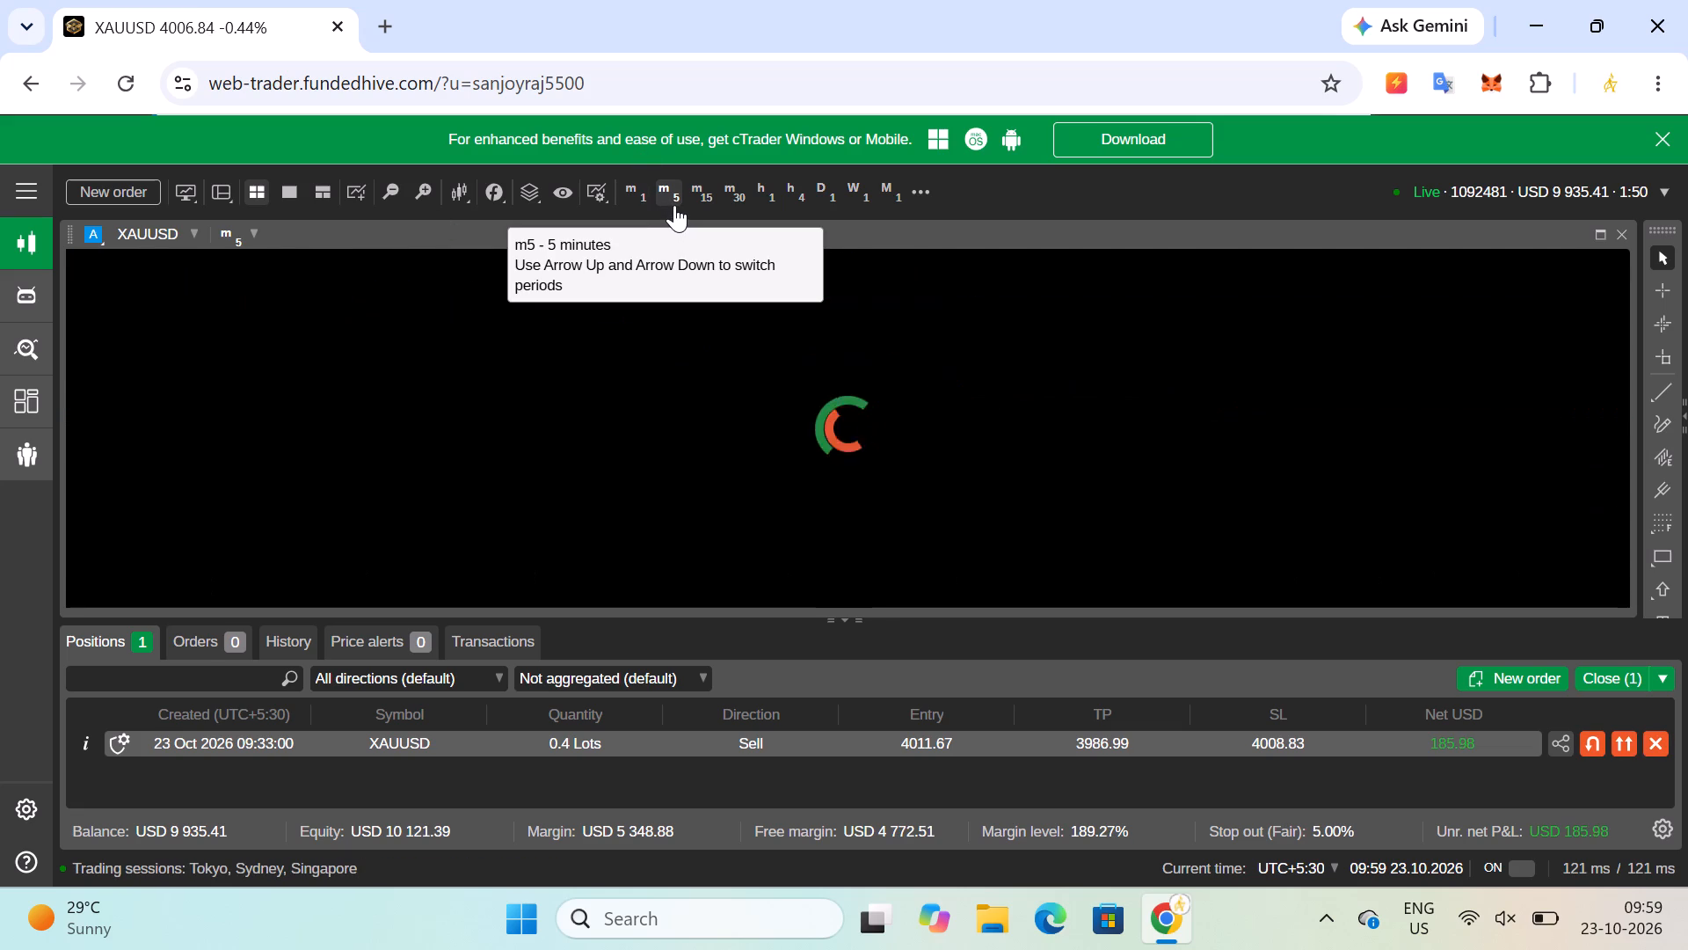
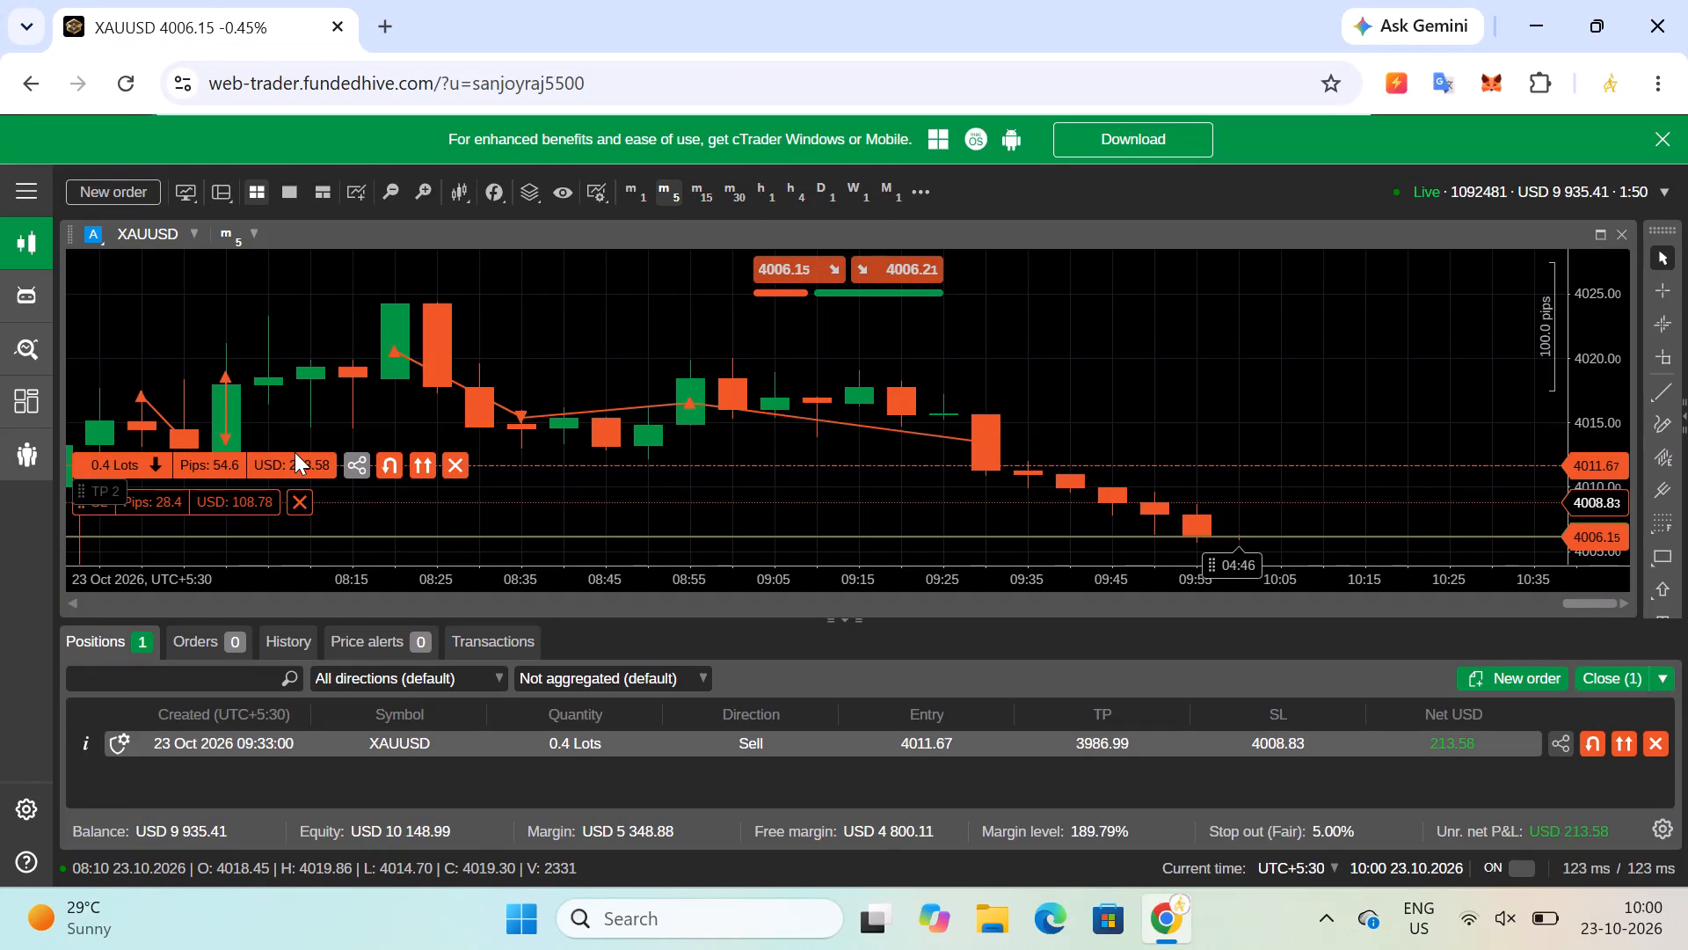
Move the stop loss of the open XAUUSD sell position down to about 4008.42 on the 5-minute chart.
click(232, 497)
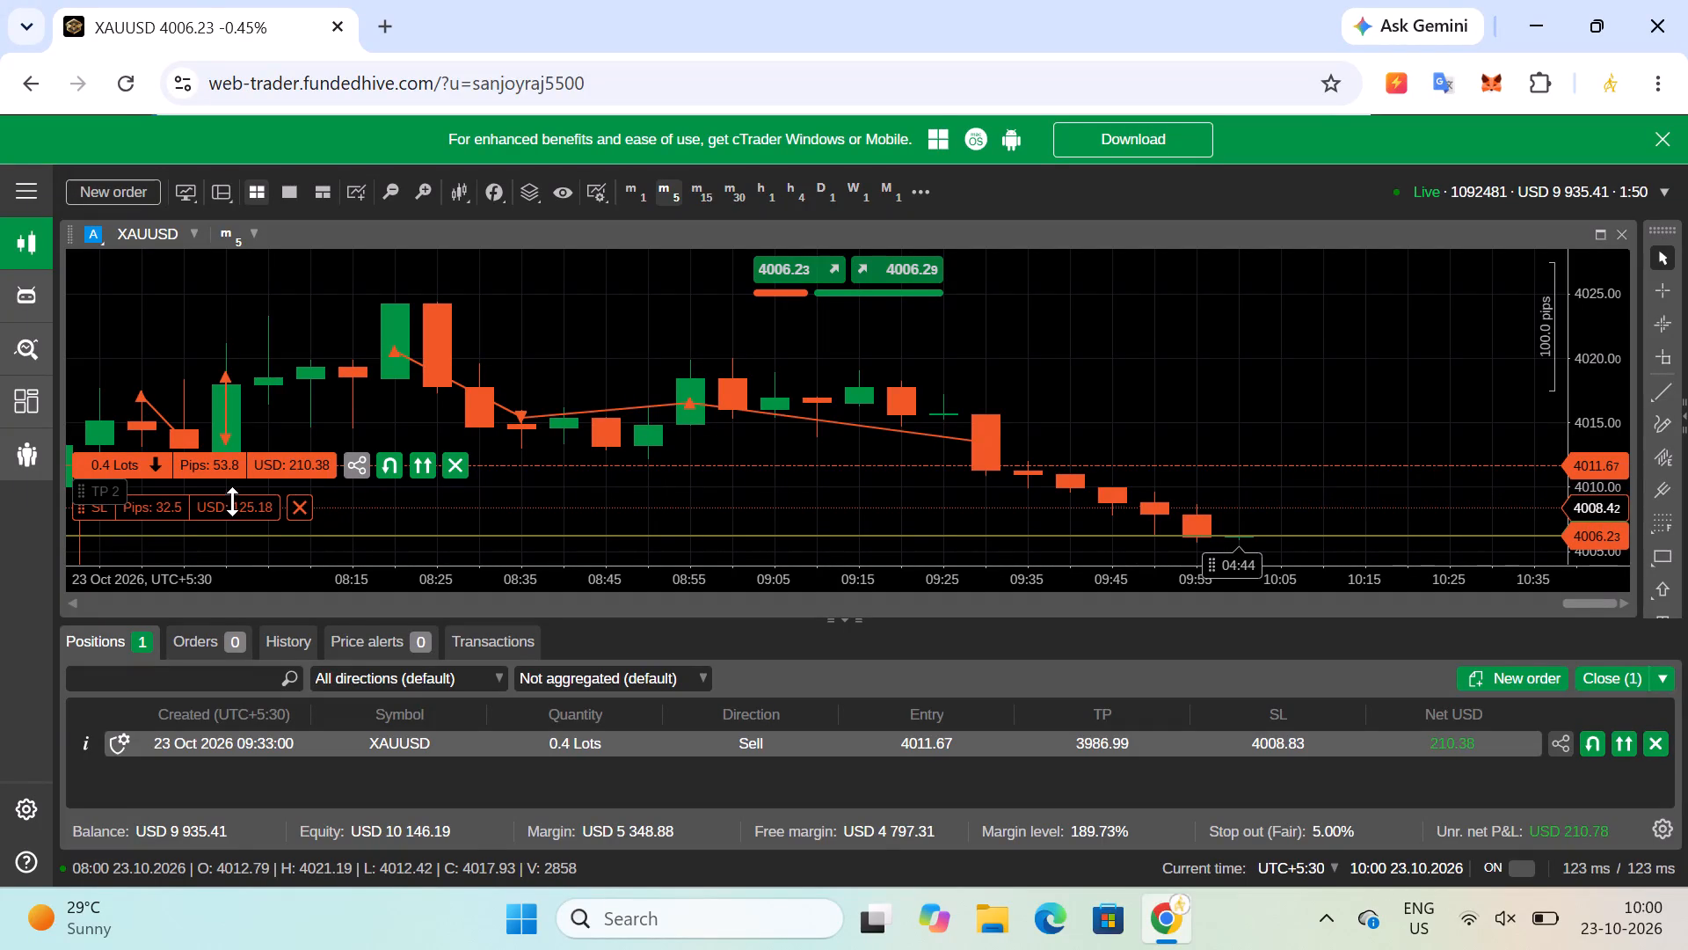
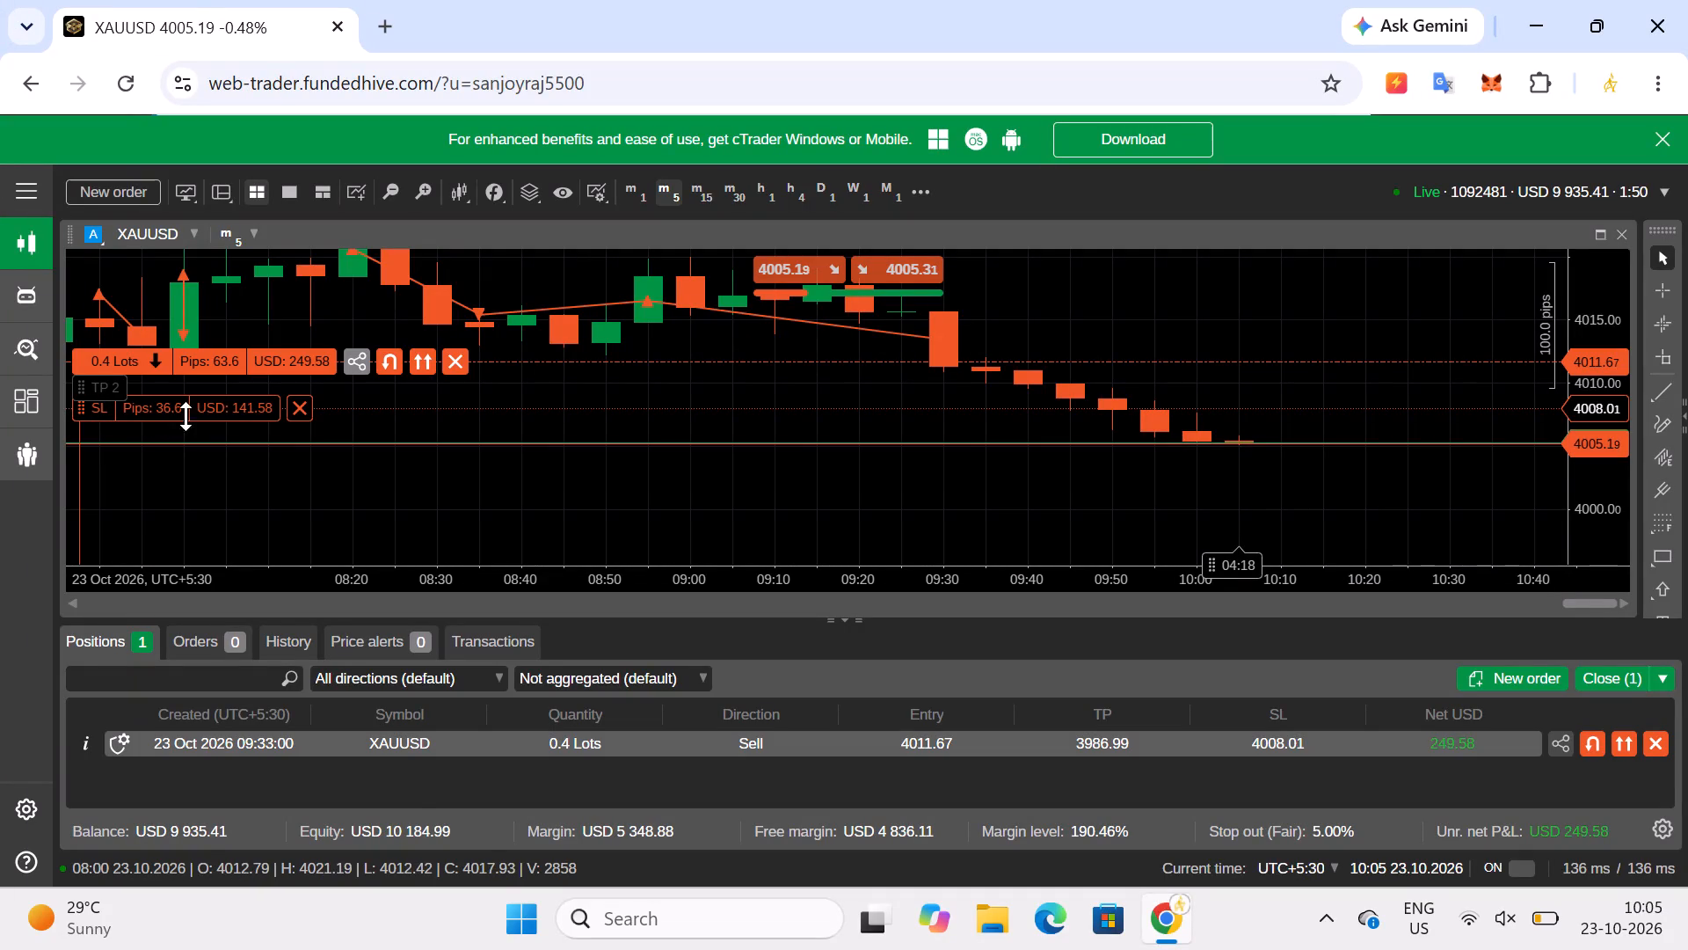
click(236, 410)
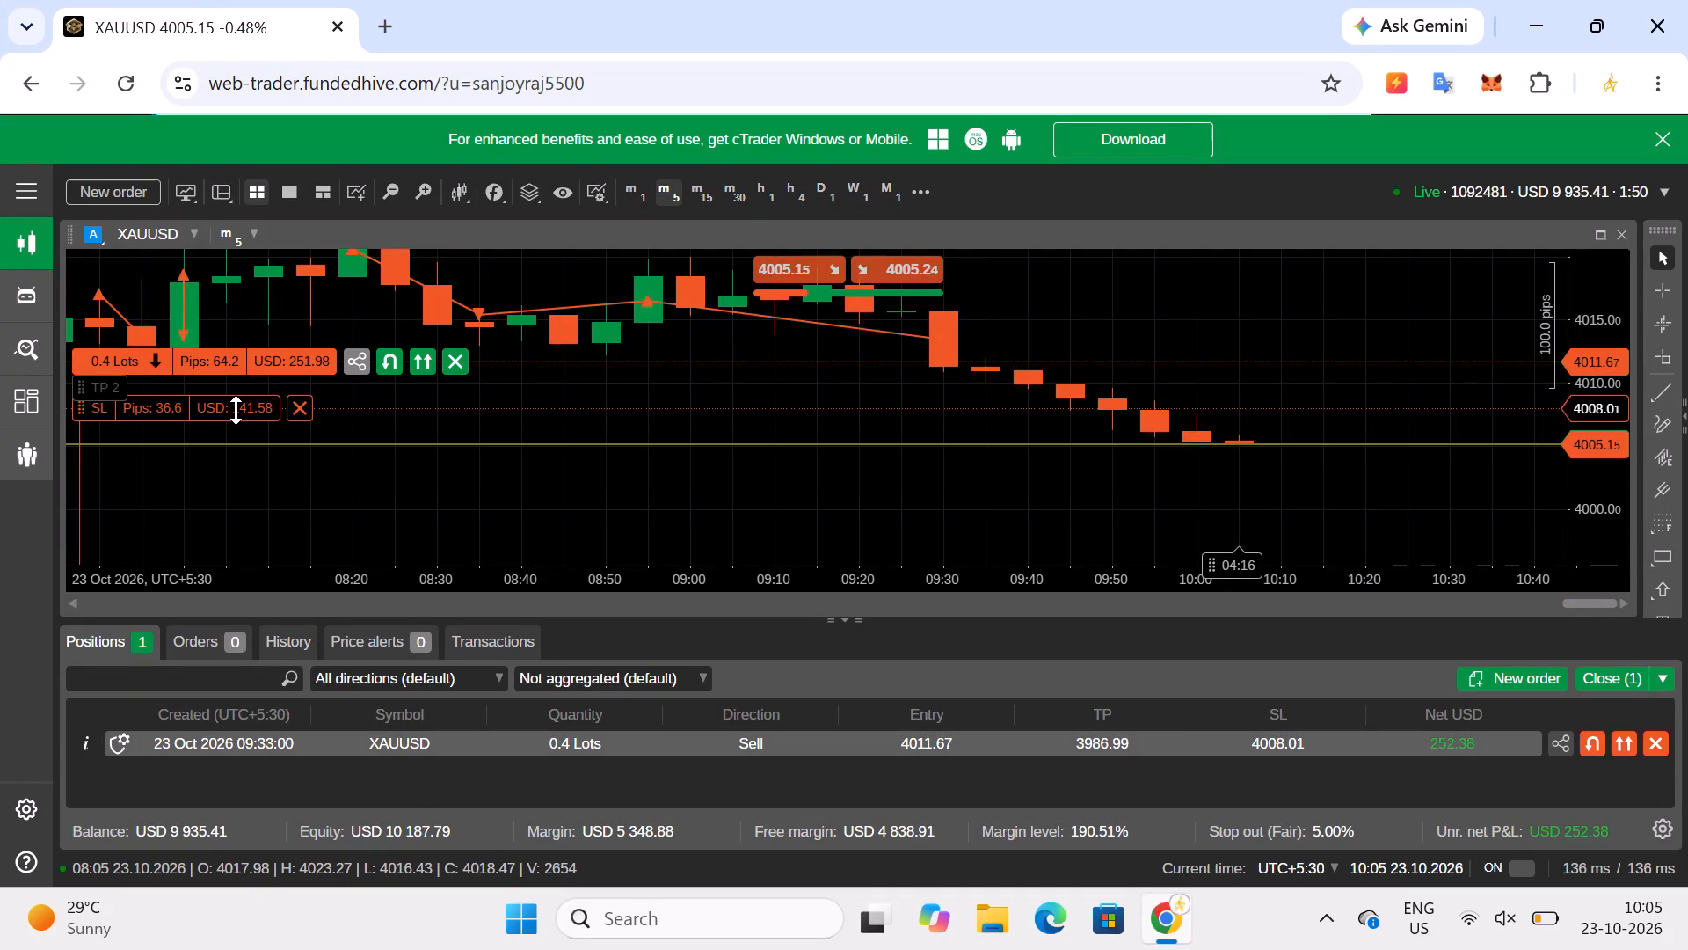
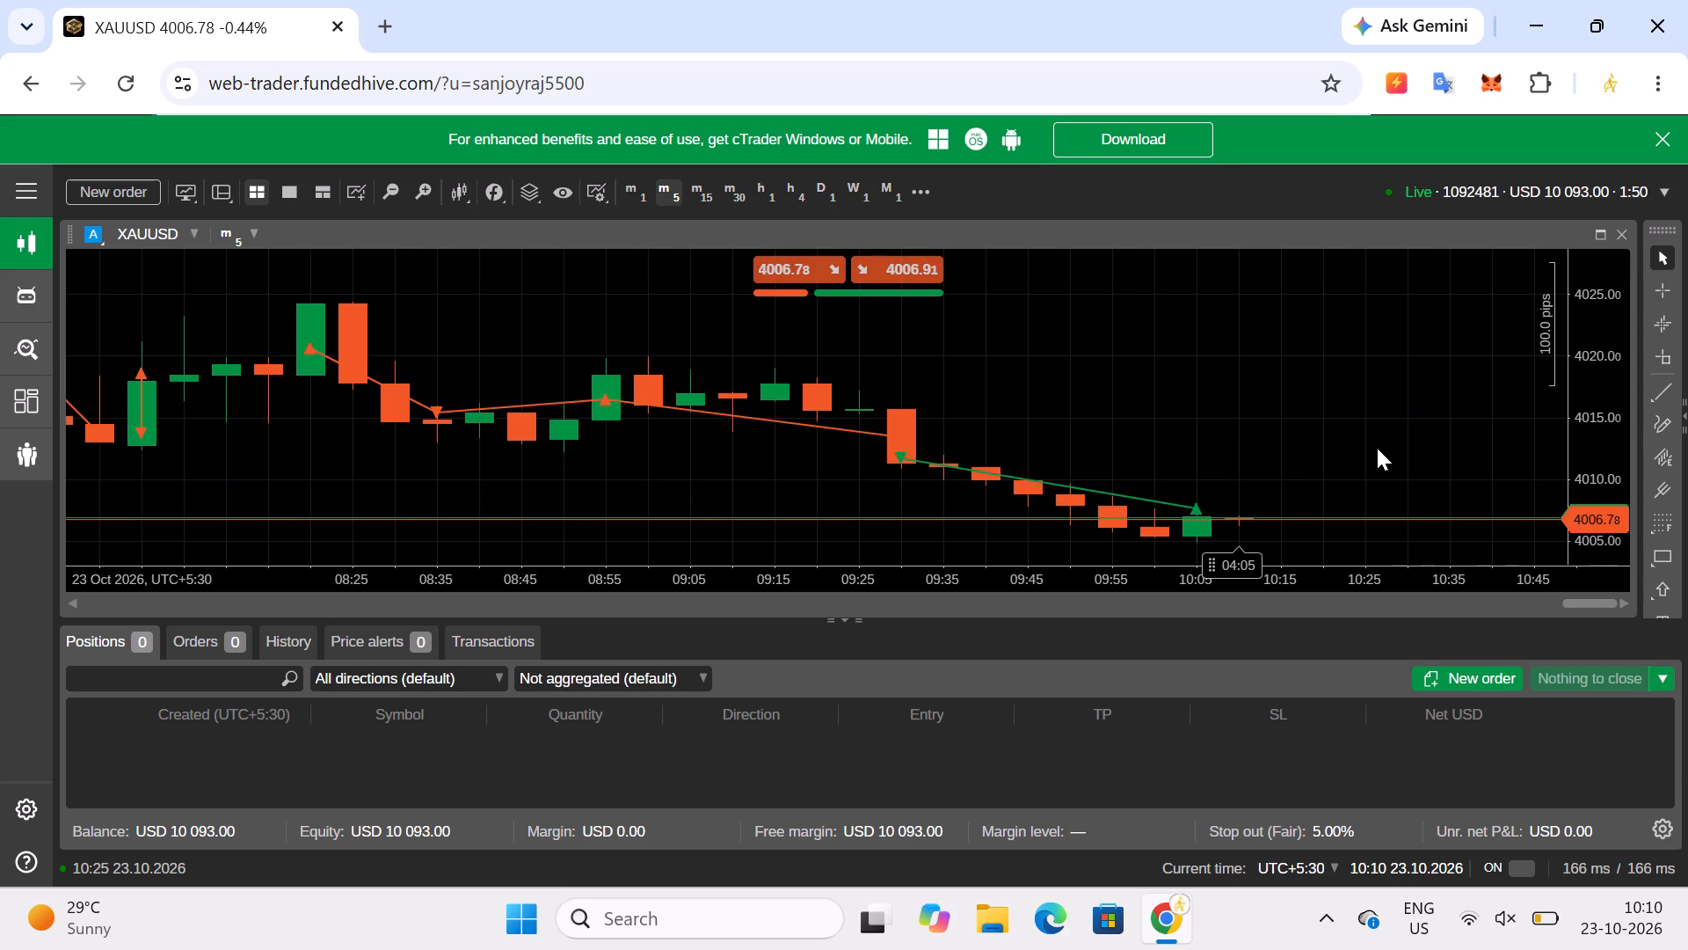
Open the FundedHive Challenge page for the trading account in a new browser tab.
click(384, 12)
key(h)
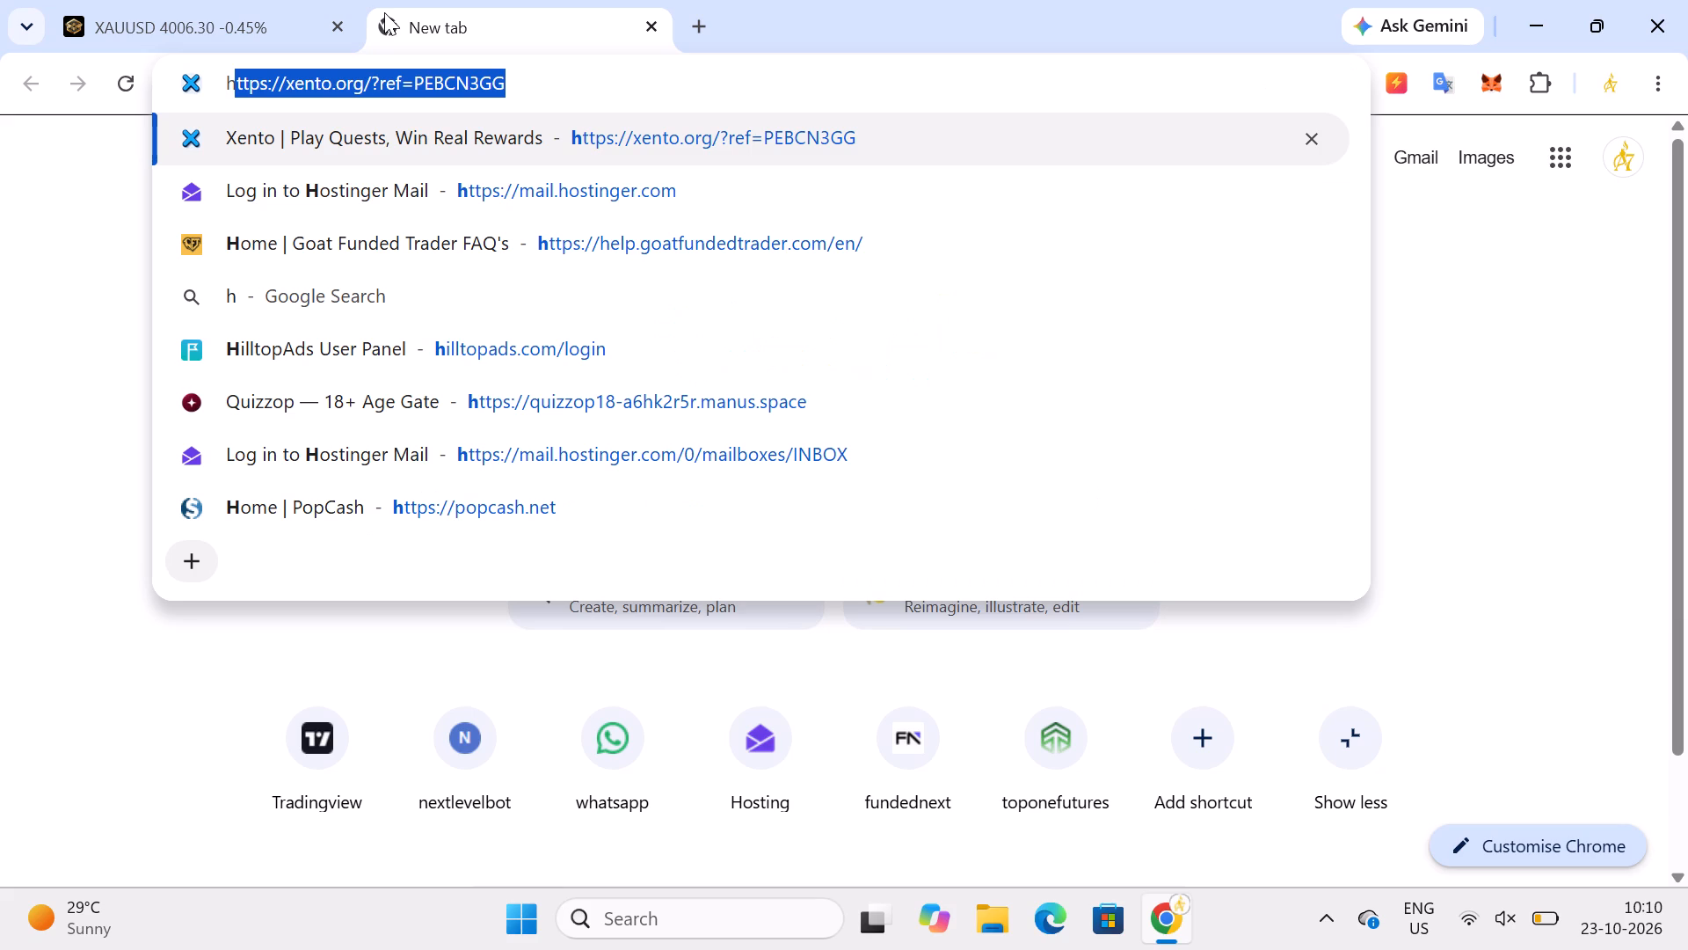
key(v)
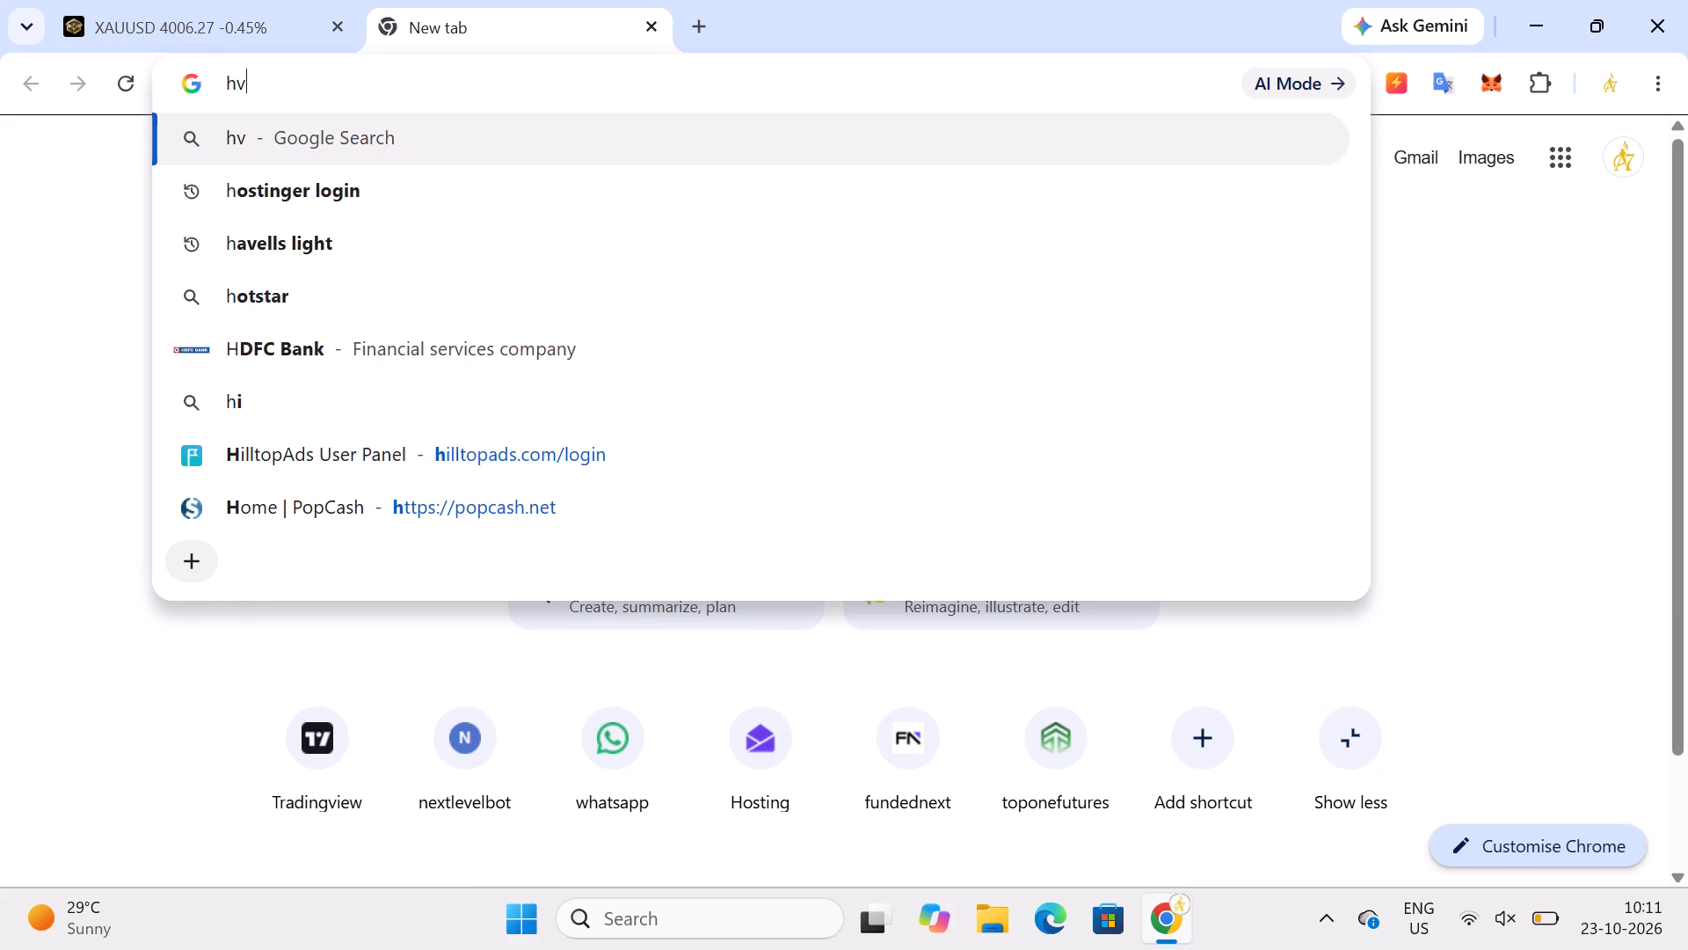
key(BackSpace)
key(i)
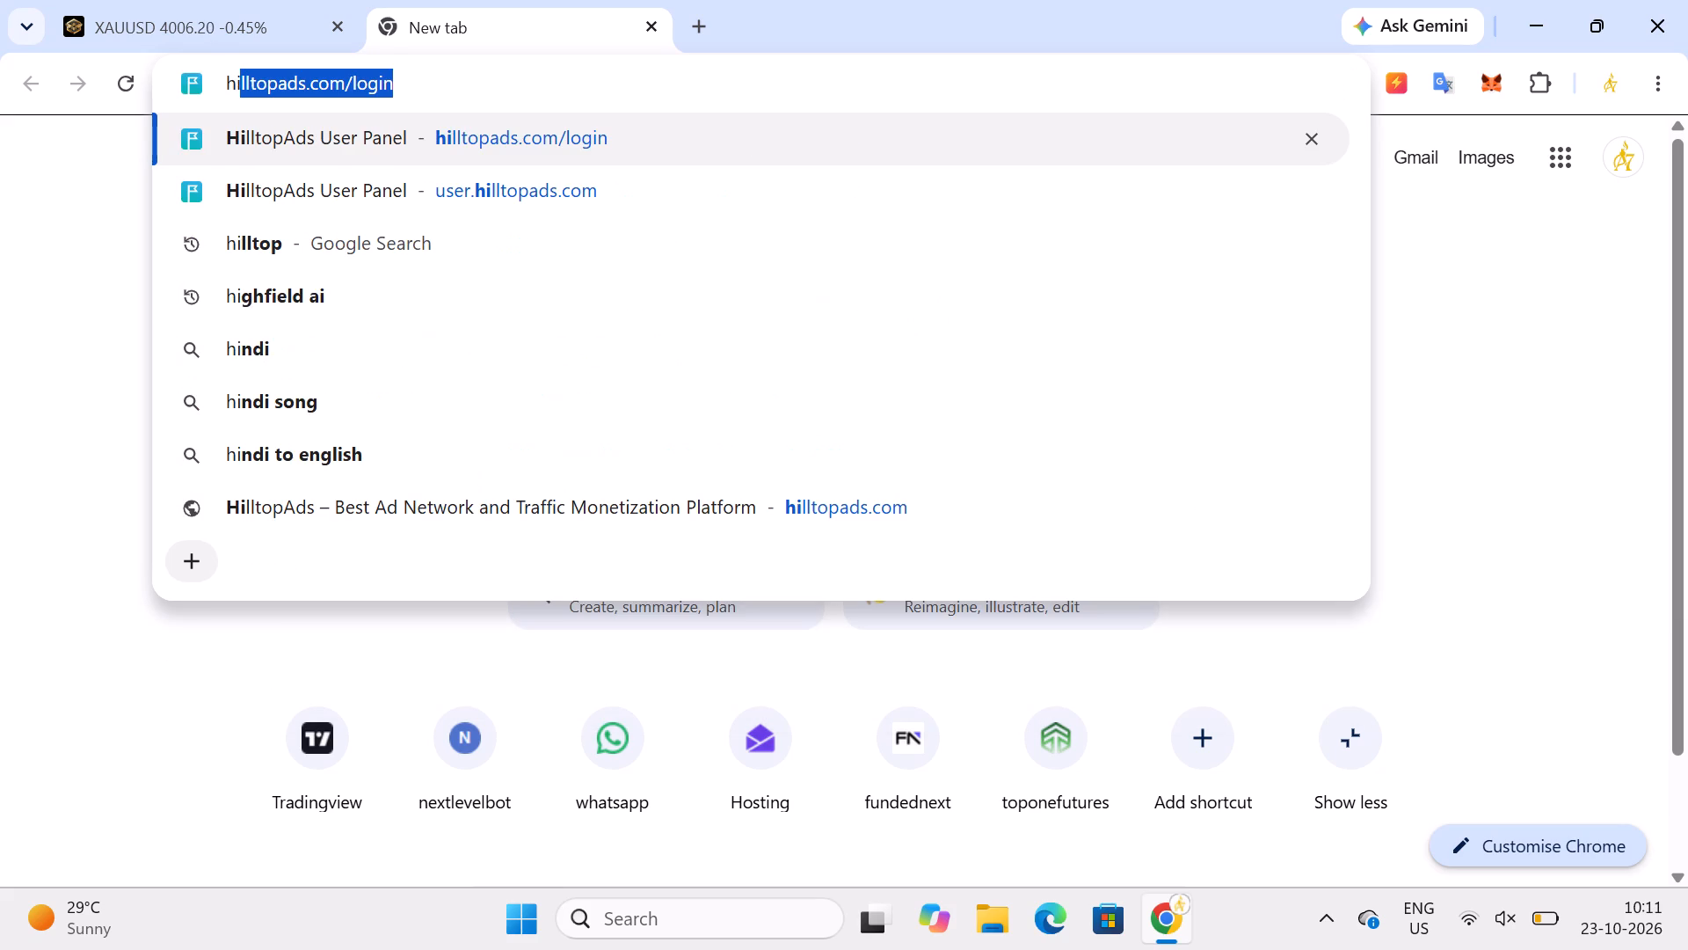
key(BackSpace)
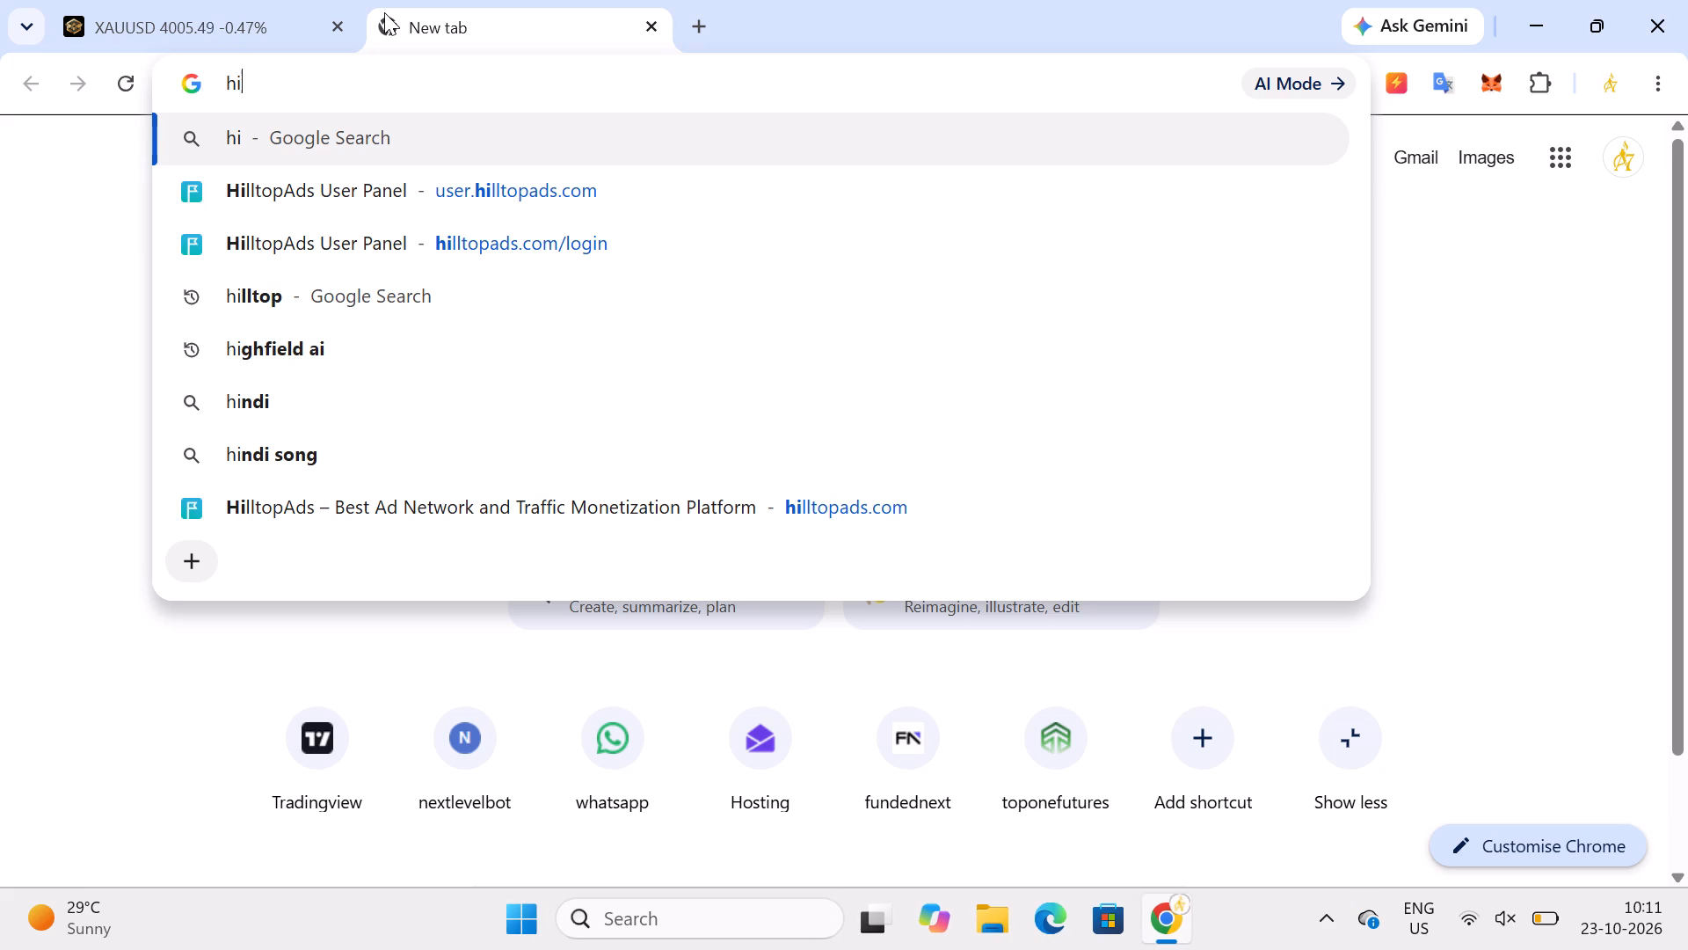
key(BackSpace)
key(BackSpace)
key(BackSpace)
text(tr)
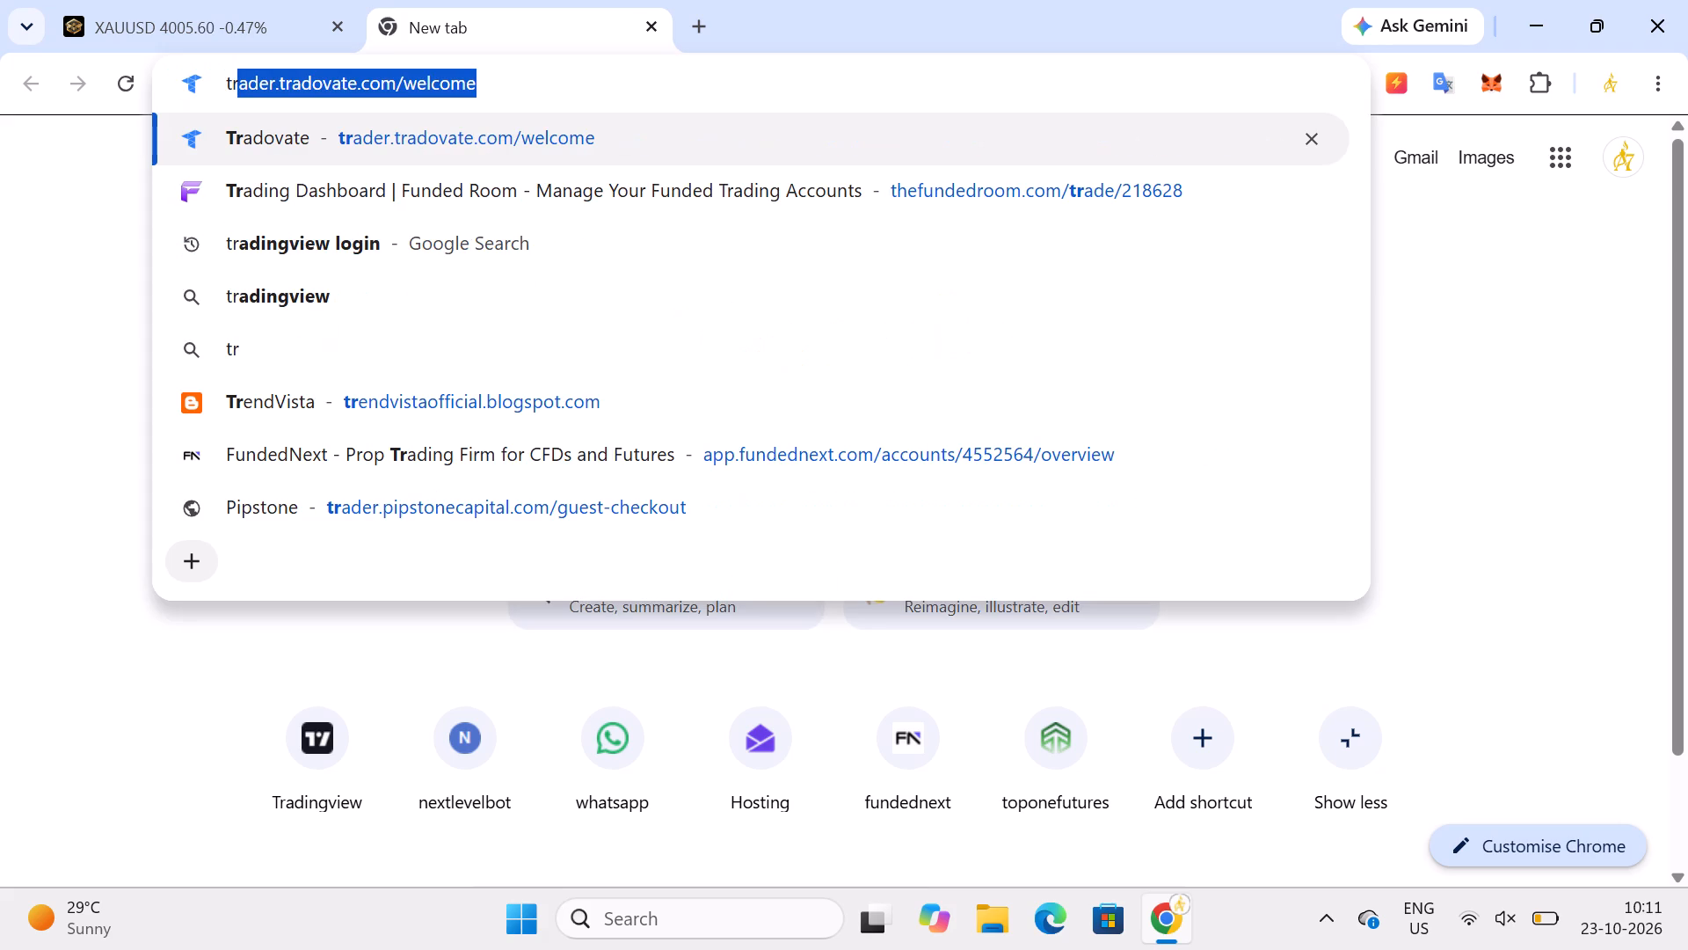
text(ad)
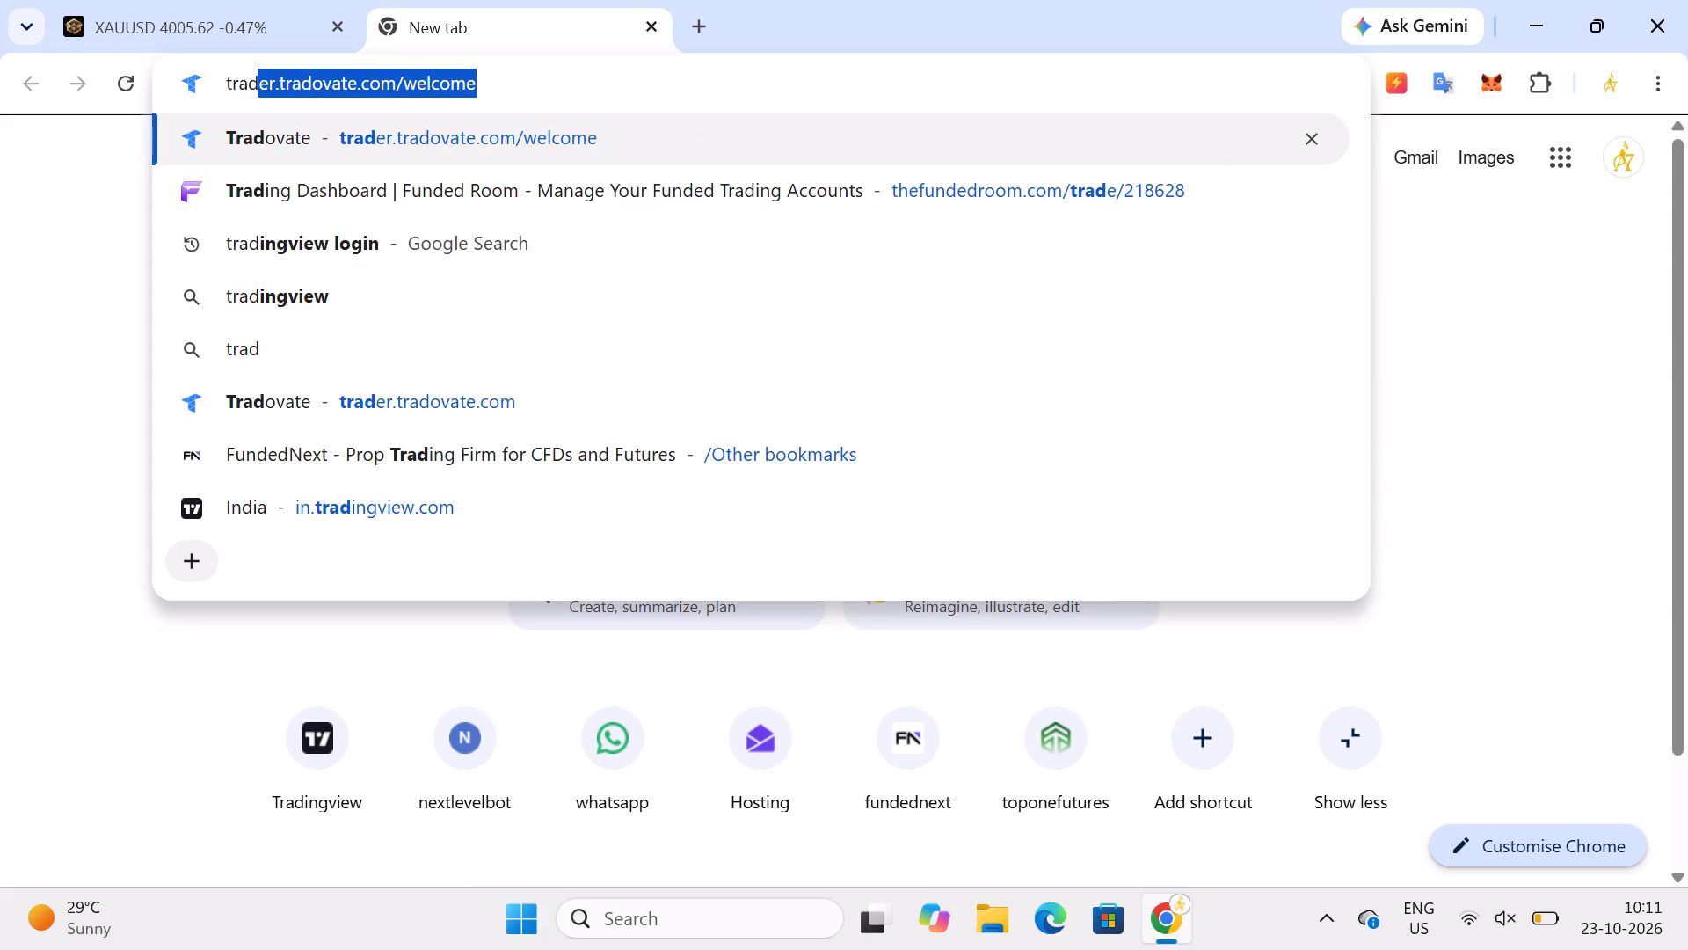
text(ing)
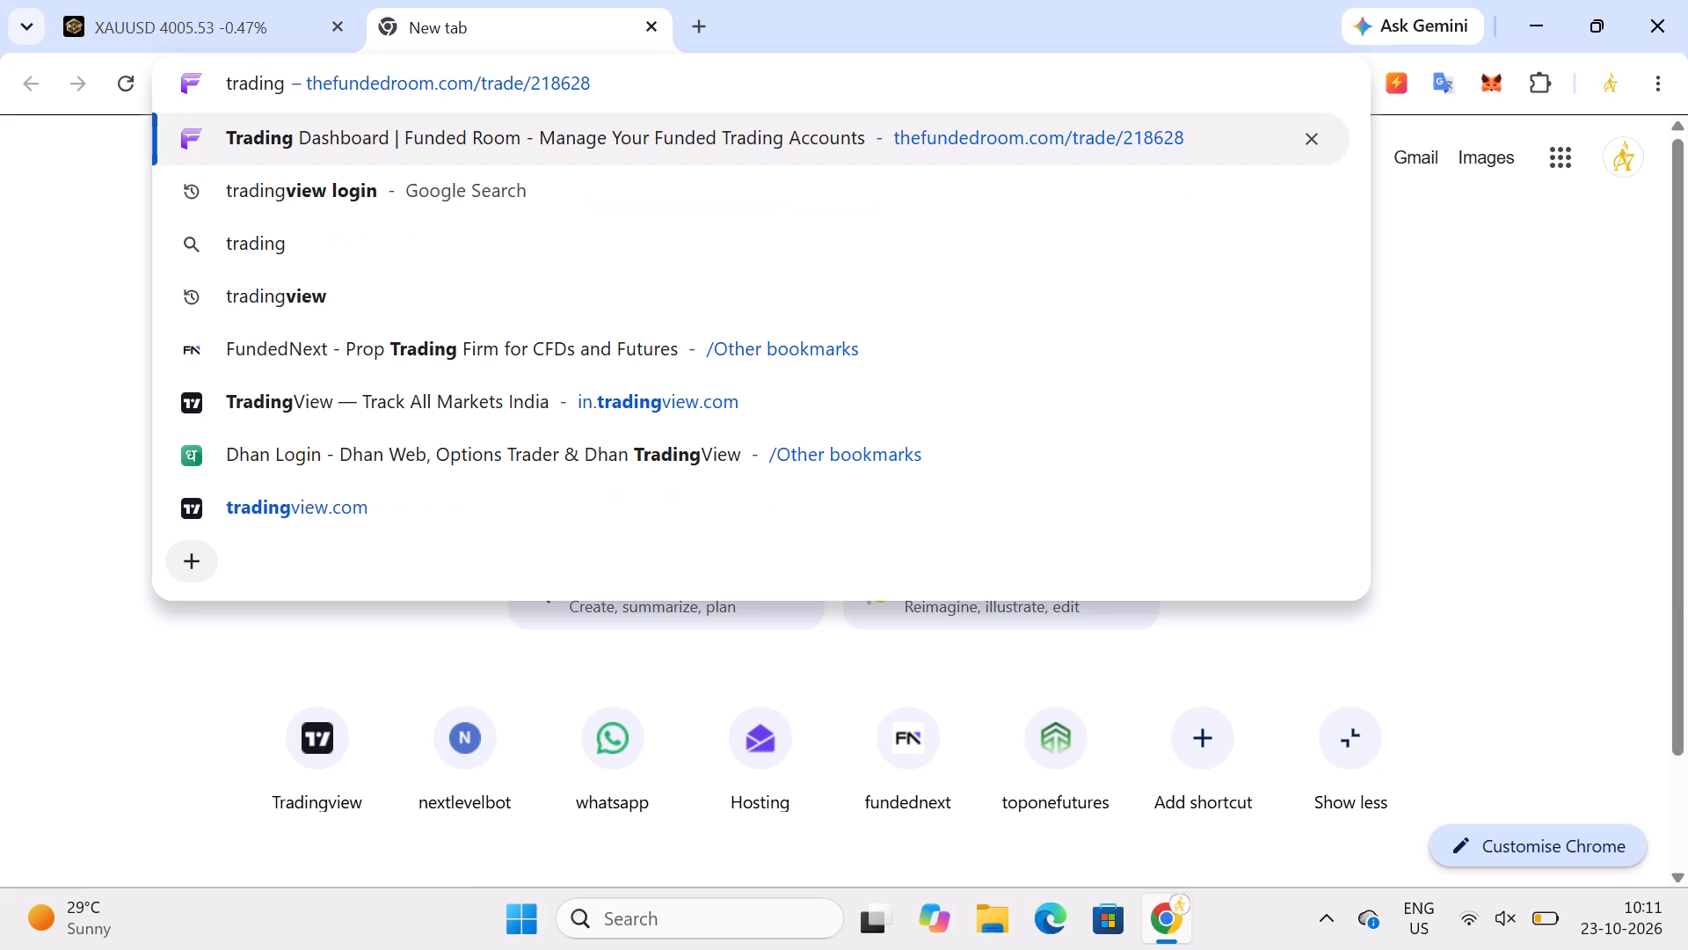
key(h)
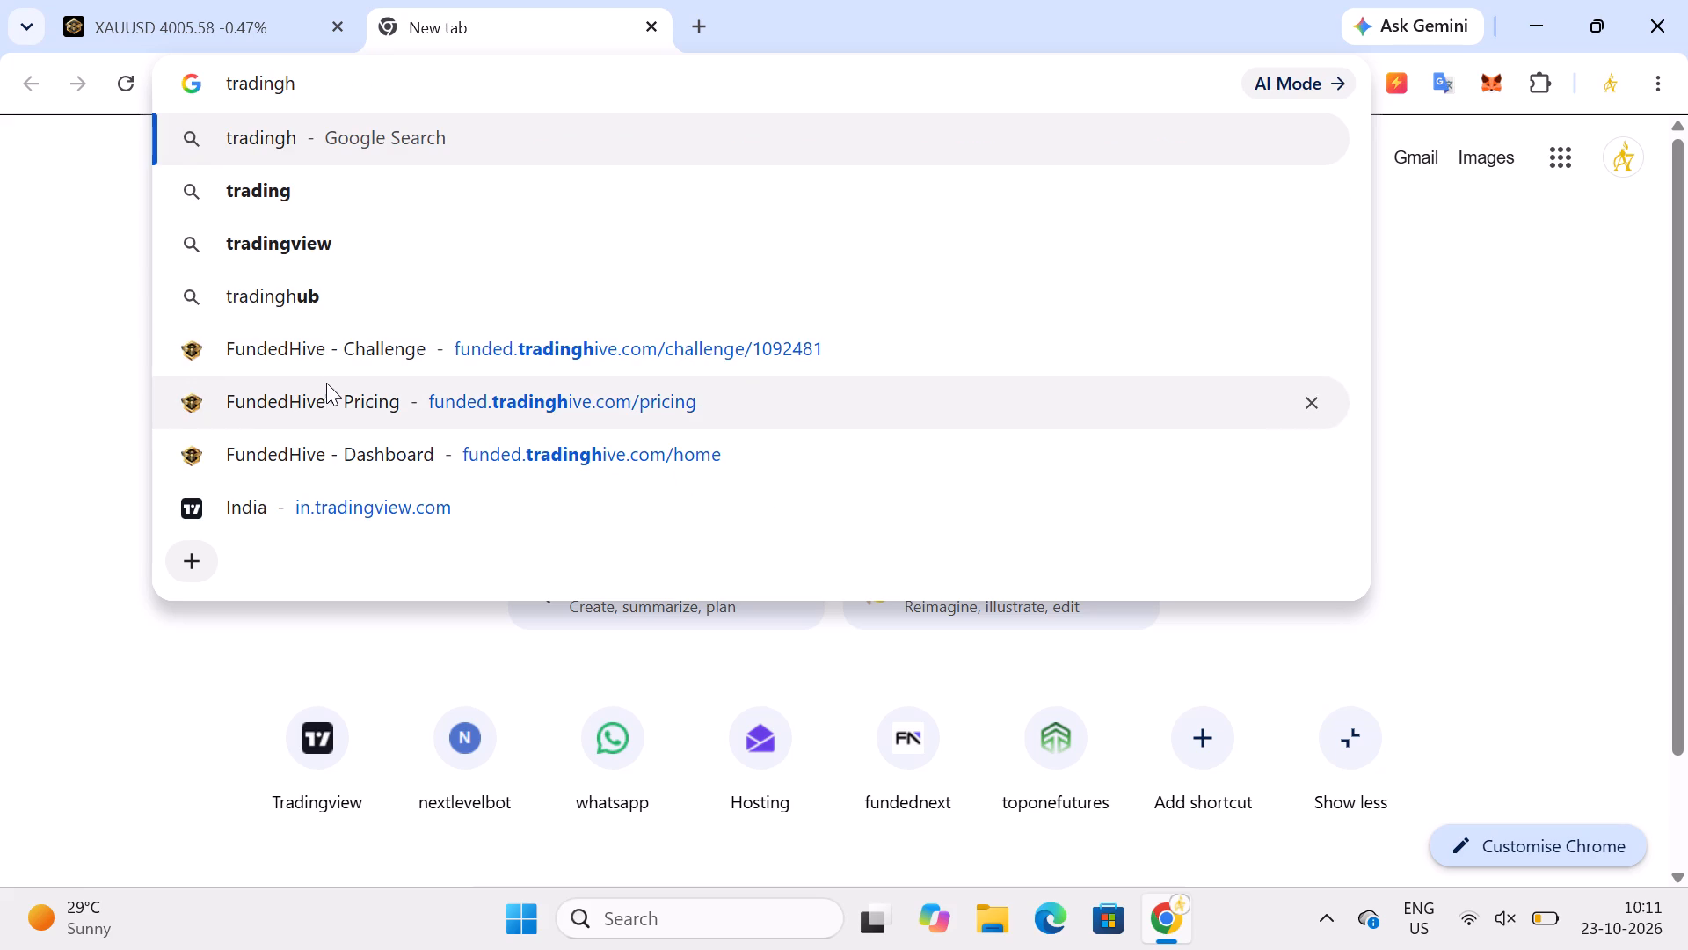
click(329, 355)
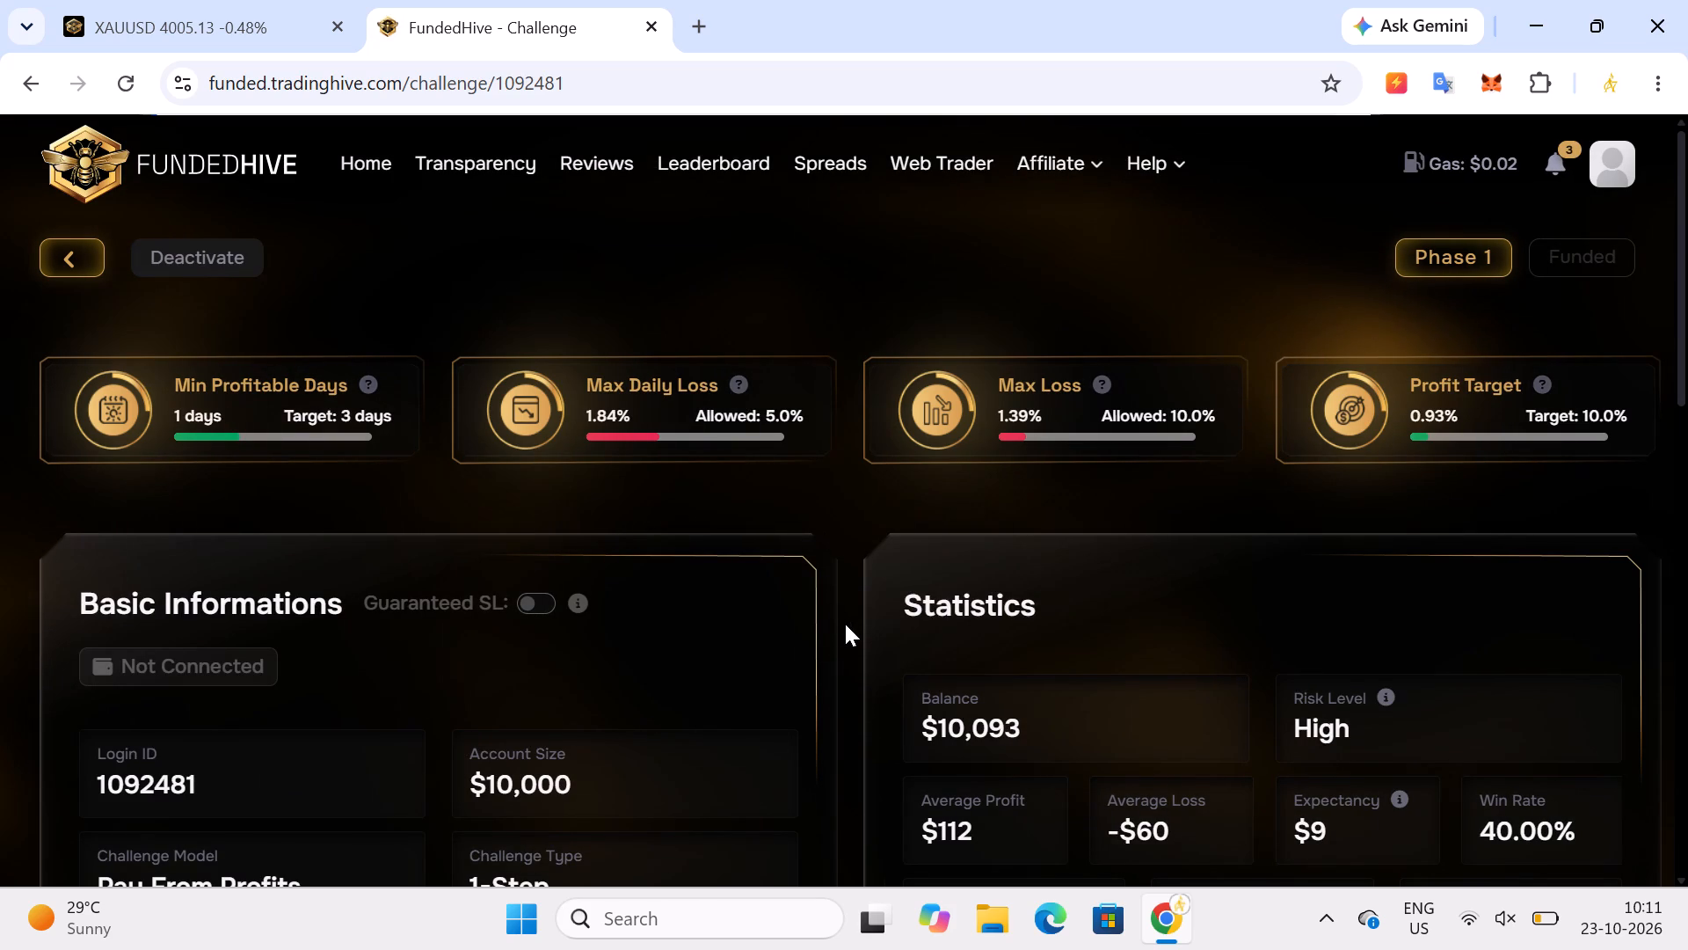
Review the challenge objectives, account information, statistics and Deals History on the challenge page.
scroll(848, 628, down, 2)
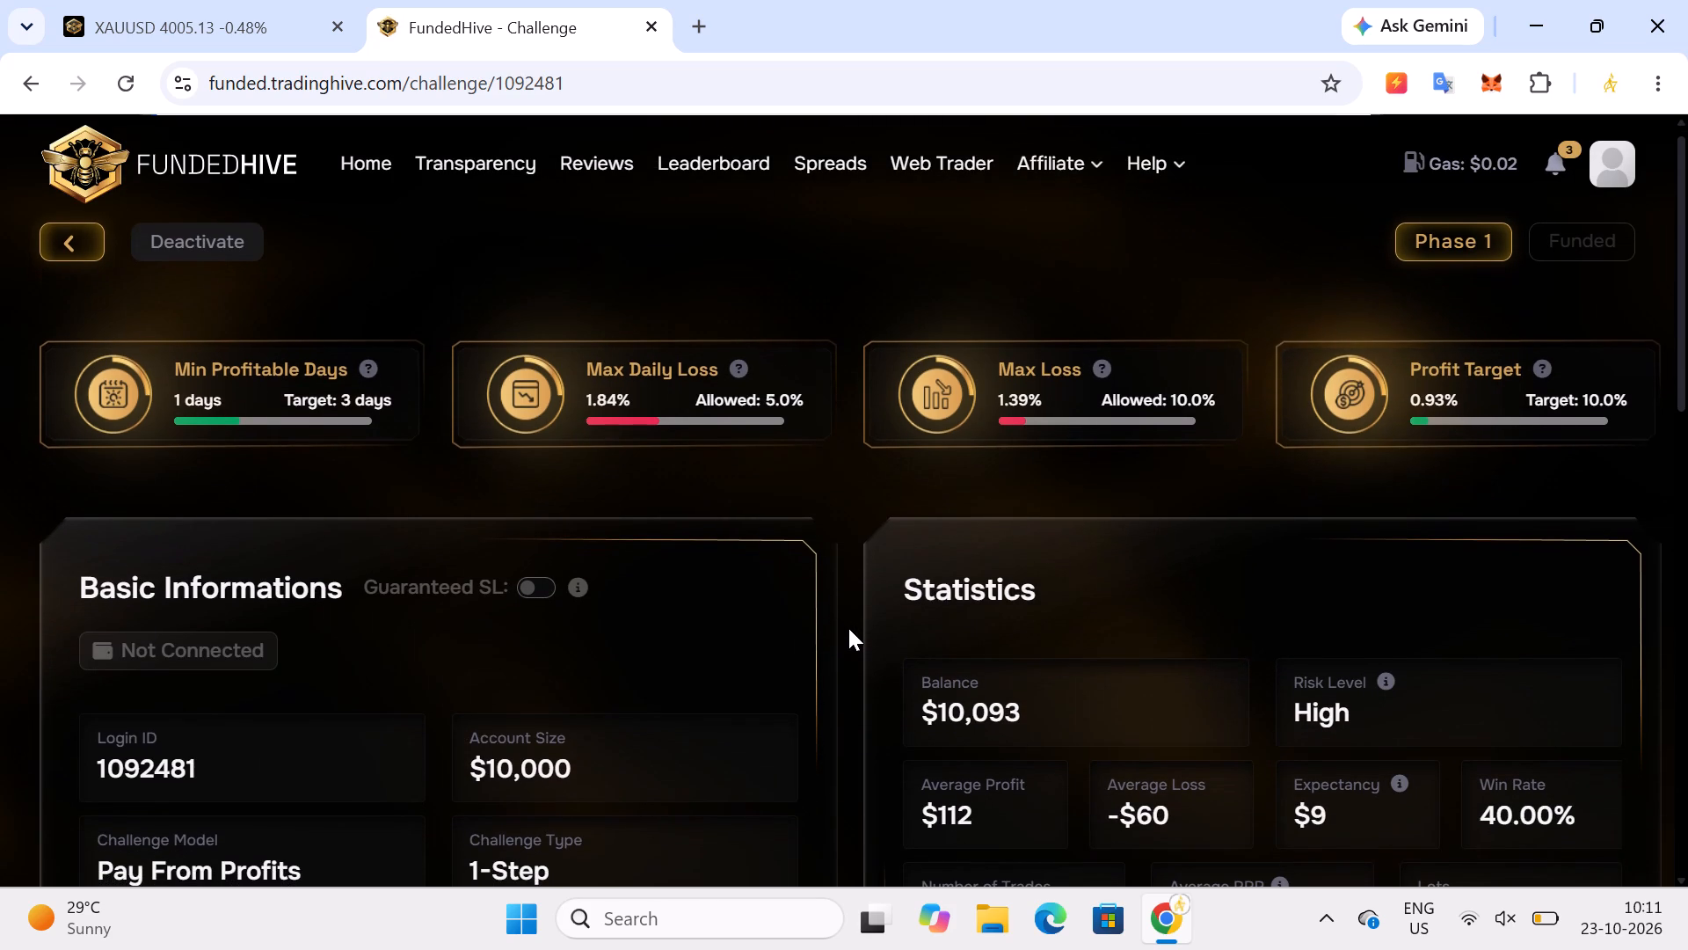
scroll(848, 628, down, 2)
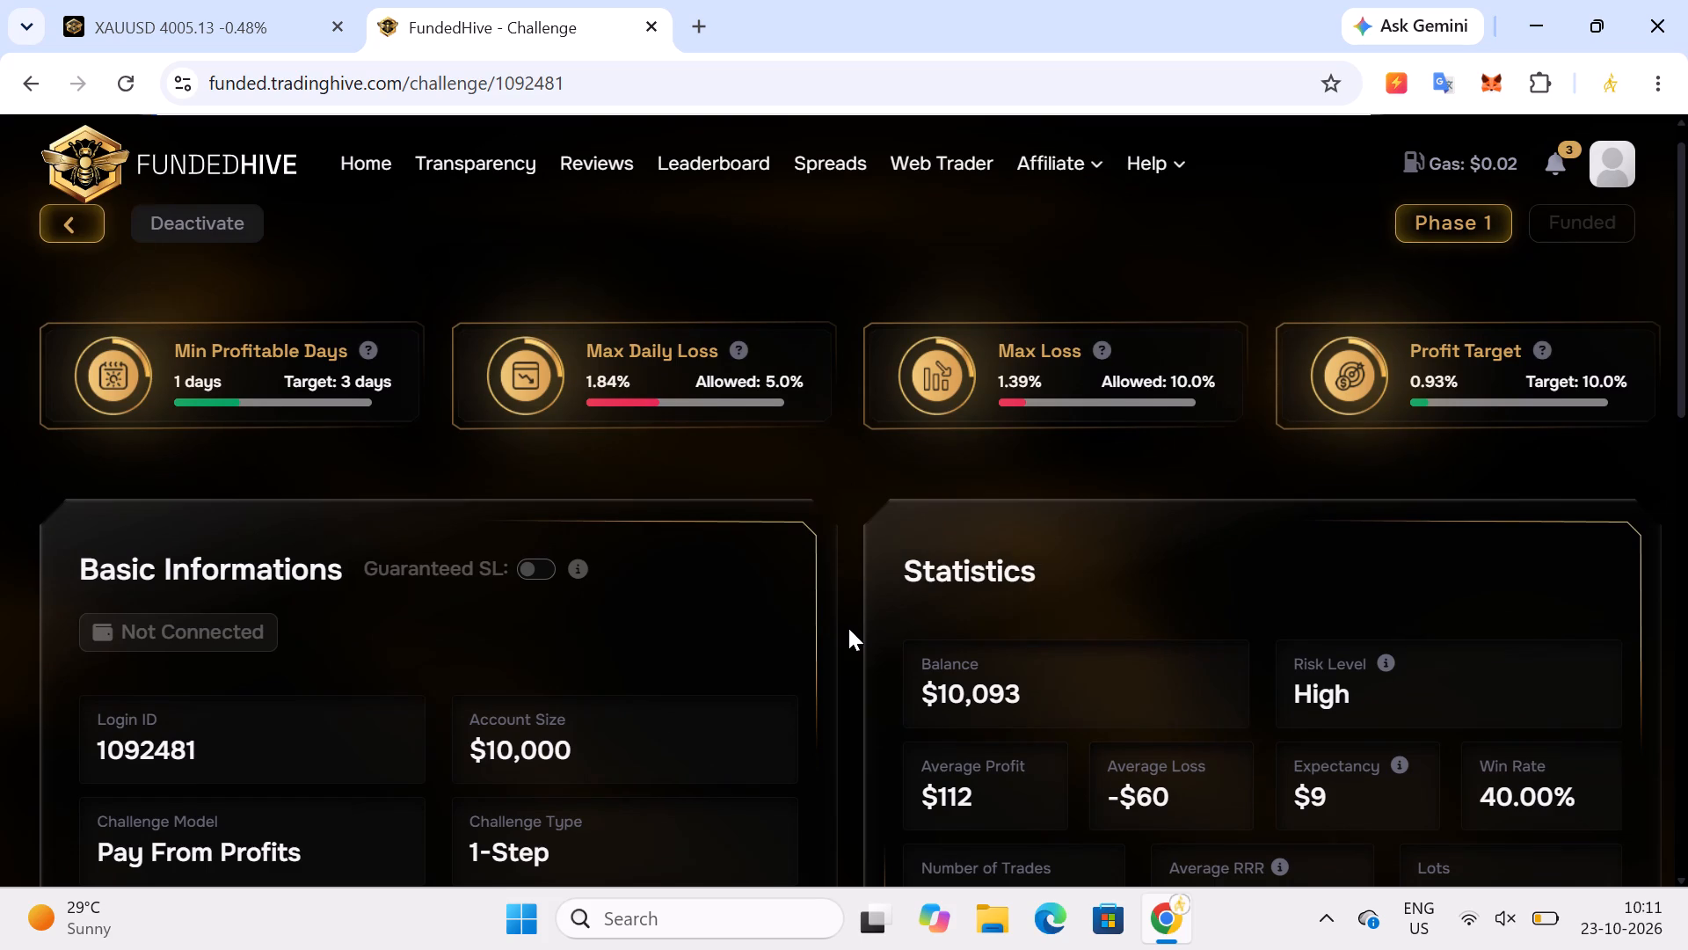
scroll(848, 628, down, 3)
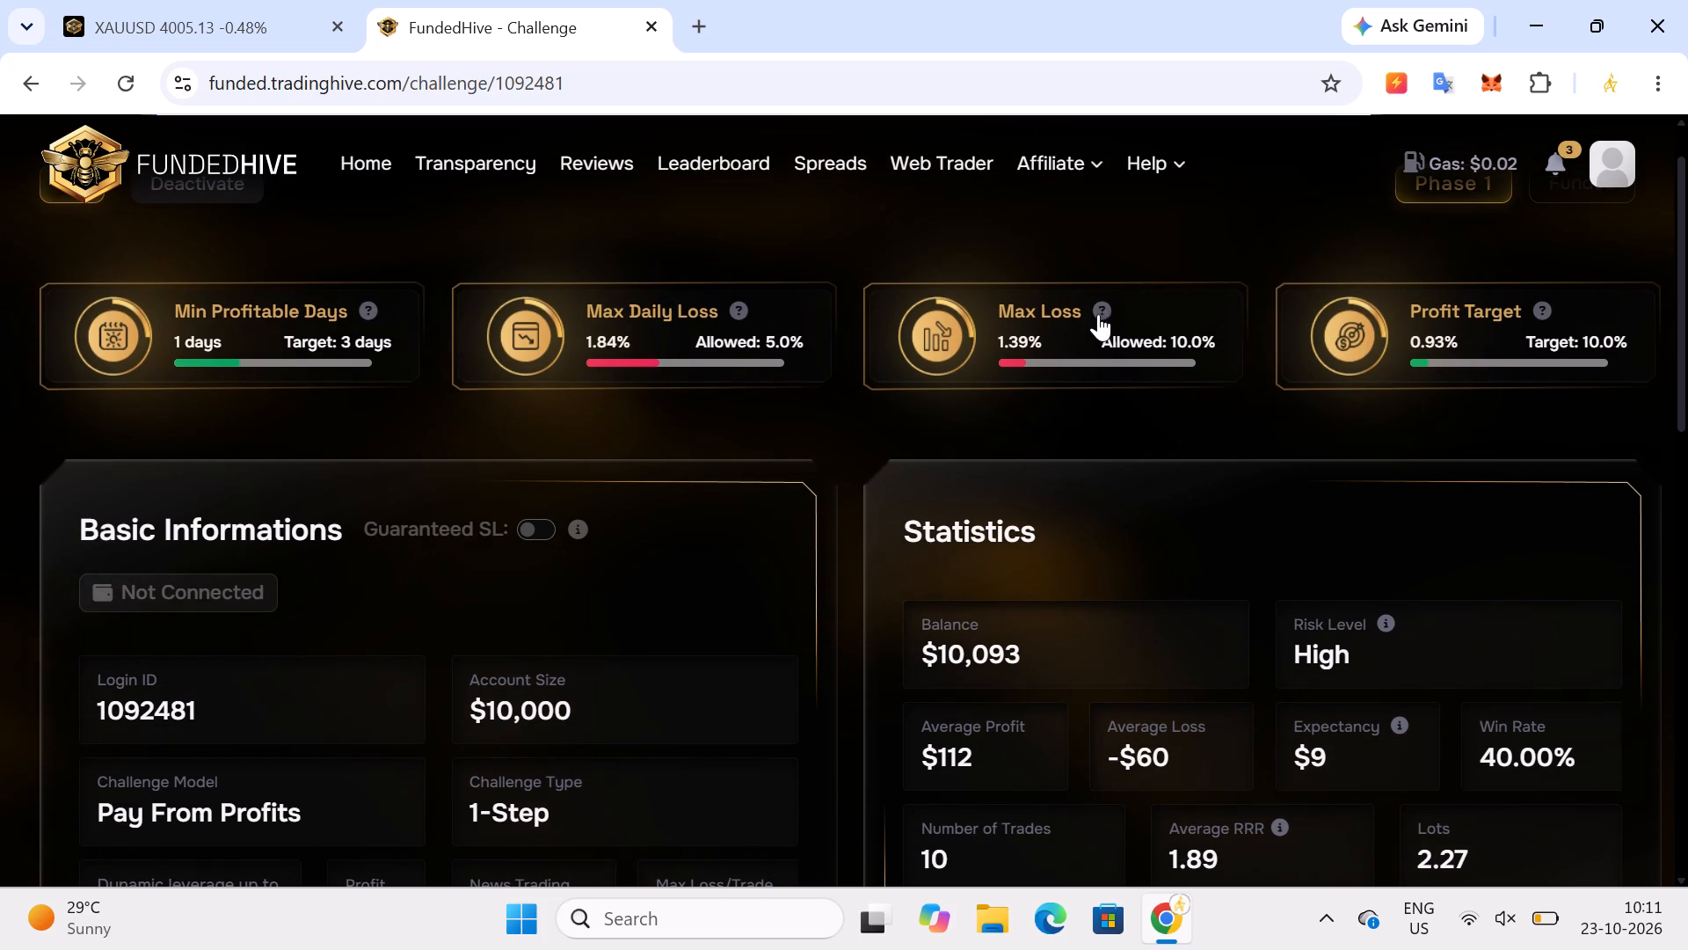
scroll(876, 546, down, 2)
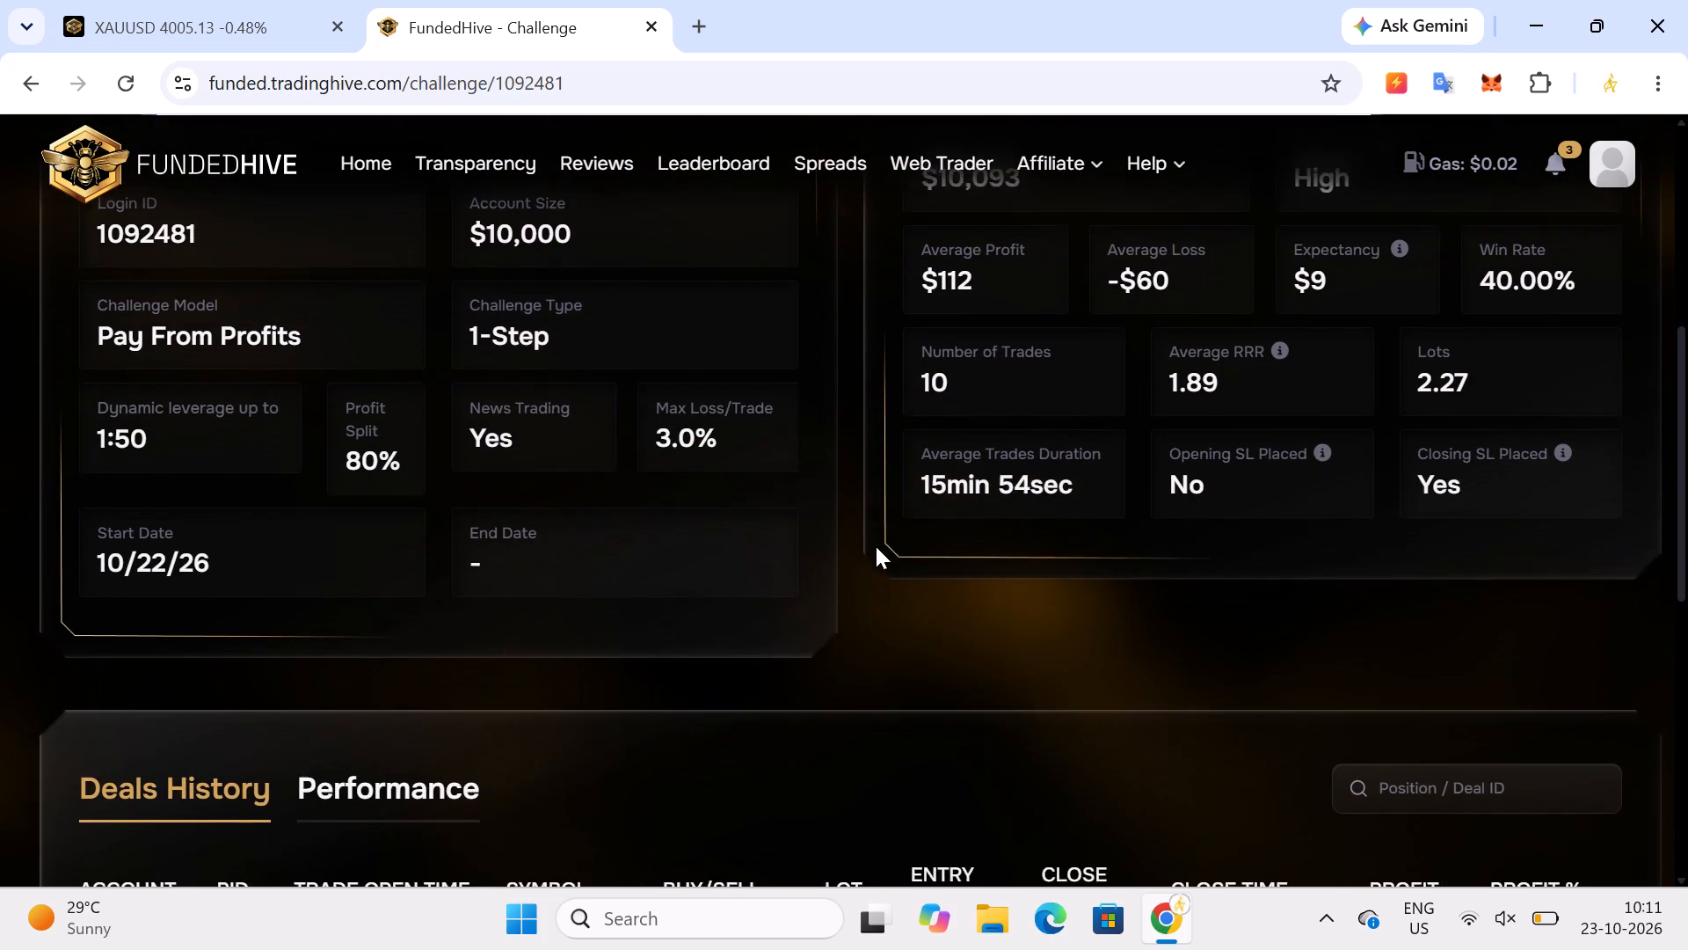
scroll(876, 546, down, 2)
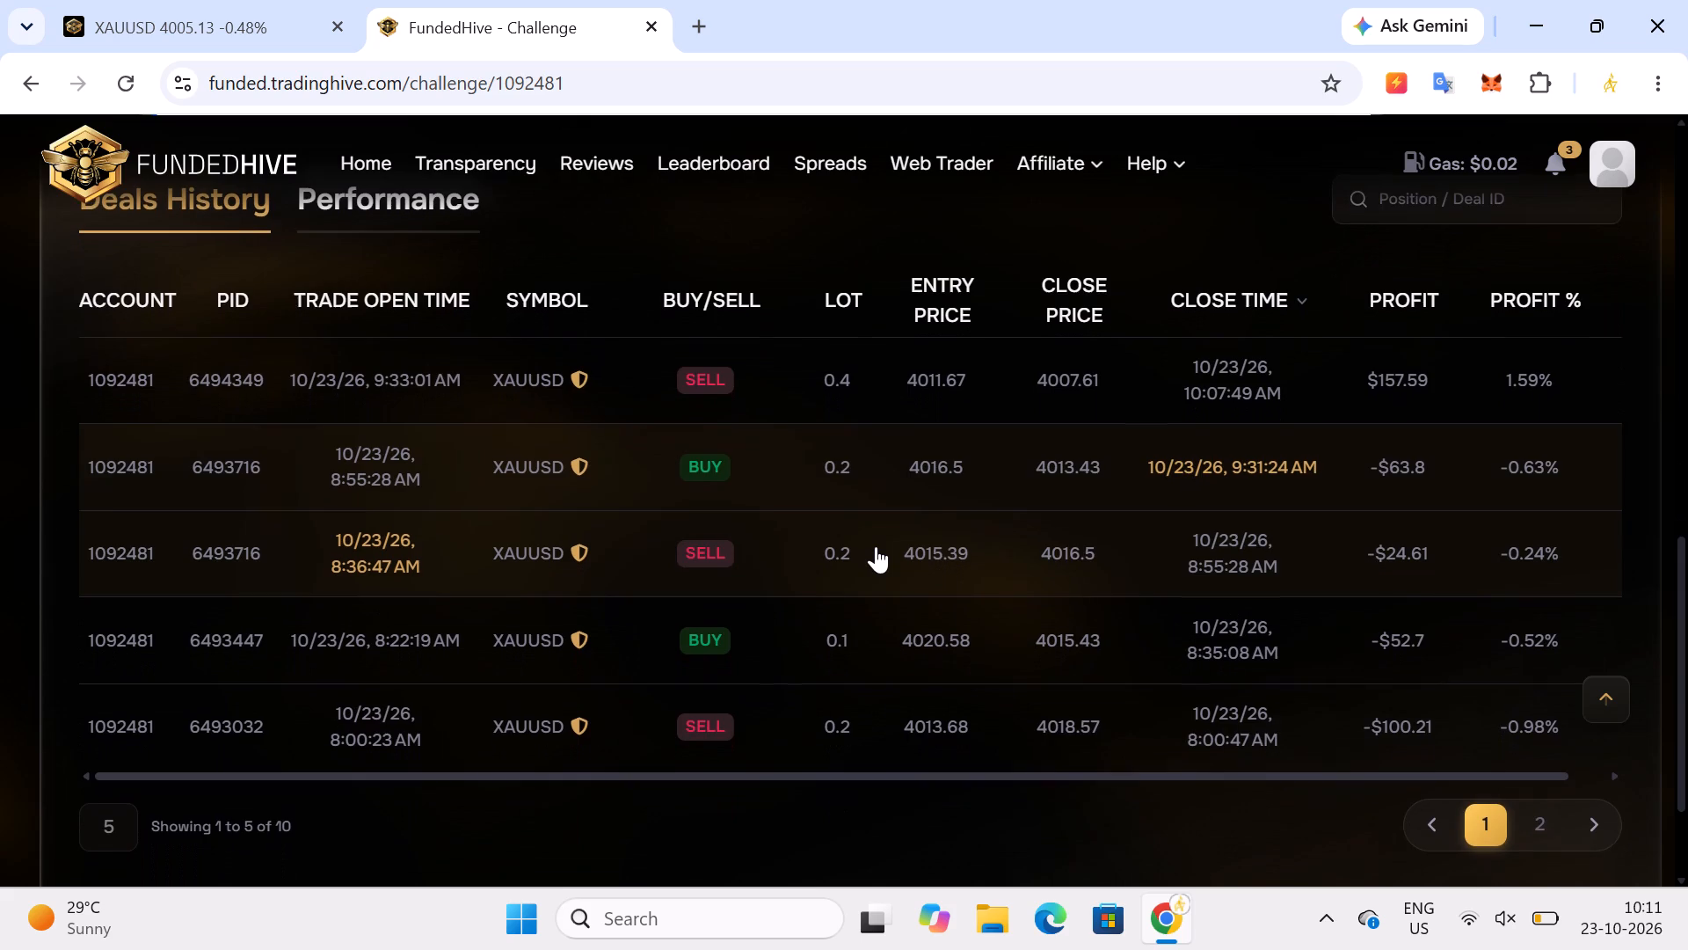
scroll(876, 546, up, 4)
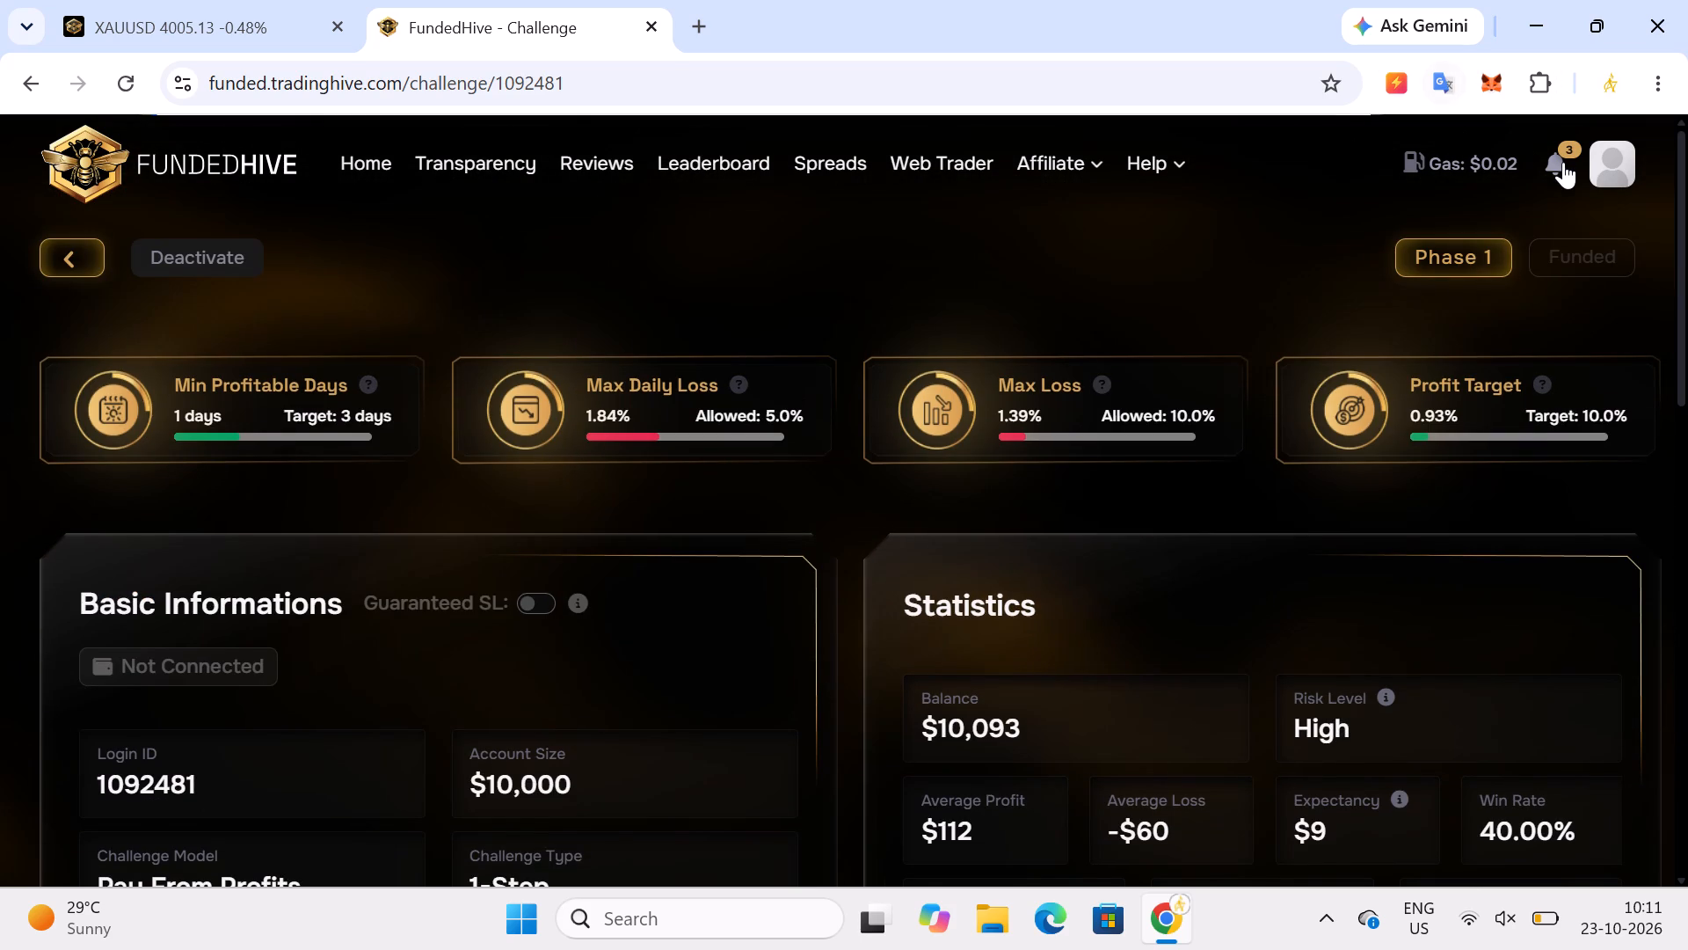
Check the account's latest notifications on the challenge page.
click(1563, 162)
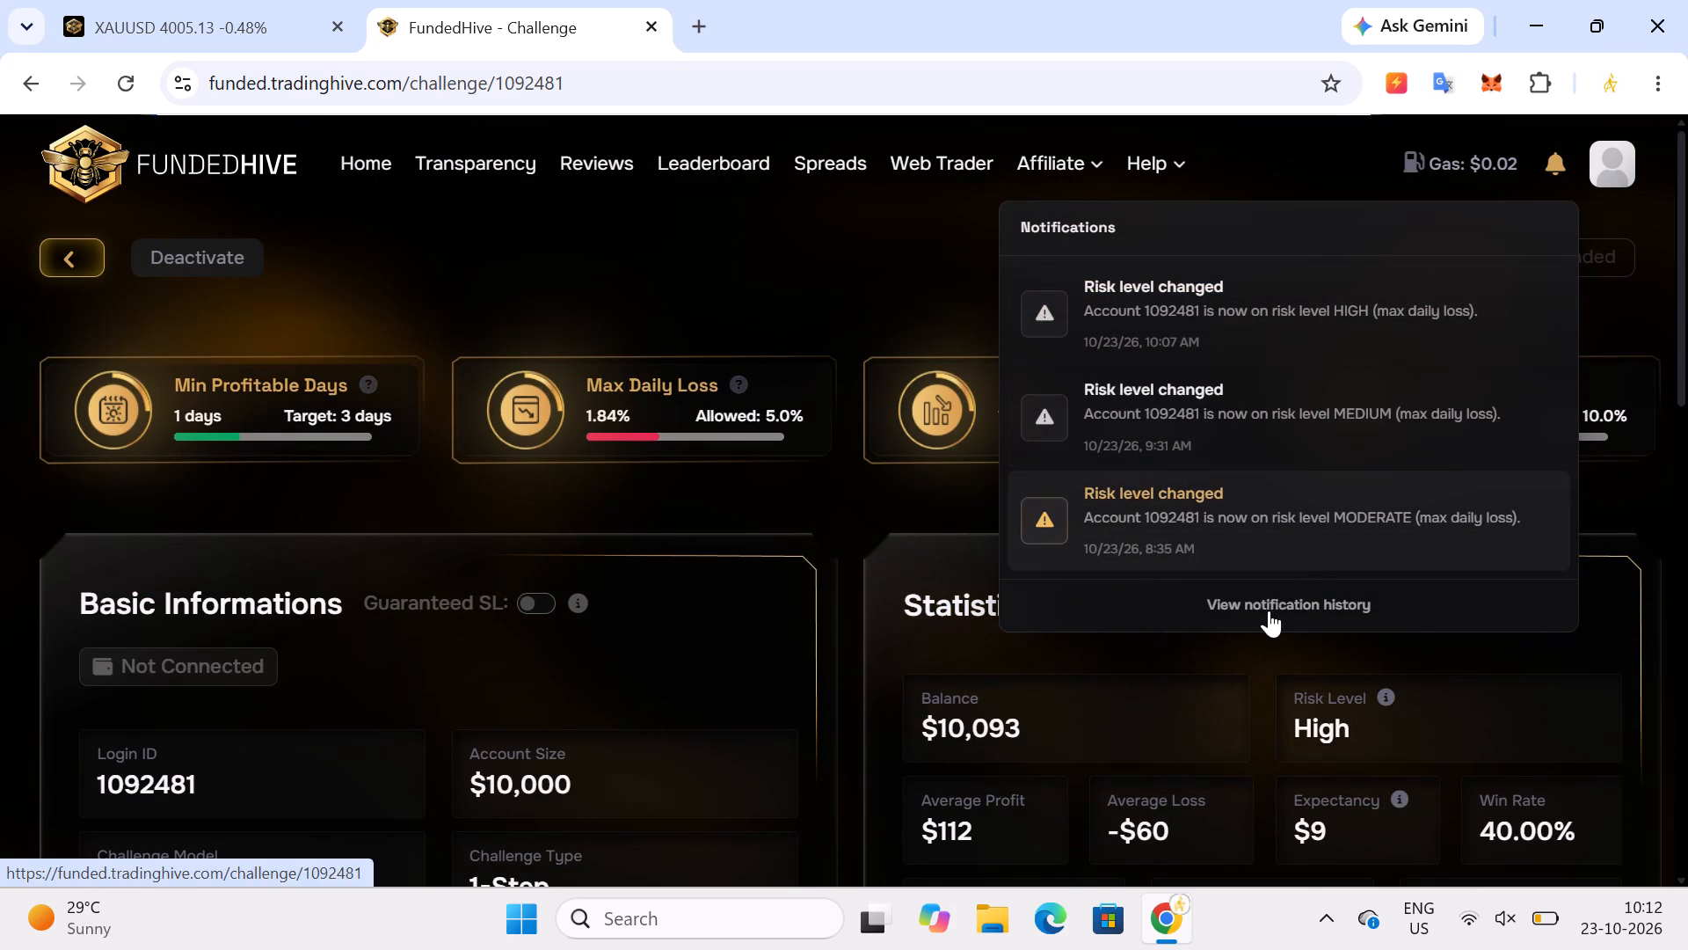
click(855, 250)
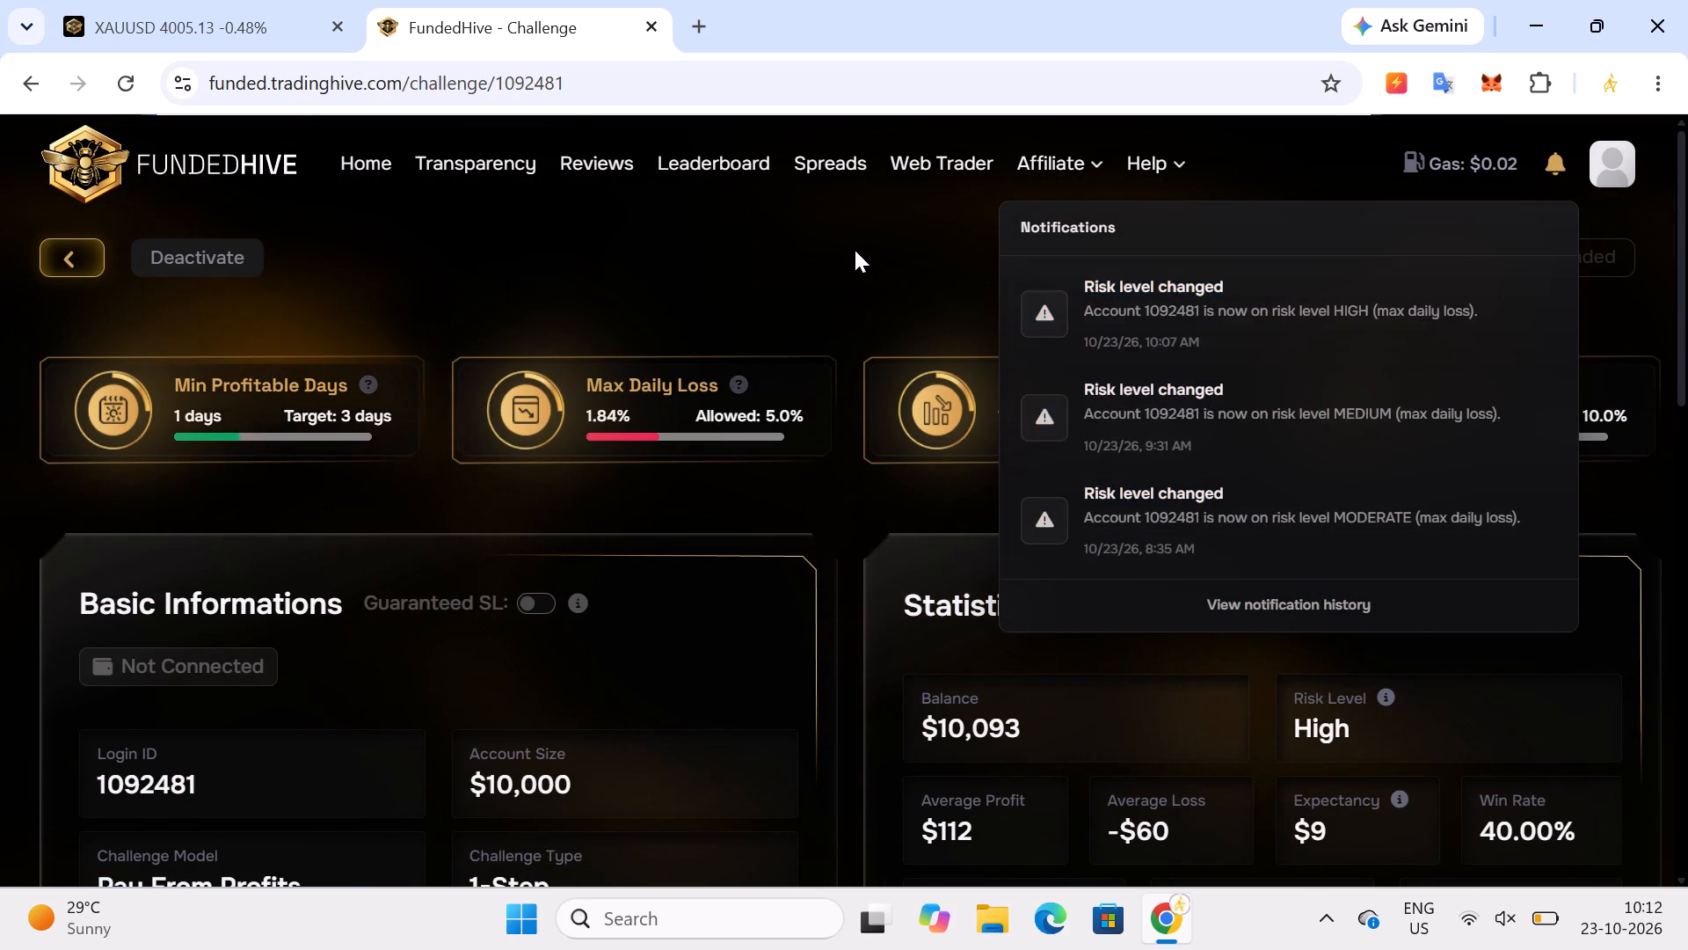
Review the challenge statistics and the recent XAUUSD trades in Deals History again.
scroll(859, 610, down, 1)
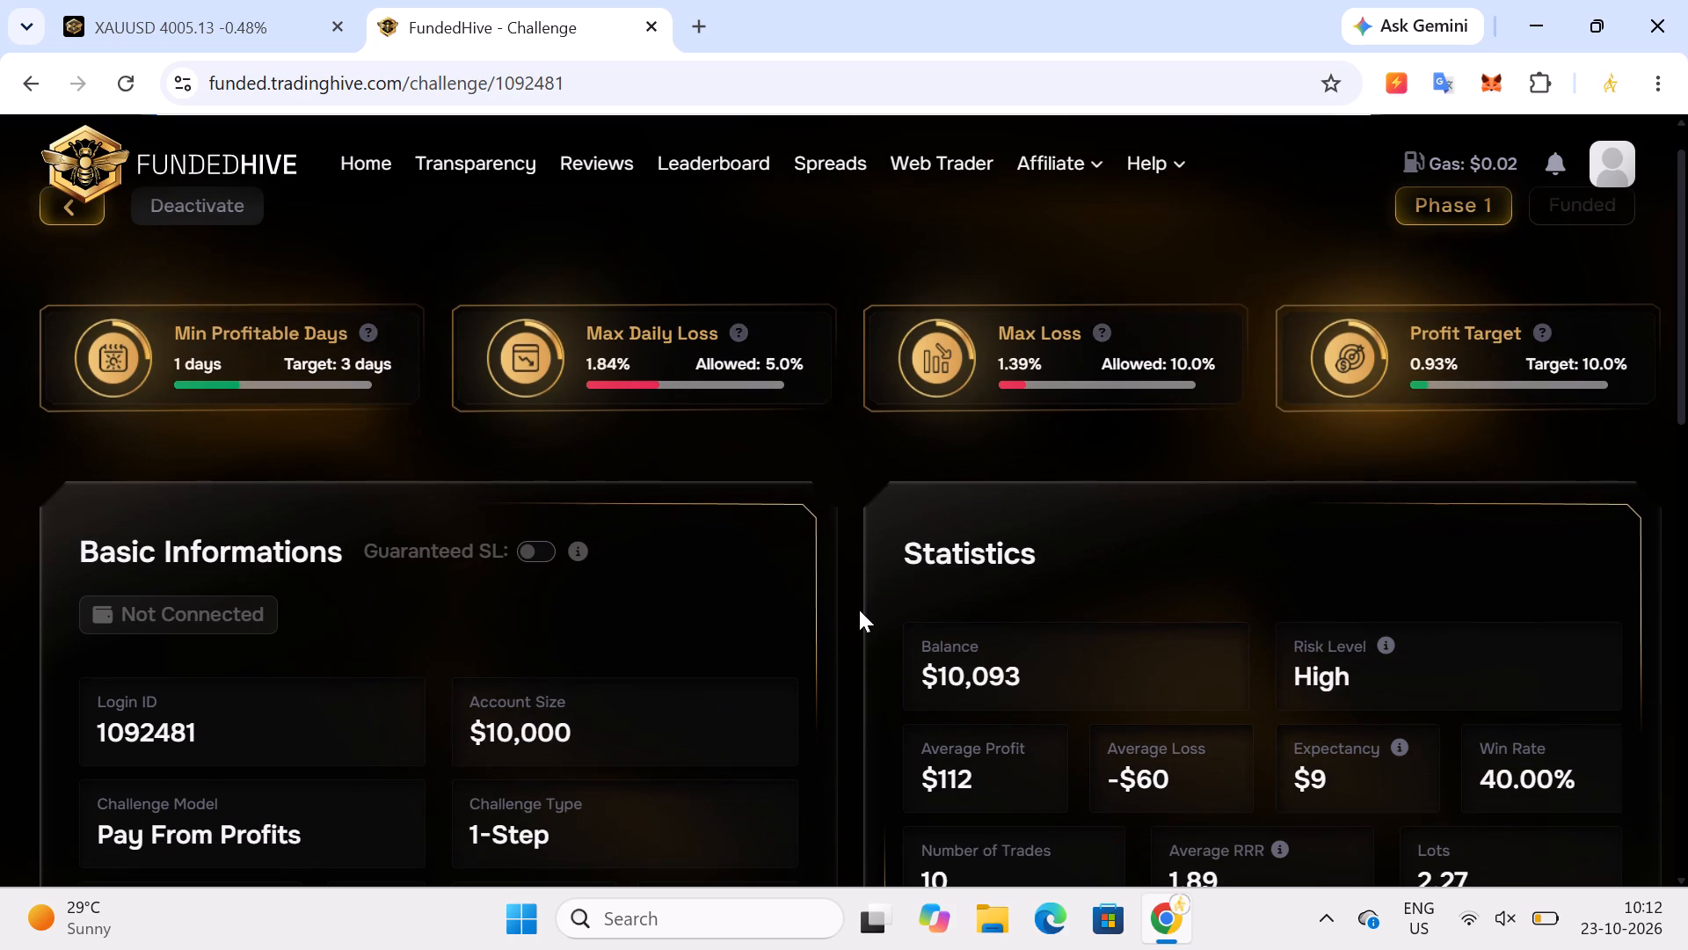
scroll(859, 610, down, 4)
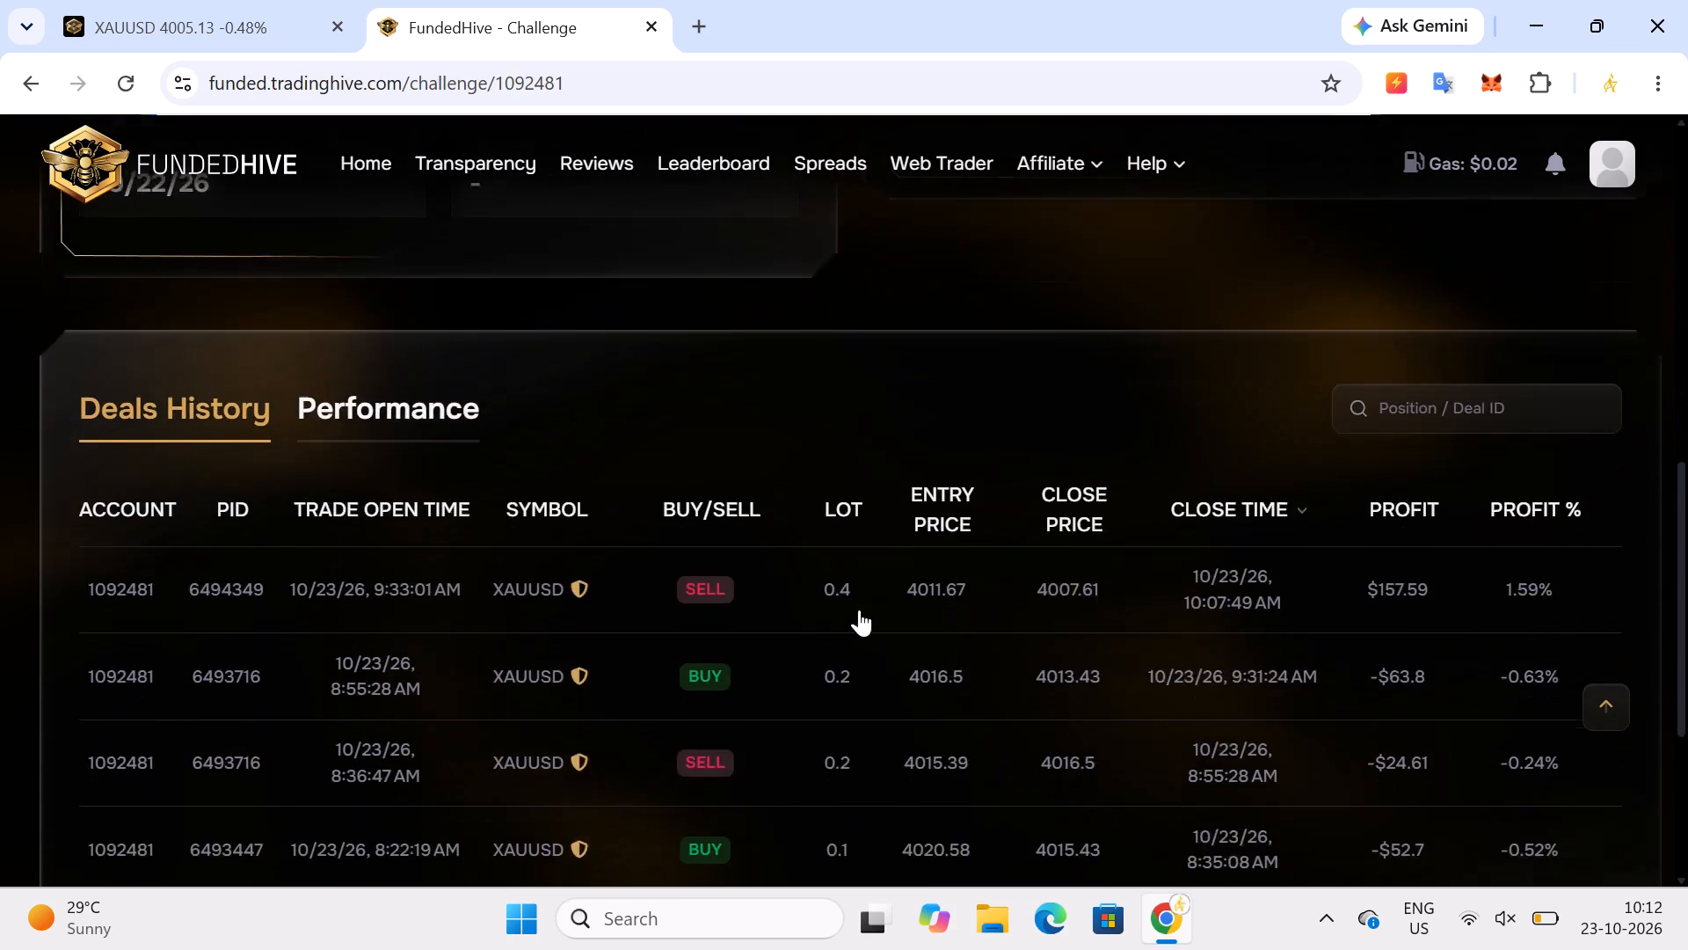
scroll(859, 610, down, 3)
scroll(859, 610, up, 5)
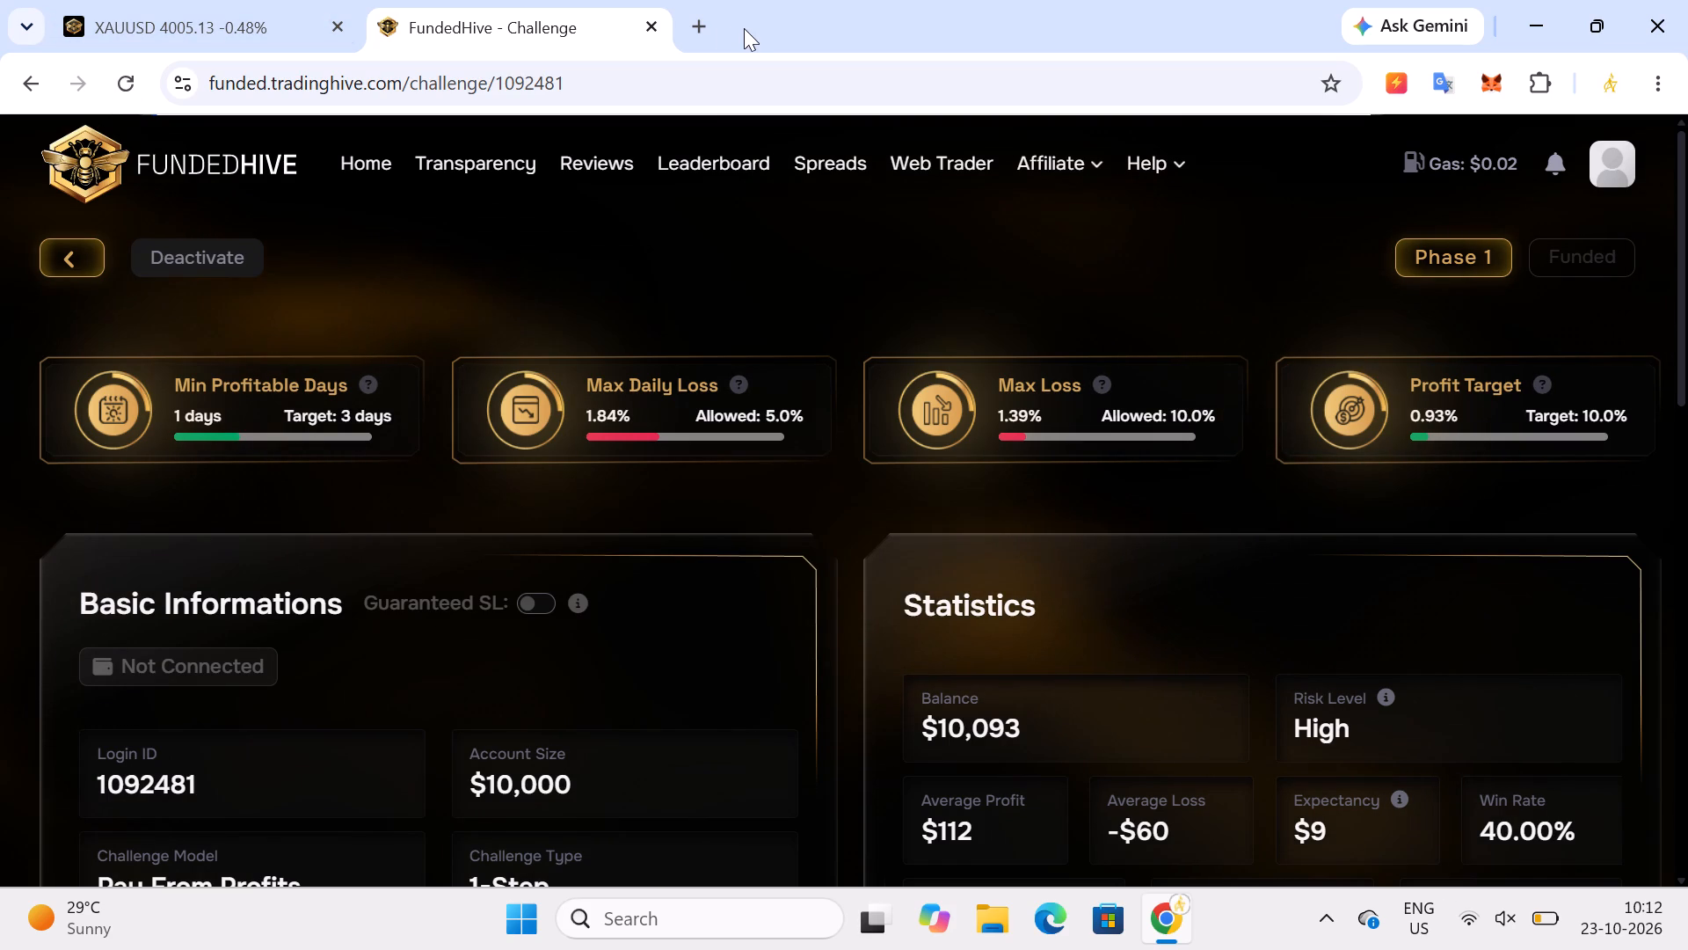
Return to the XAUUSD chart tab and set up a new market order to sell 0.2 lots.
click(156, 16)
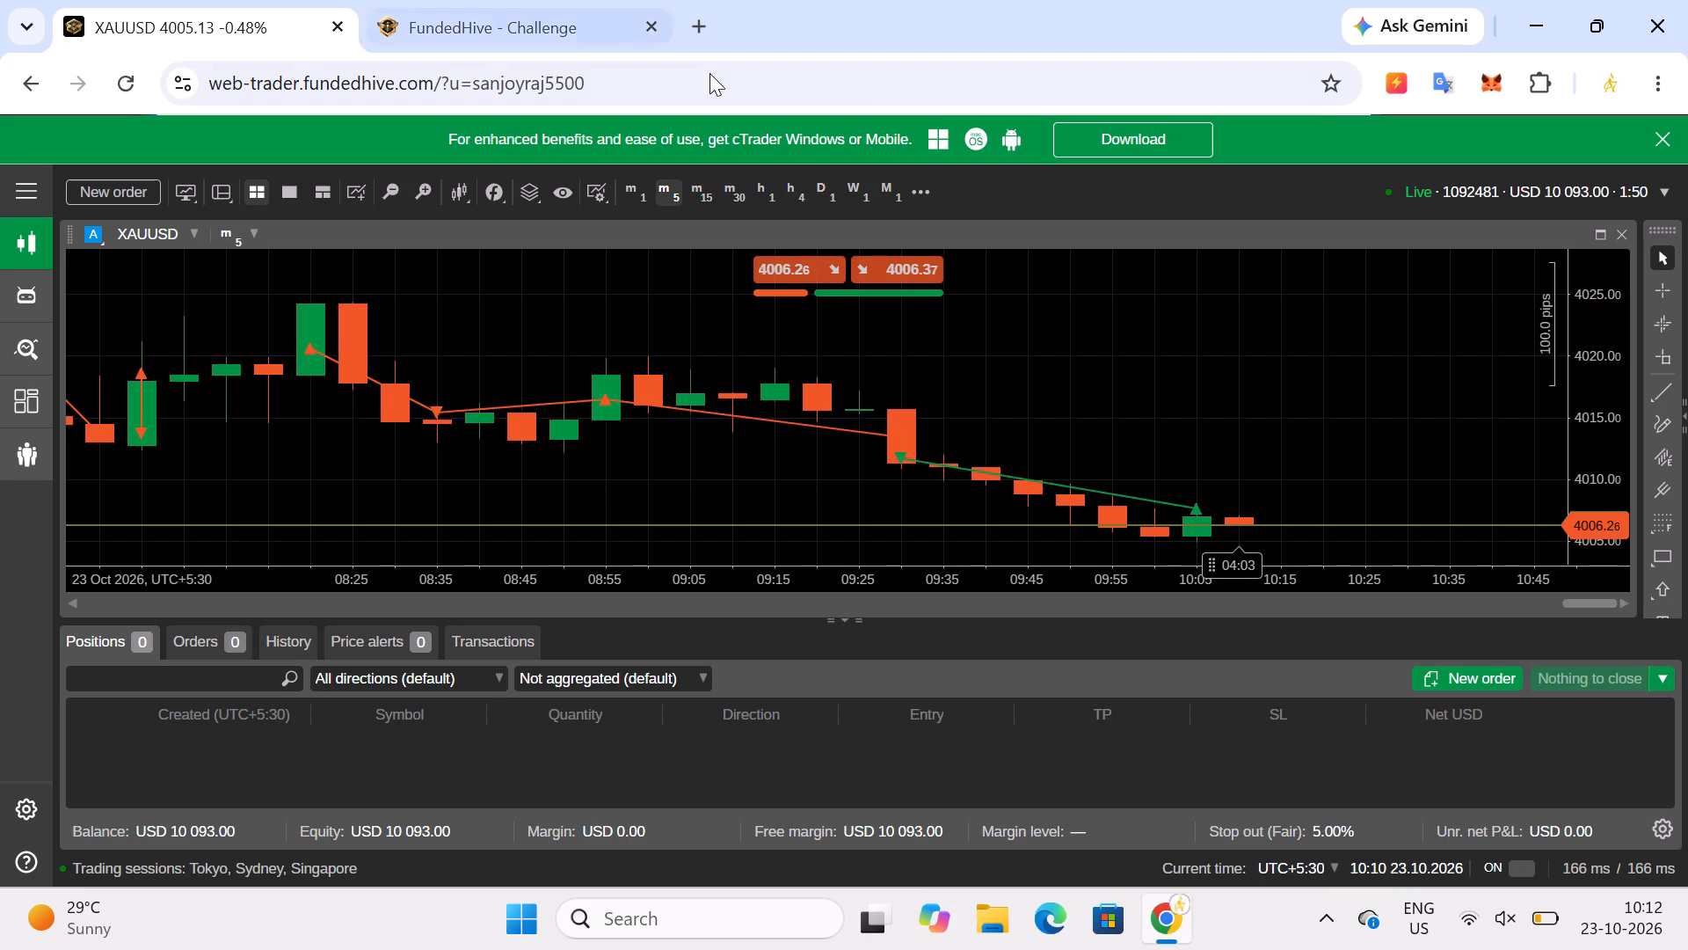
drag(1075, 309, 1062, 214)
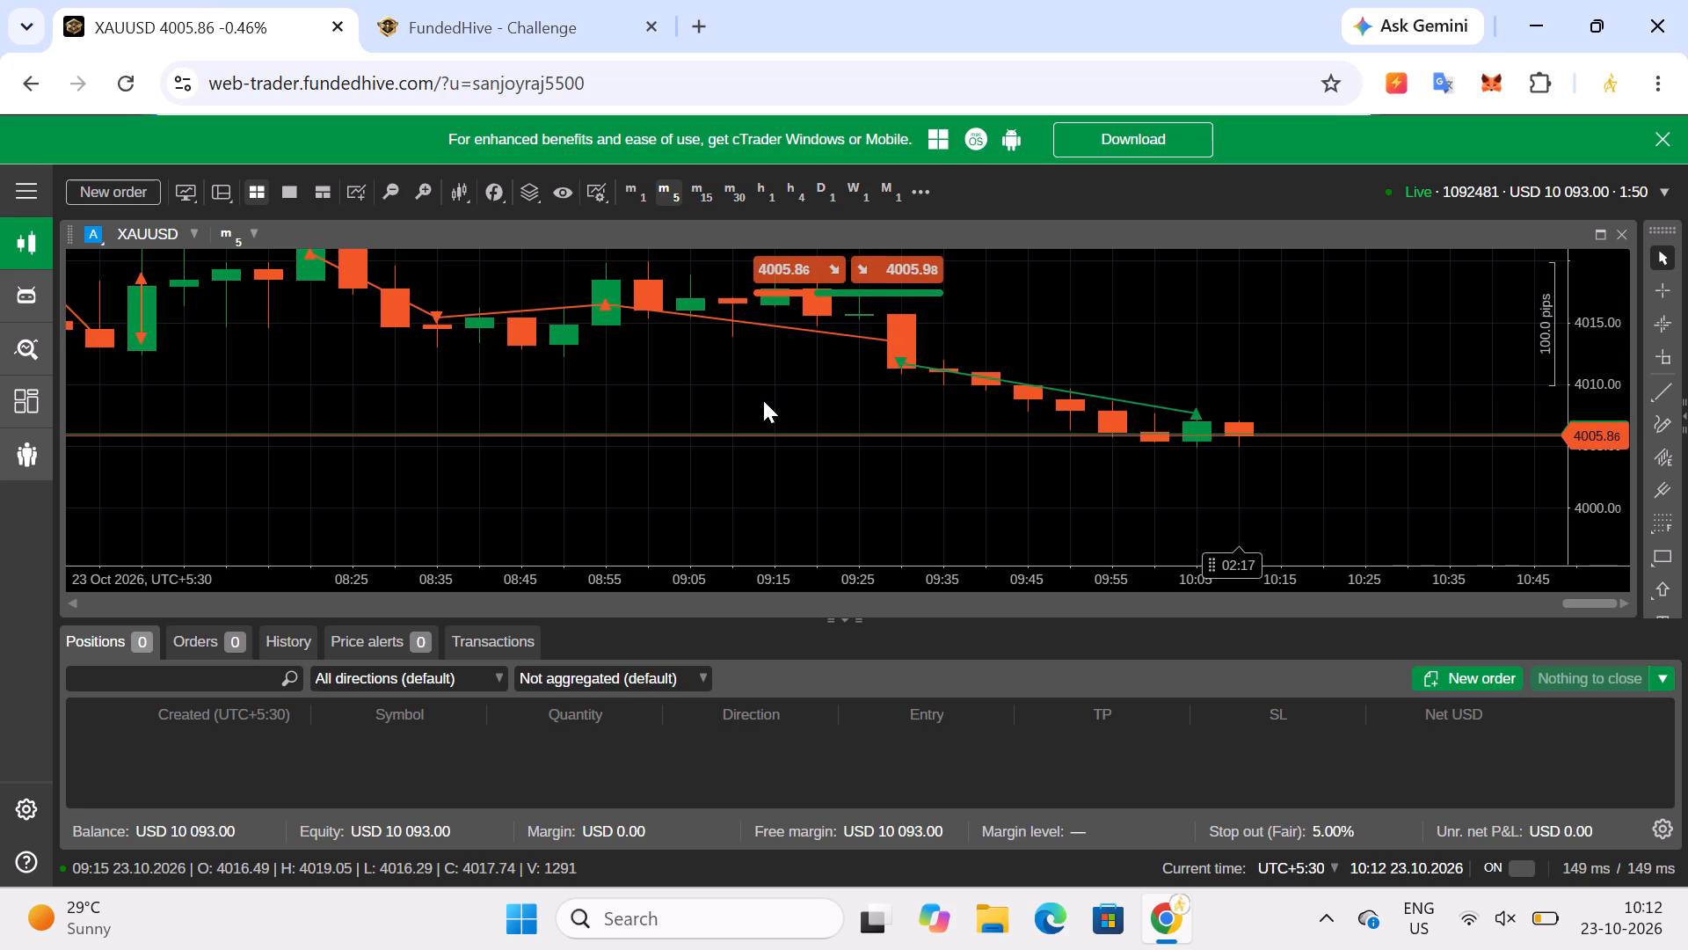
click(143, 193)
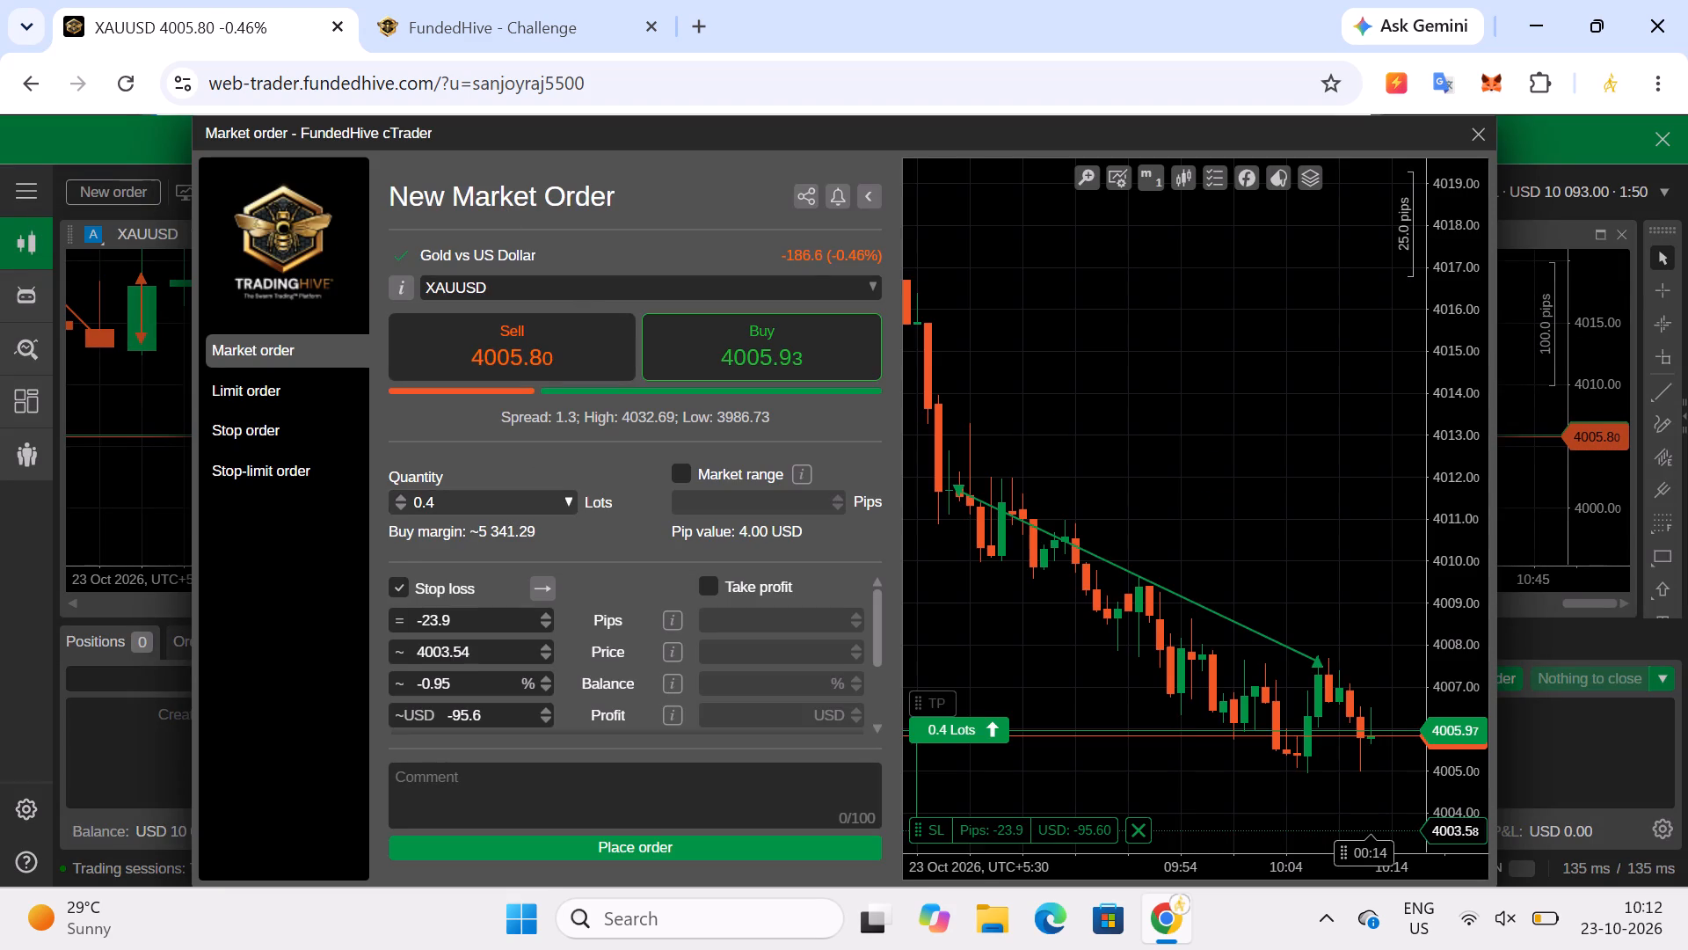
click(548, 501)
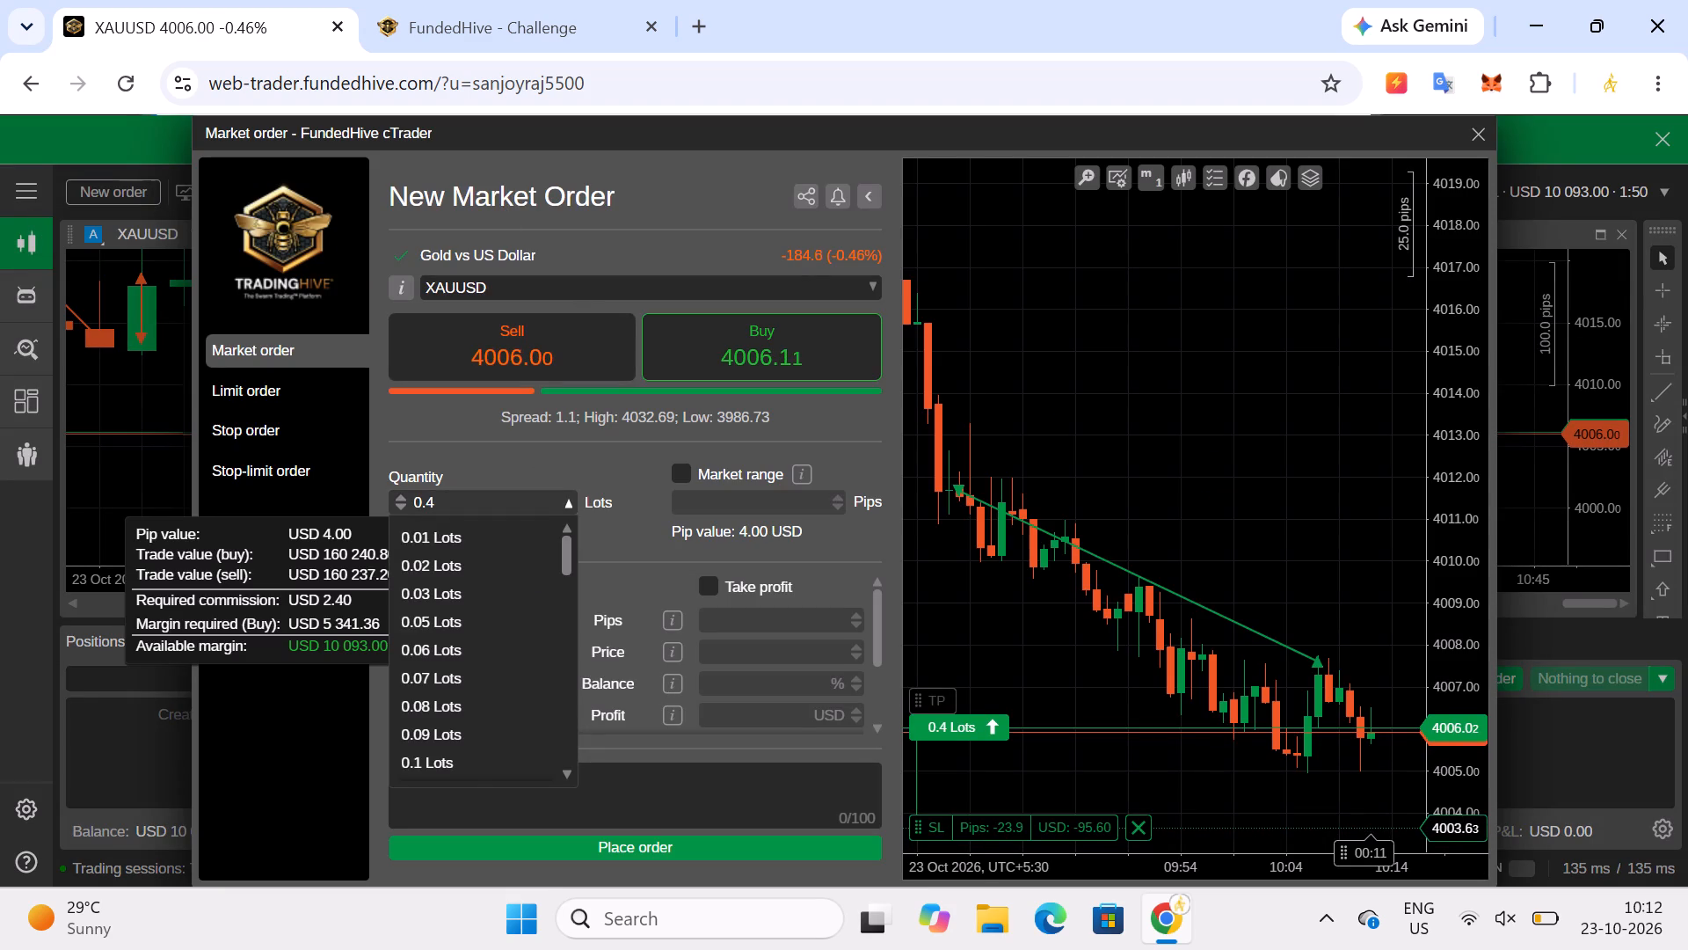
scroll(467, 744, down, 1)
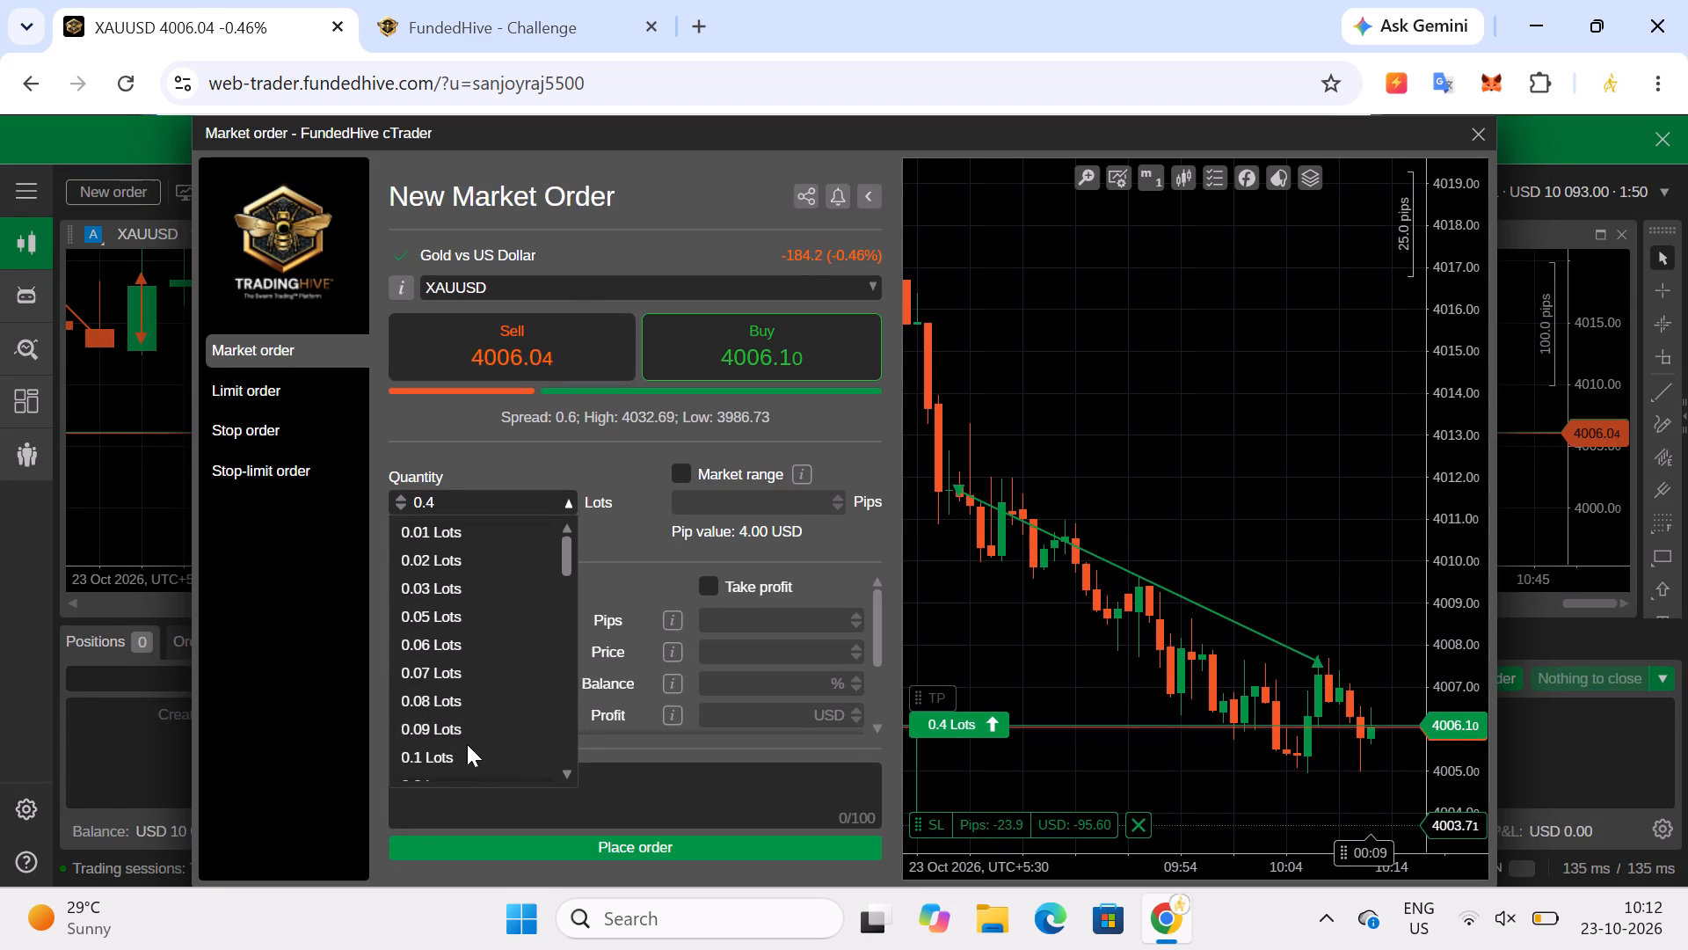
scroll(467, 744, down, 1)
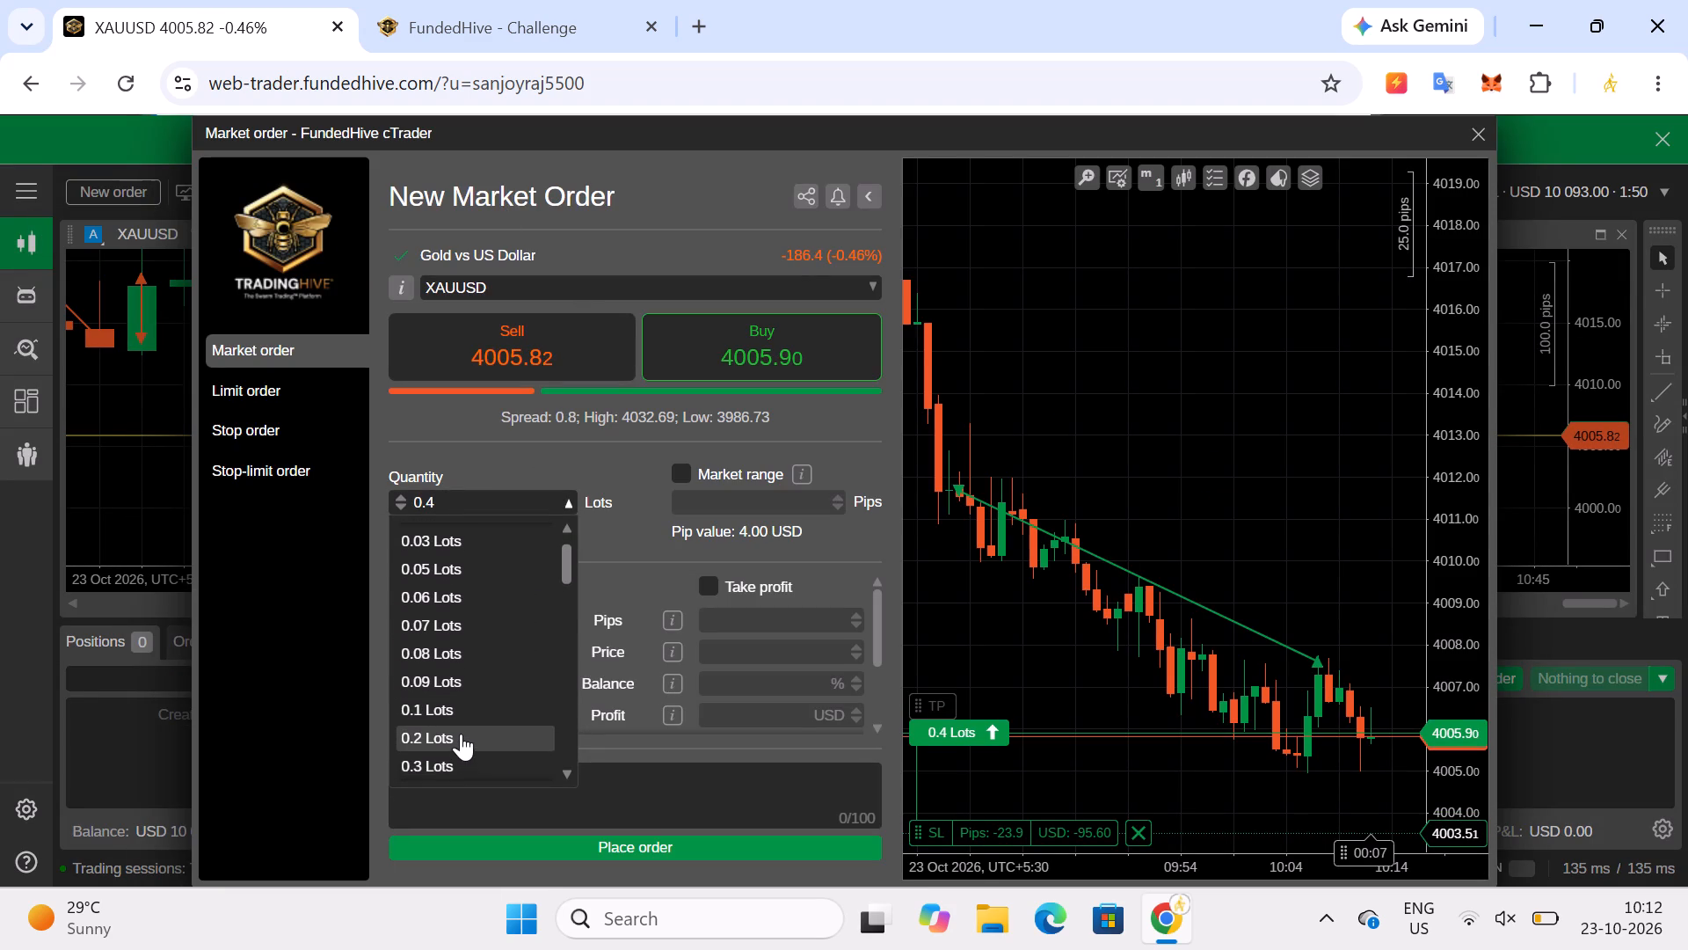
click(461, 734)
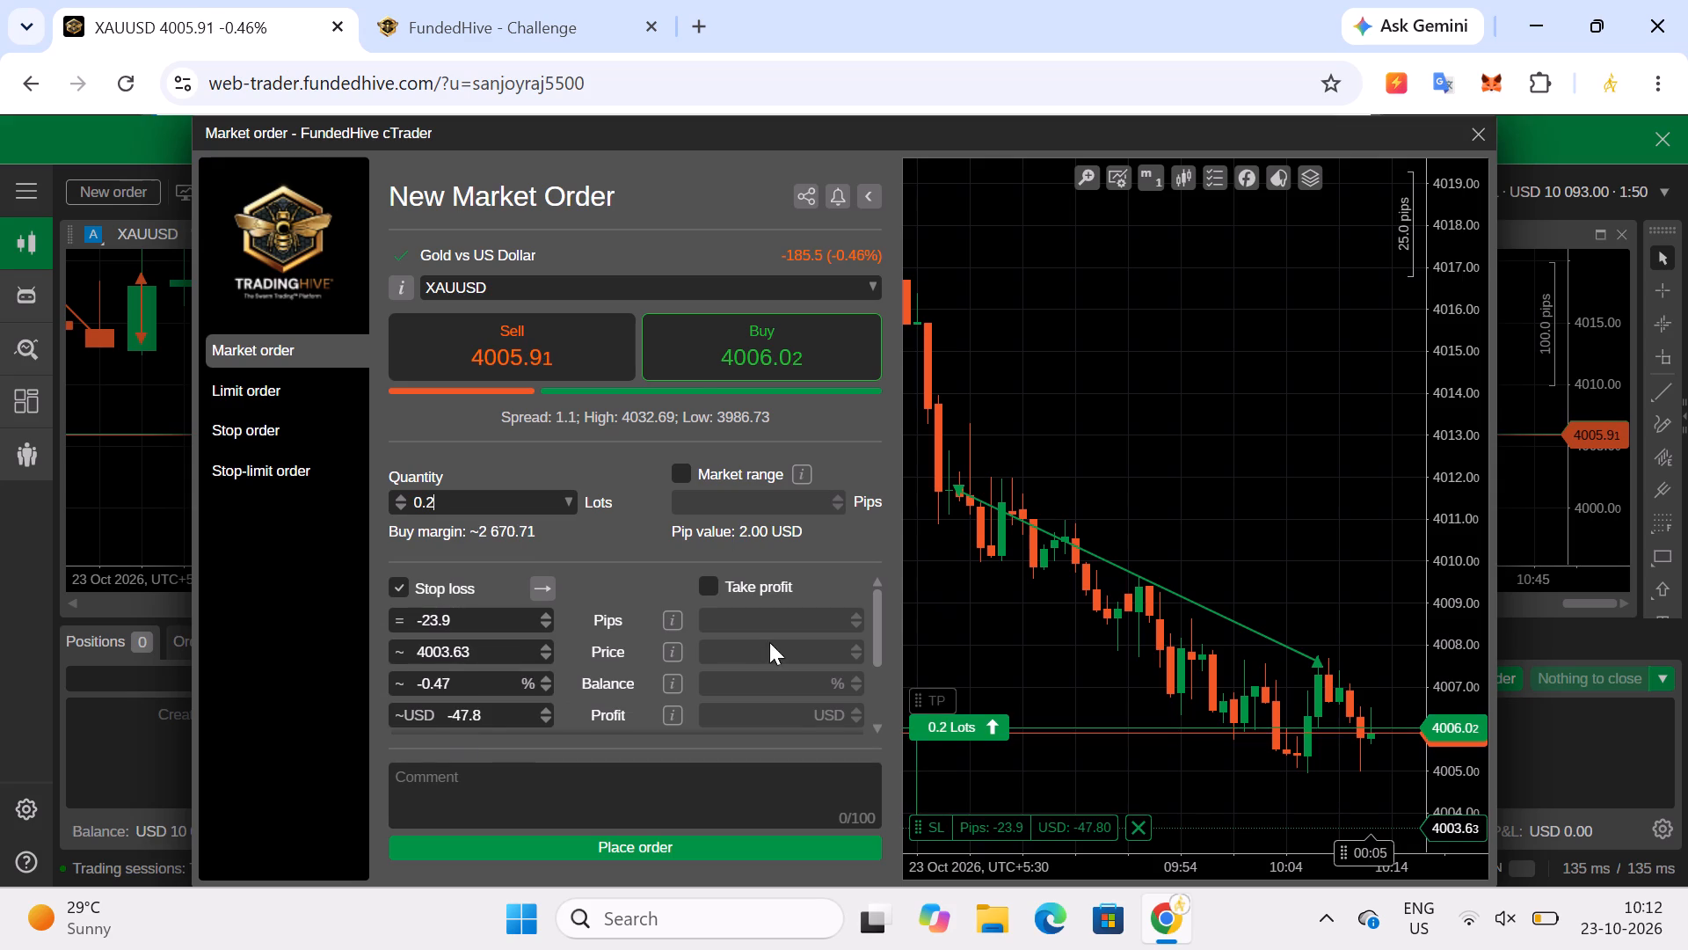
click(539, 344)
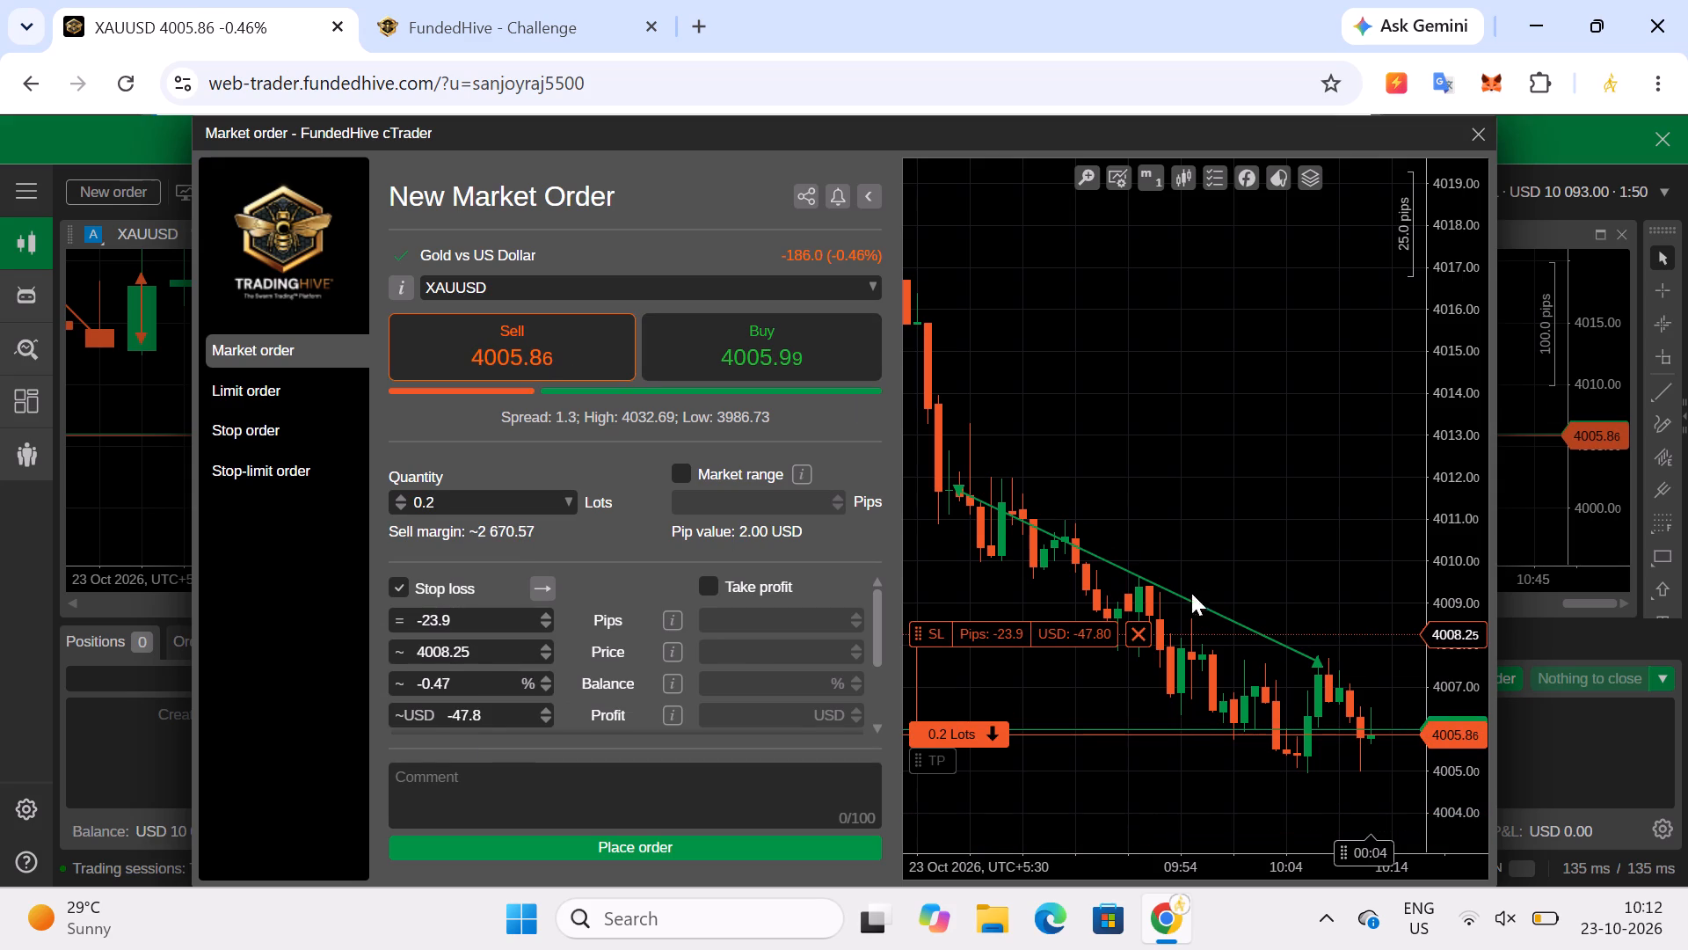
Raise the sell order's stop loss to about 4009.31 on the order chart and place the order.
drag(1023, 629, 1023, 630)
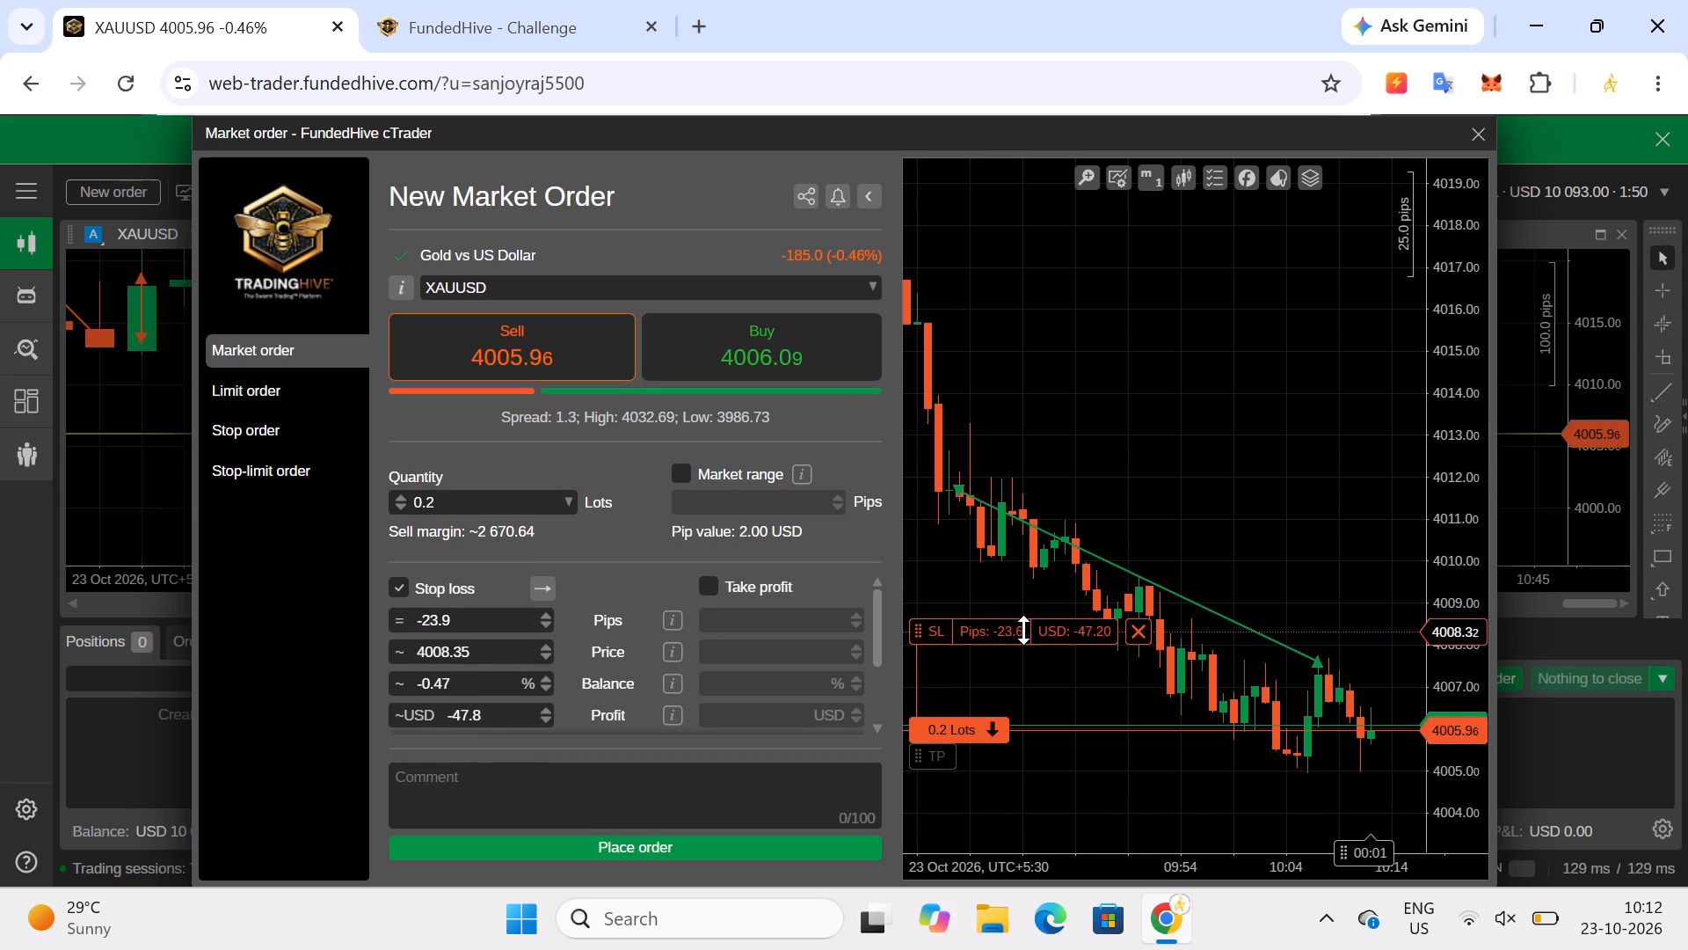
drag(1023, 630, 989, 530)
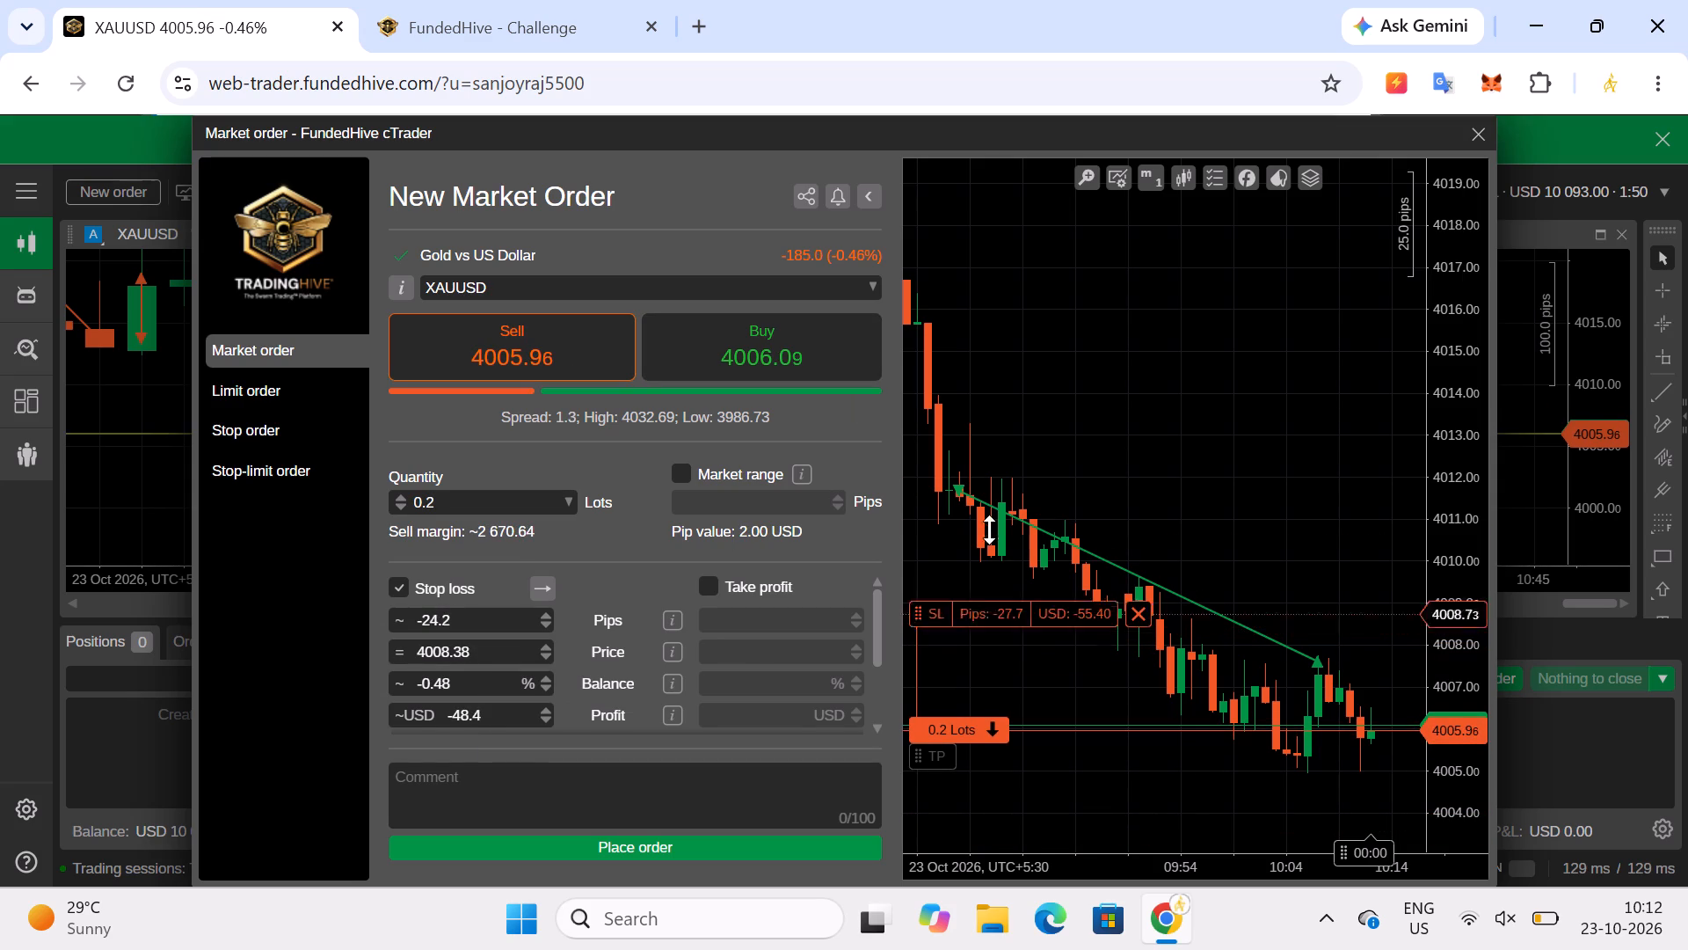
drag(989, 530, 997, 578)
click(717, 851)
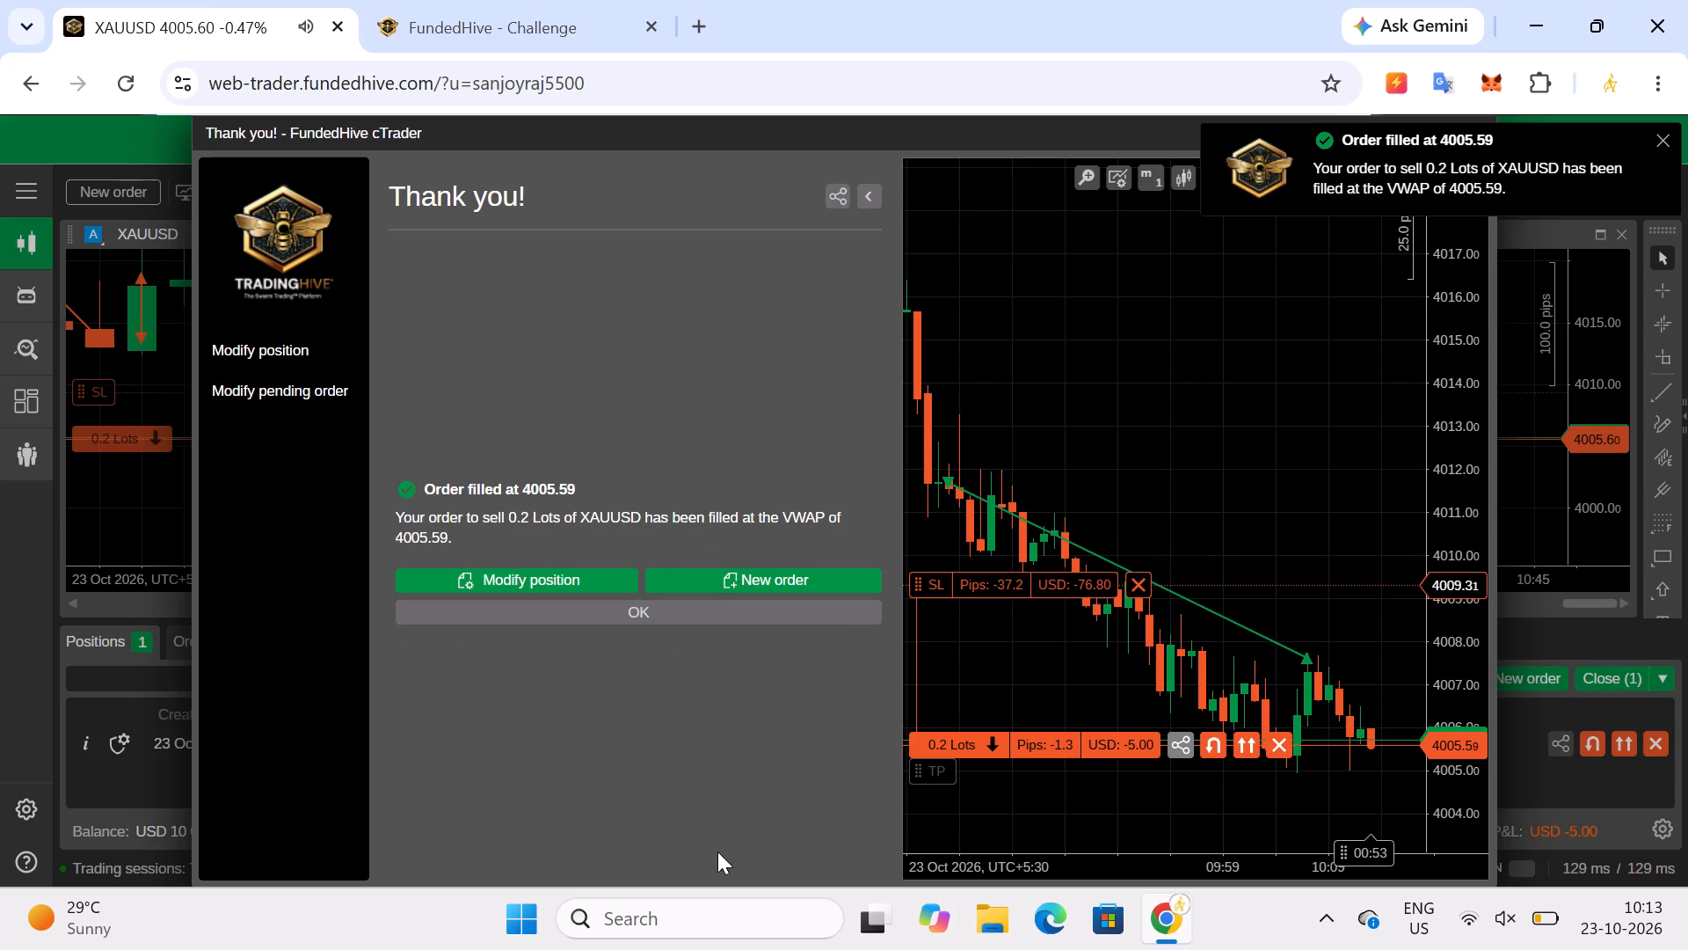
click(709, 623)
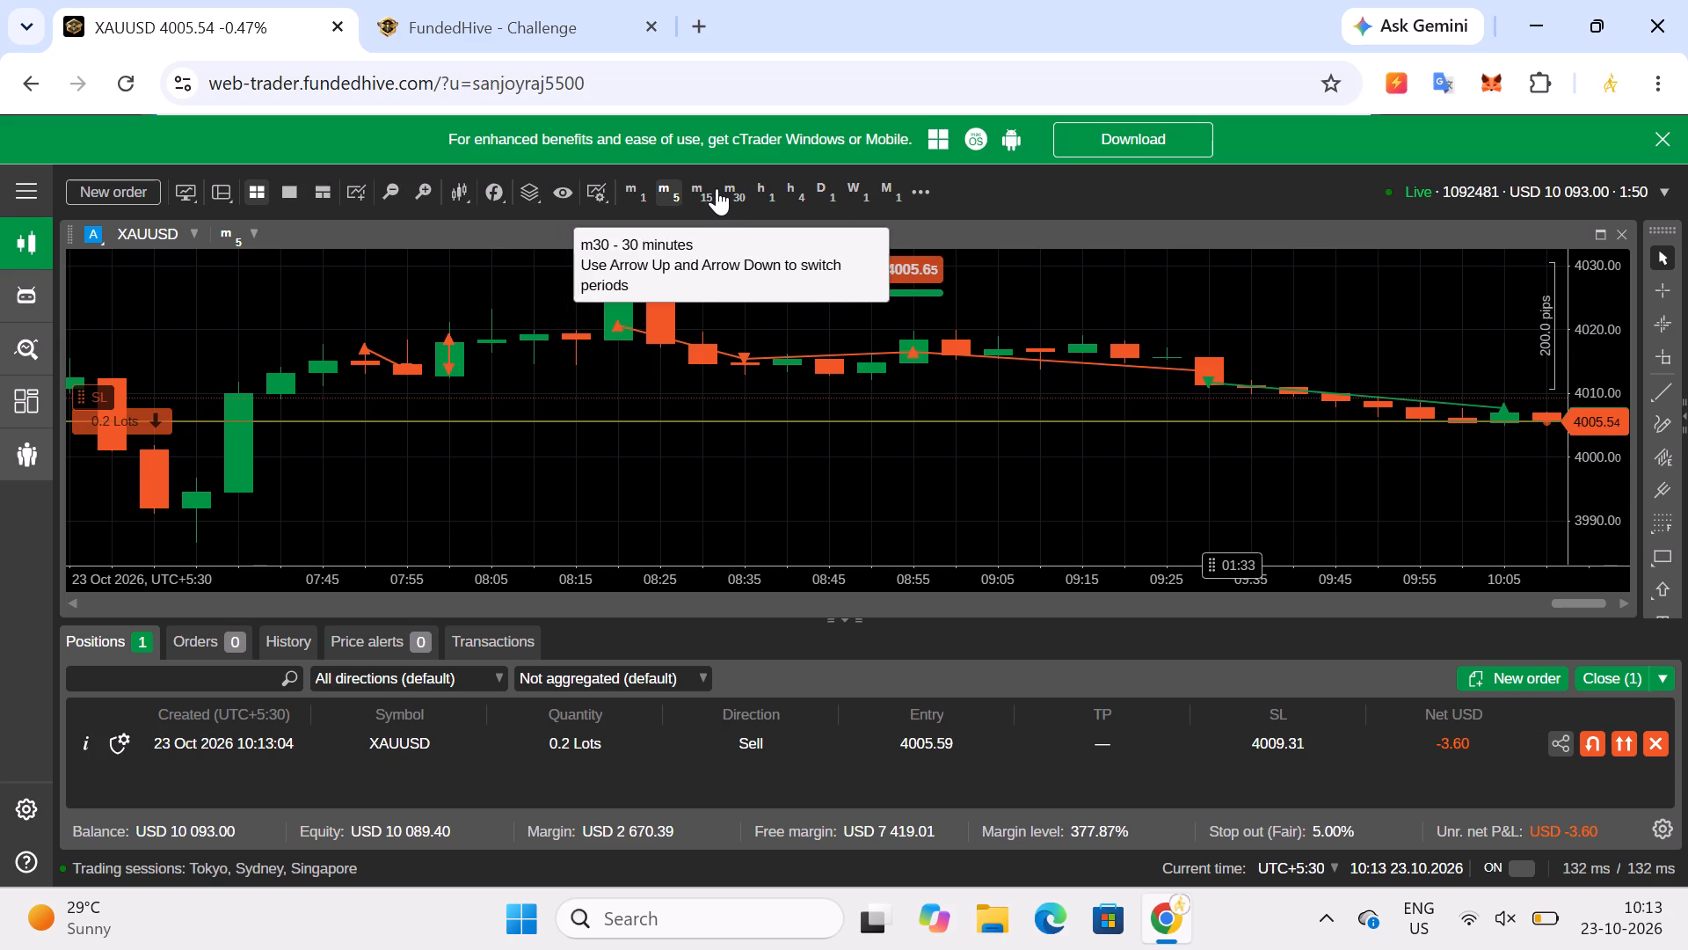
Check XAUUSD price action on the 1-minute and 5-minute timeframes.
click(638, 190)
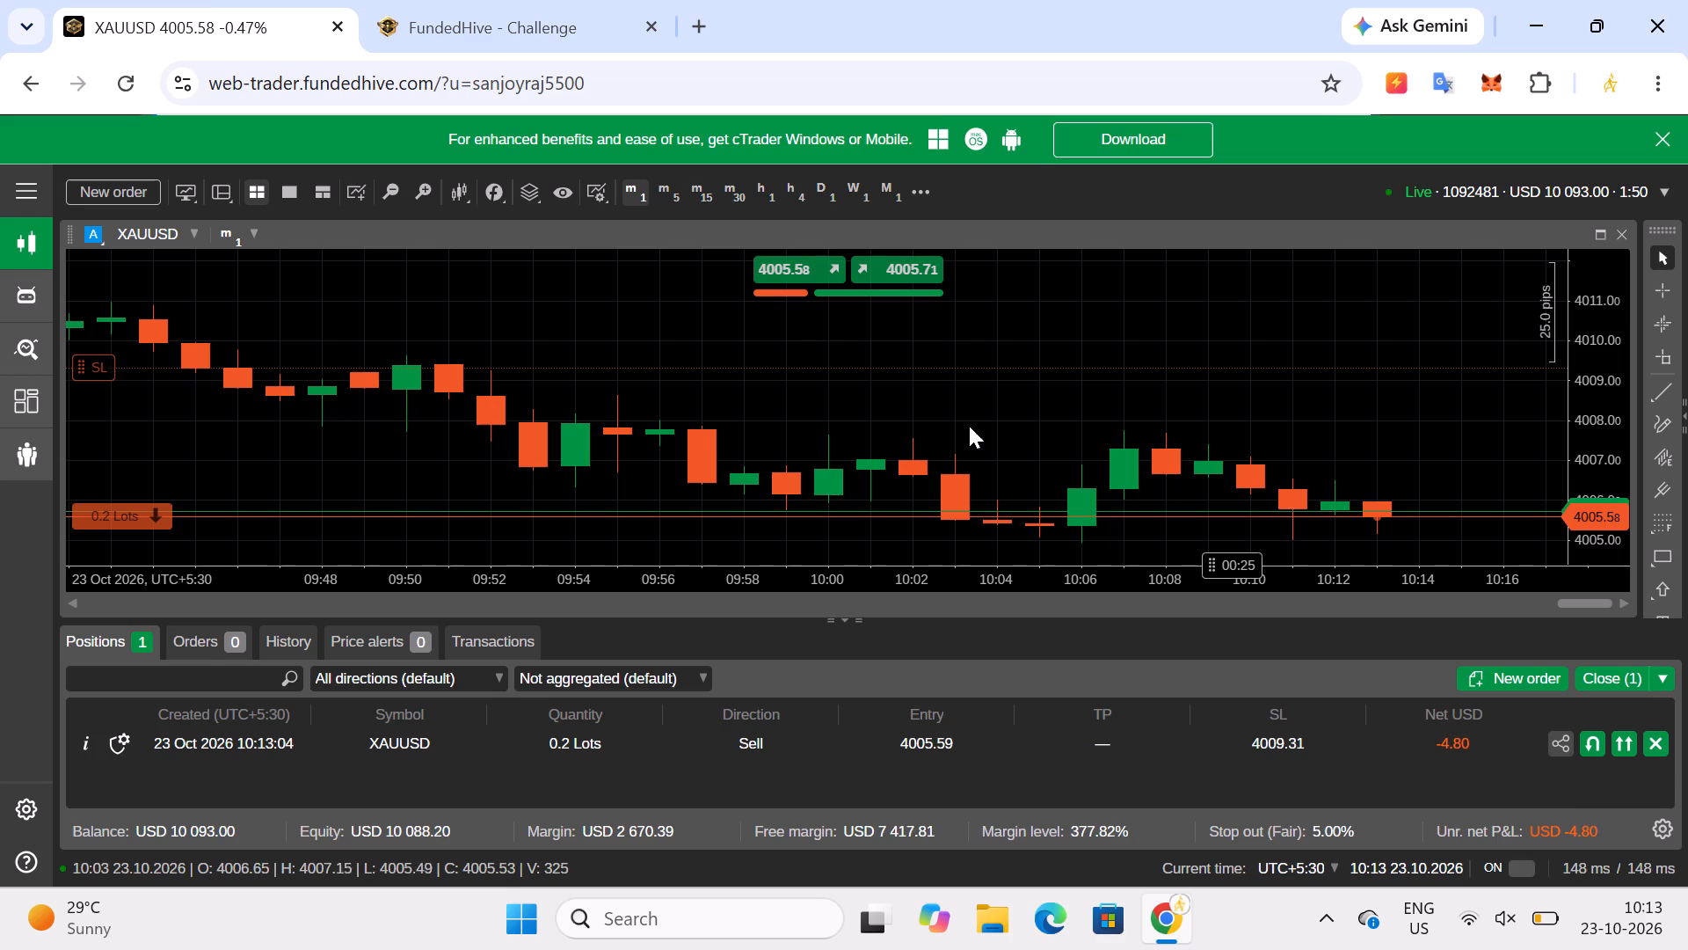
click(667, 188)
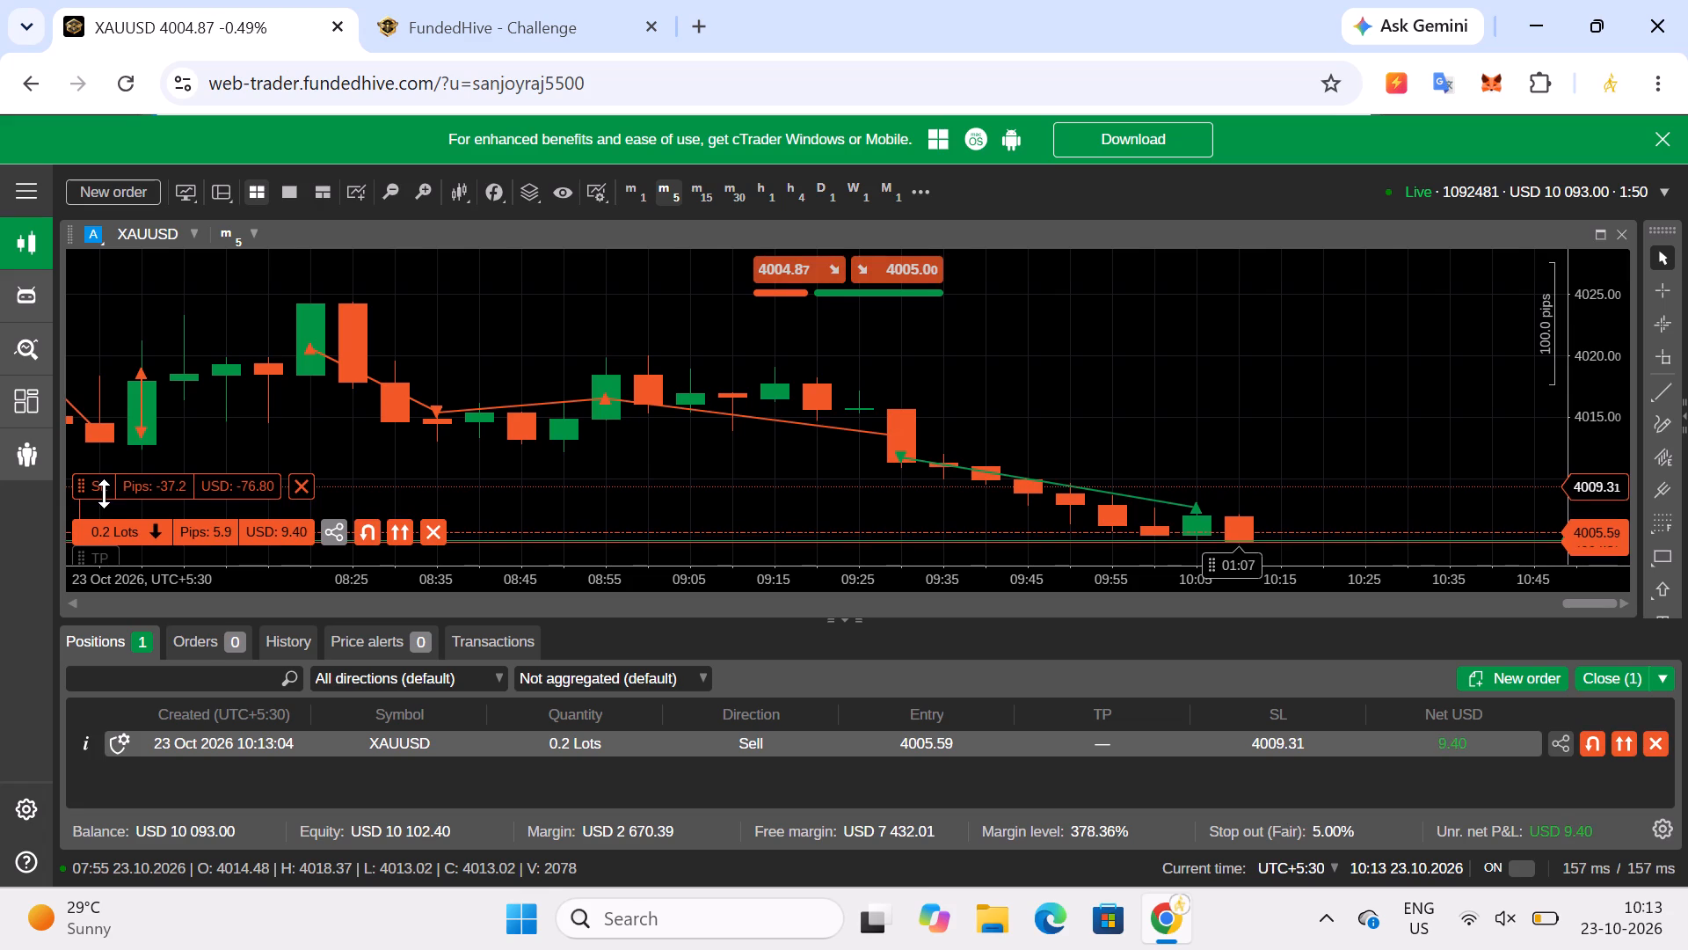
Raise the stop loss of the open XAUUSD sell position on the chart to about 4011.04.
drag(104, 493, 113, 483)
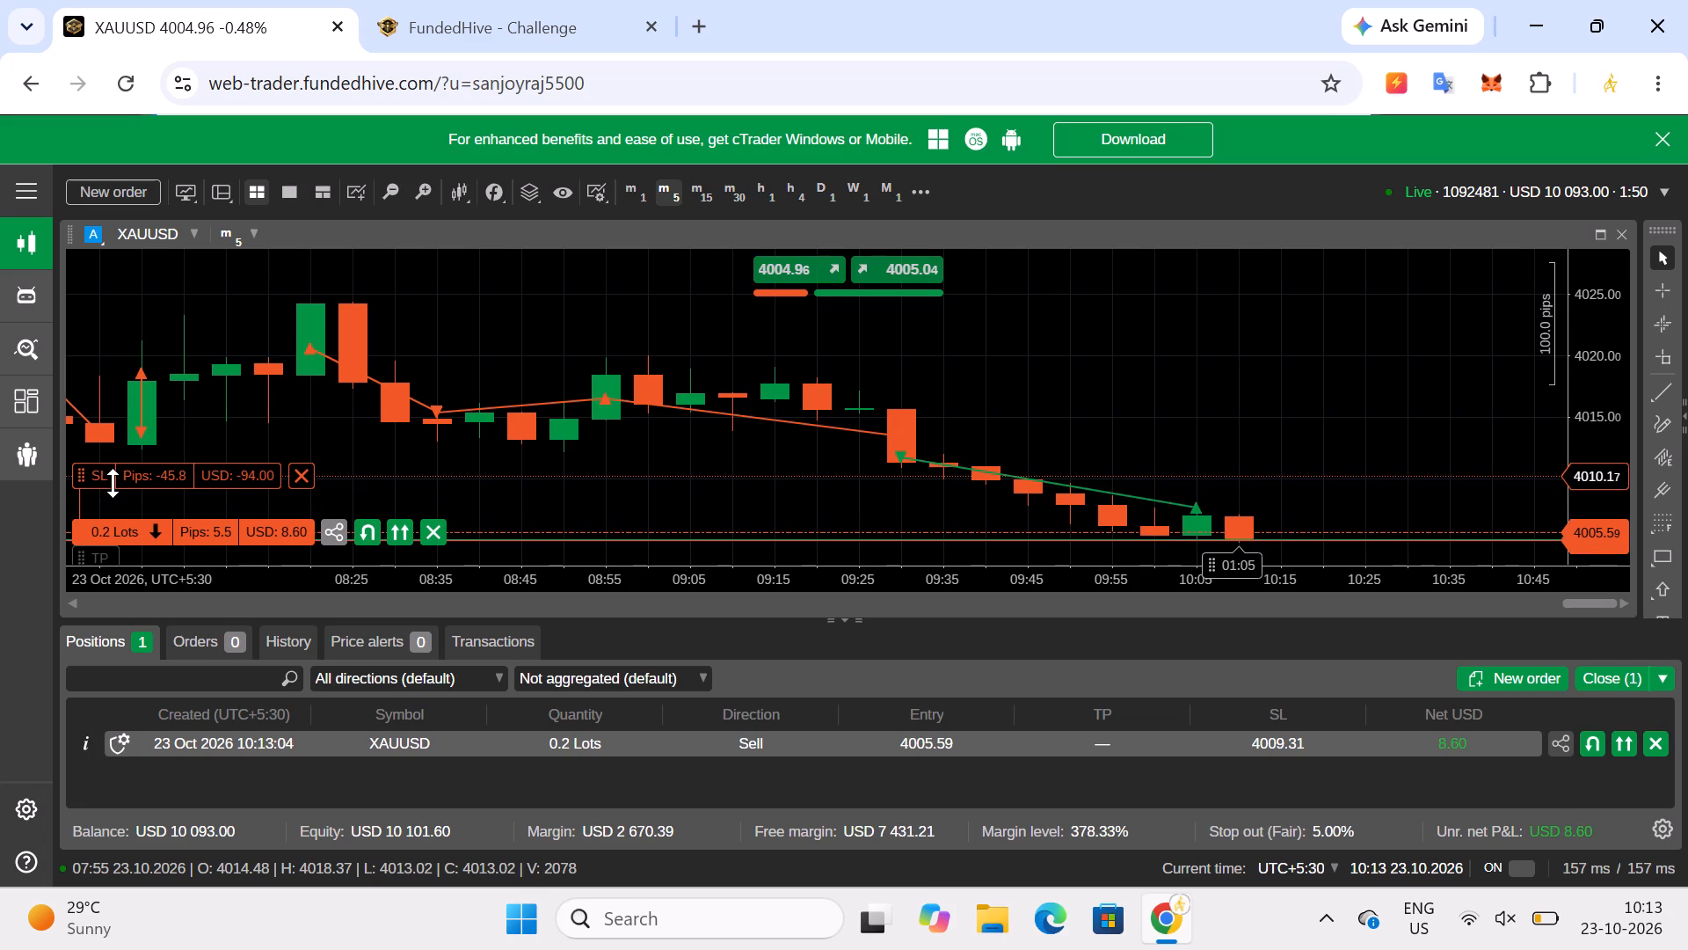
drag(113, 483, 113, 479)
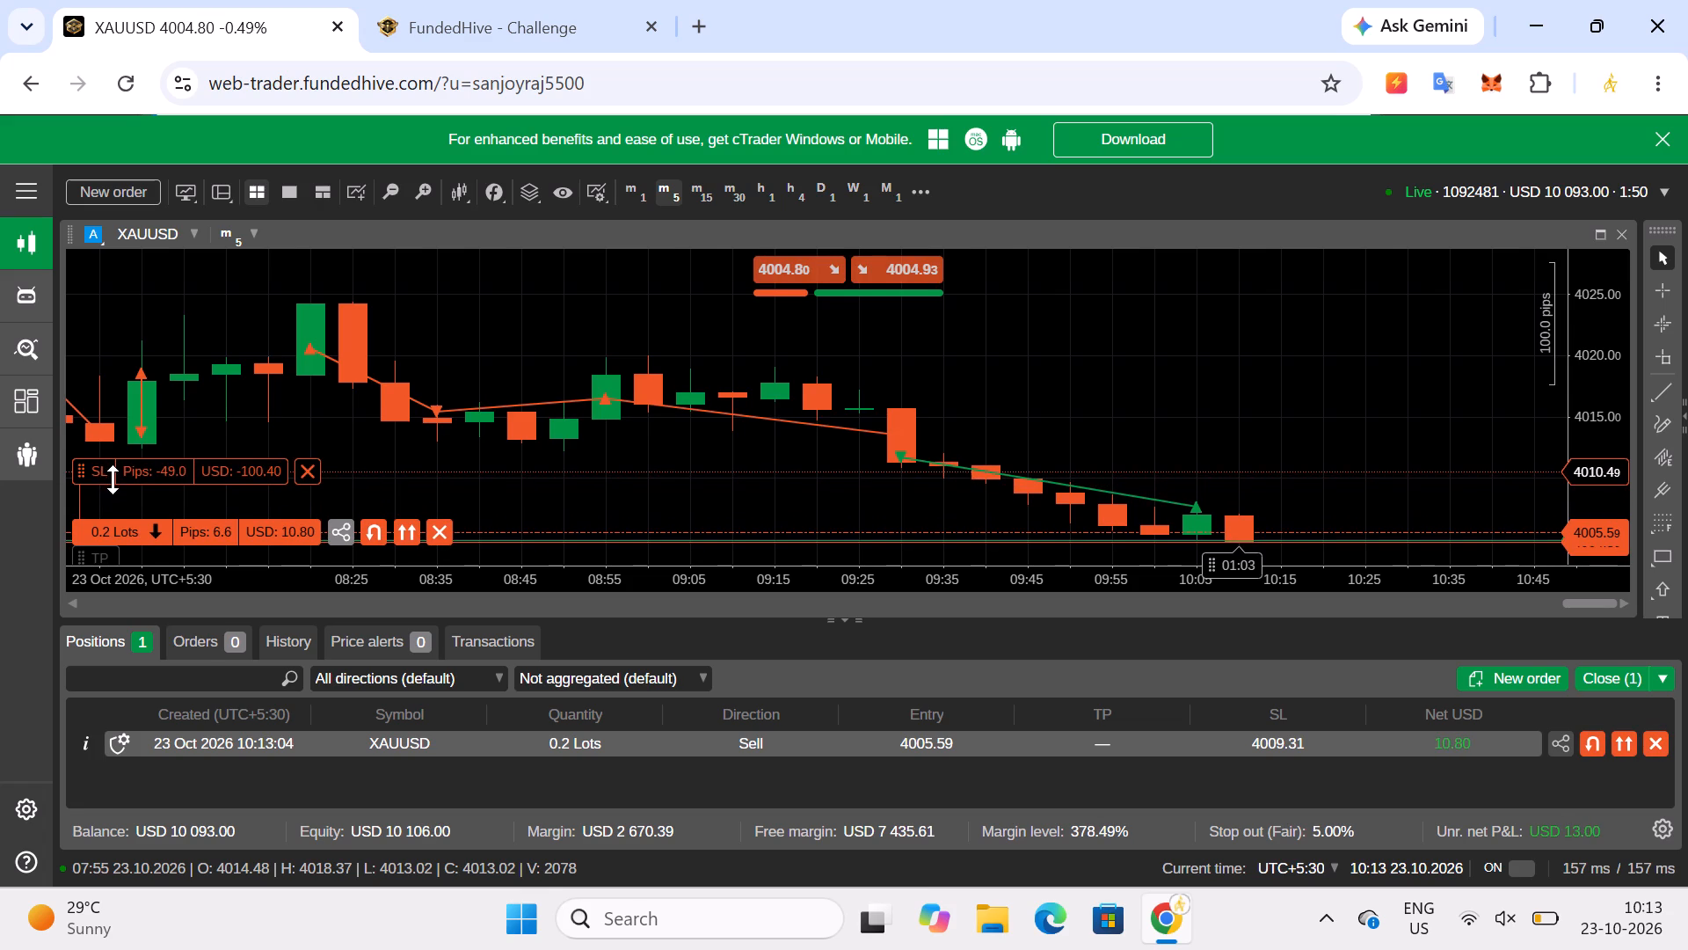
drag(113, 479, 113, 475)
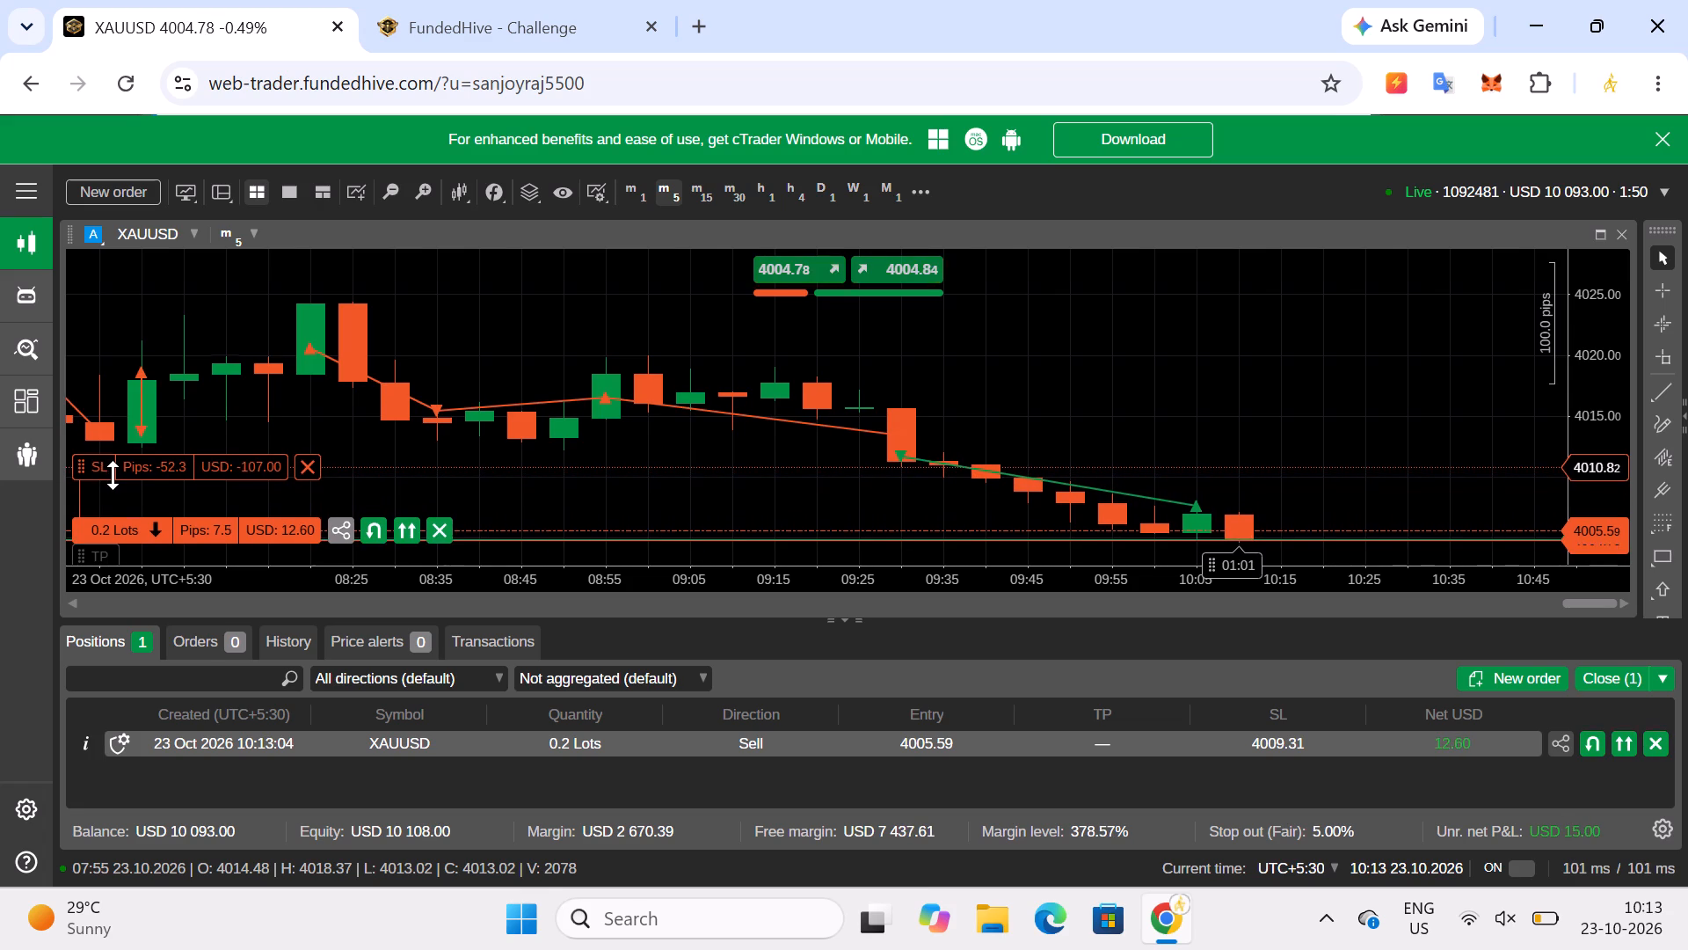
drag(113, 475, 113, 473)
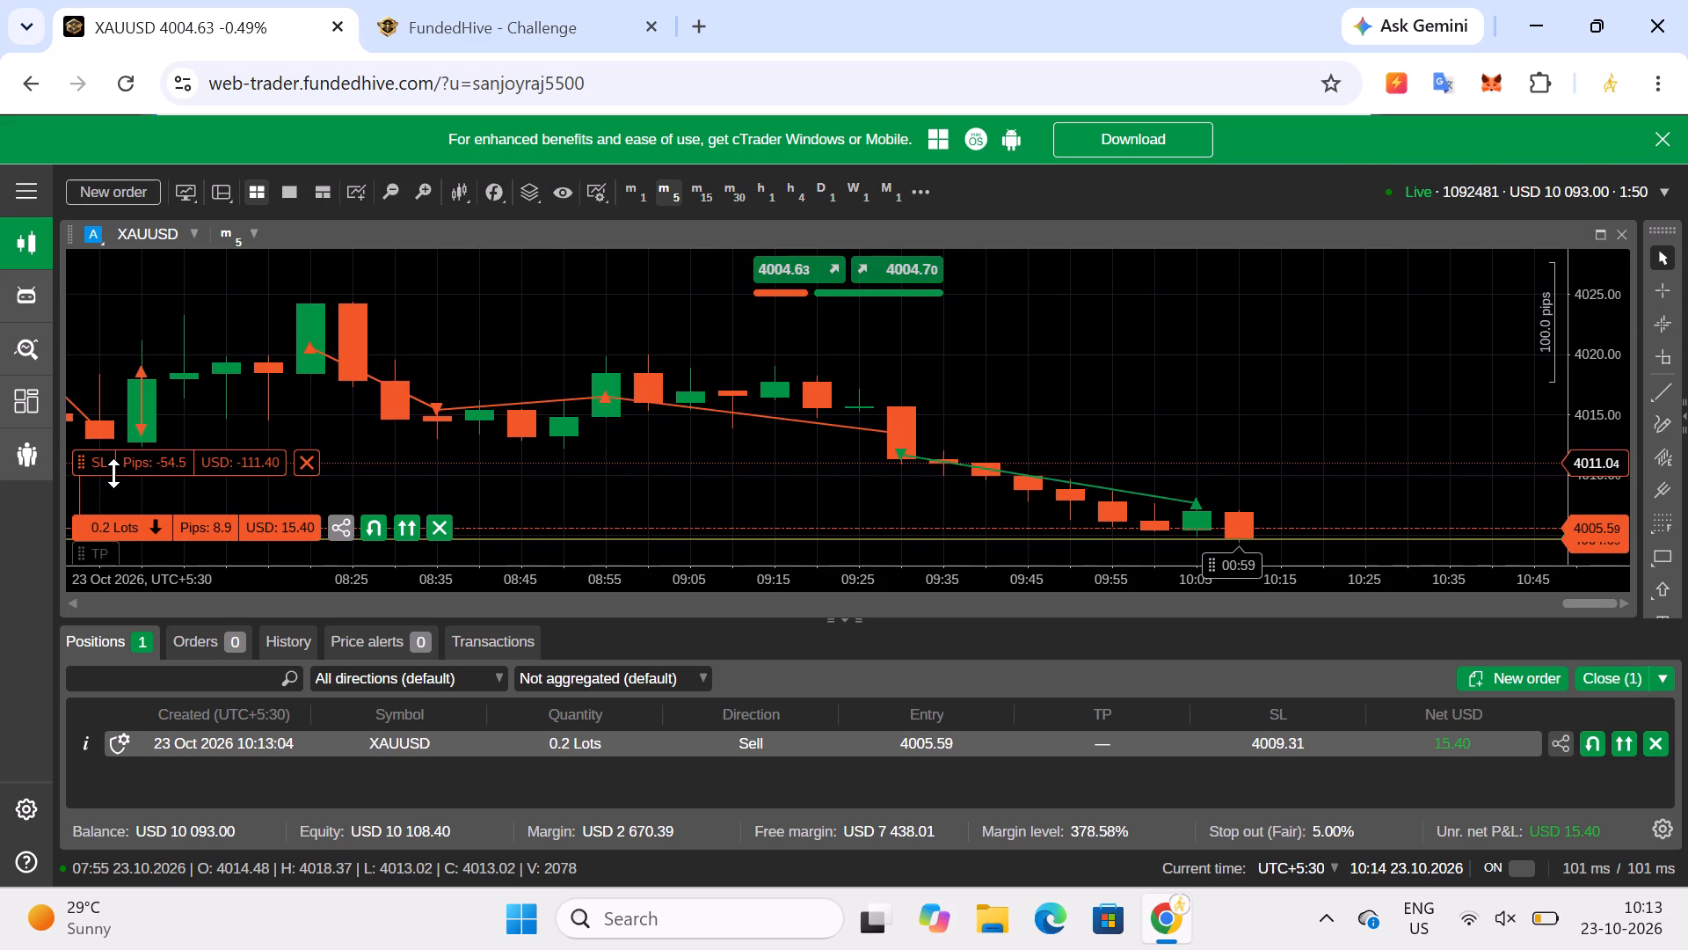
drag(113, 473, 113, 474)
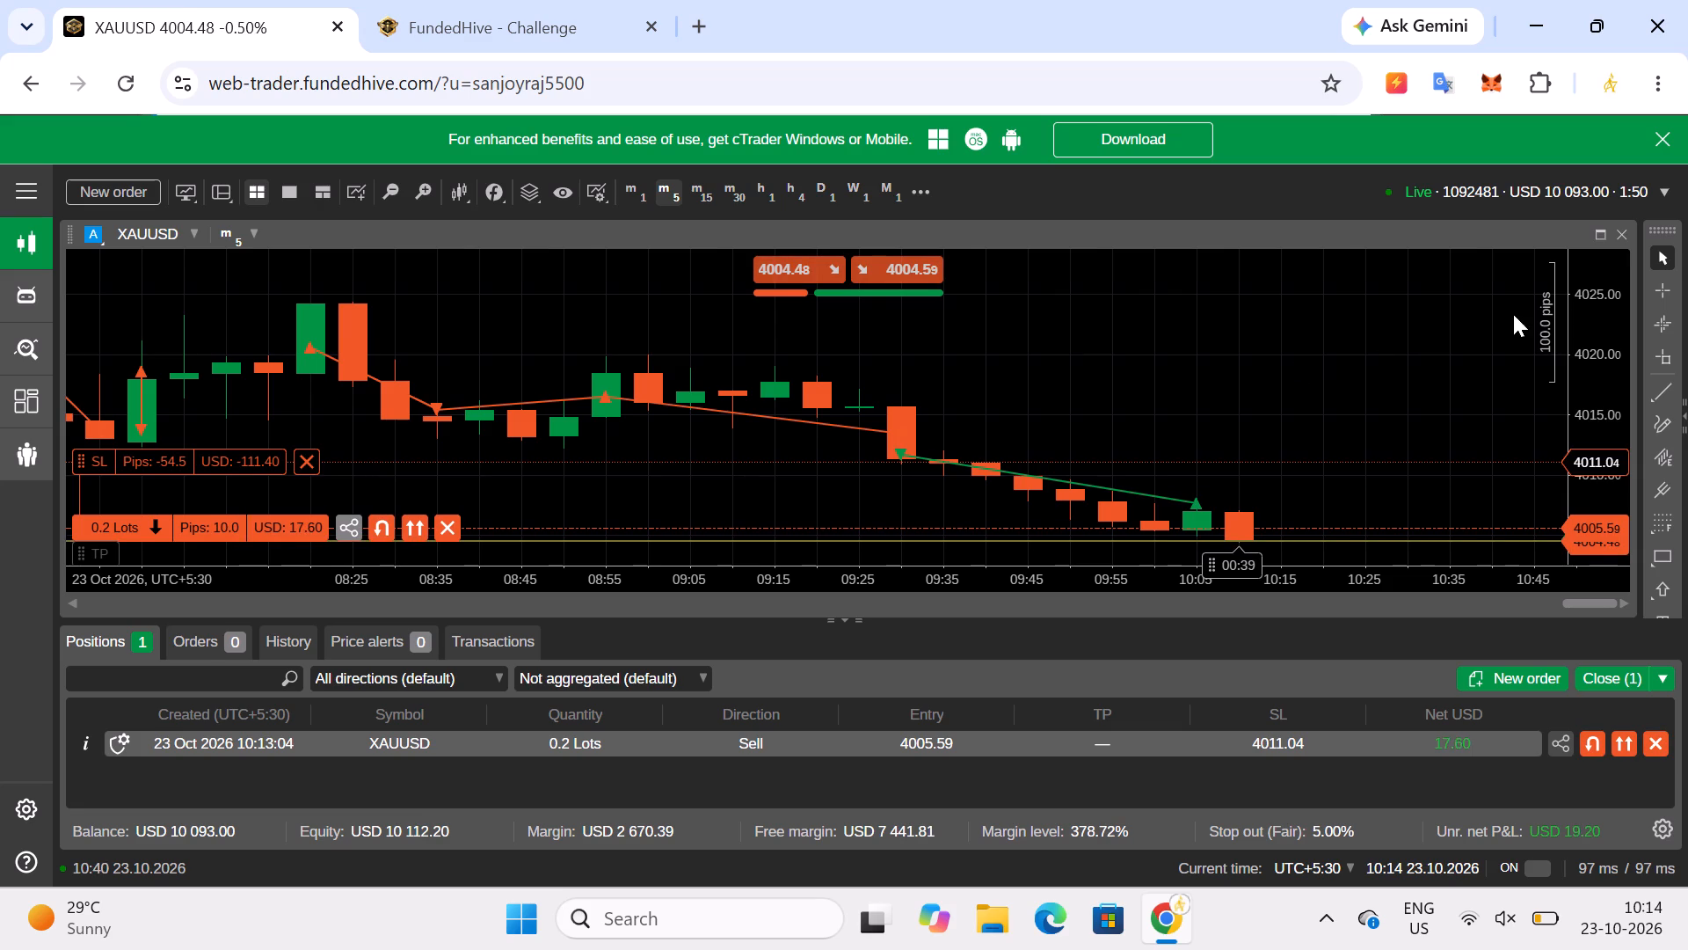
Add a take profit at about 3995.37 to the open XAUUSD sell position on the chart.
drag(1594, 301, 1596, 391)
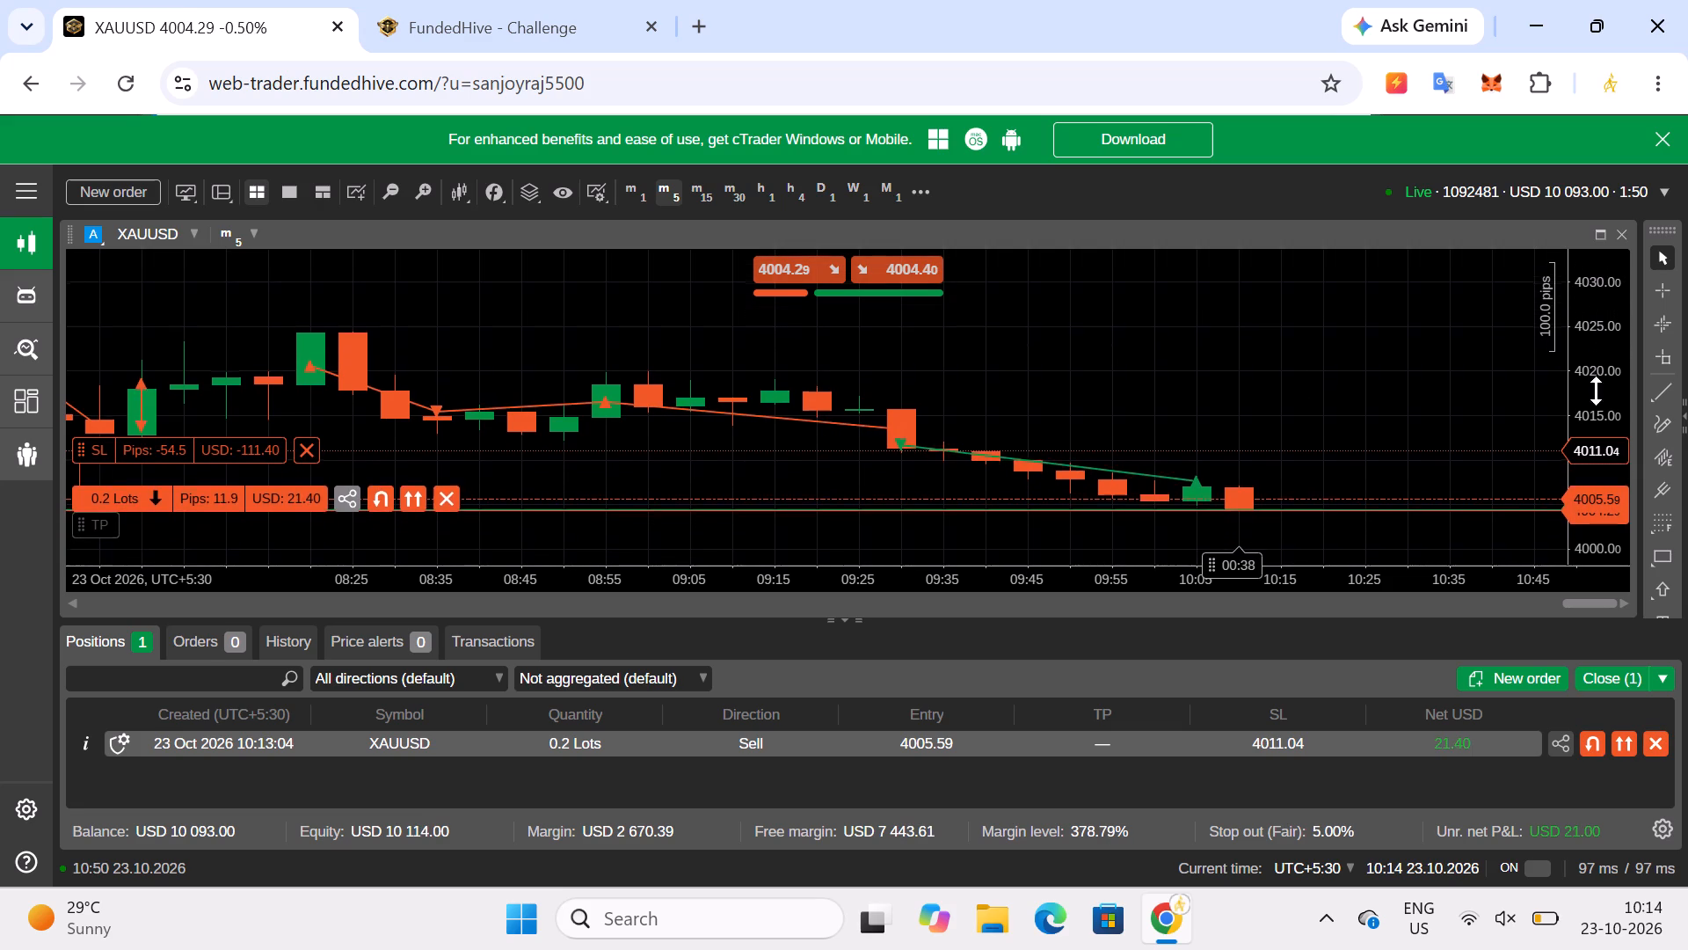
drag(1596, 391, 1596, 420)
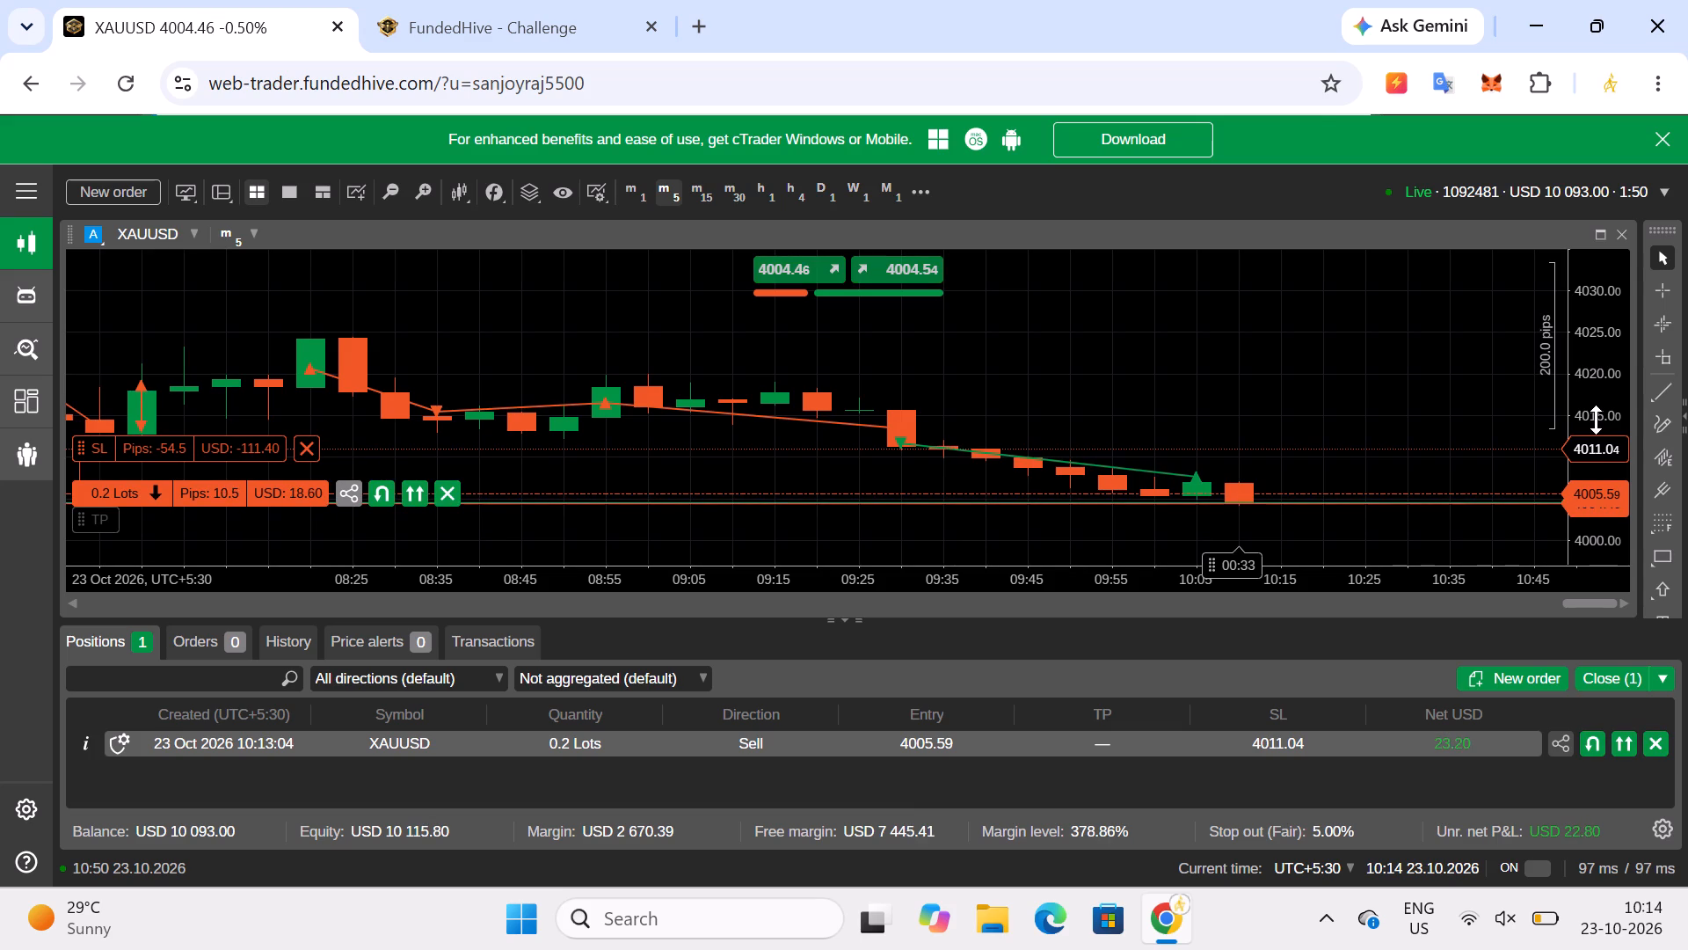
drag(1591, 303, 1600, 405)
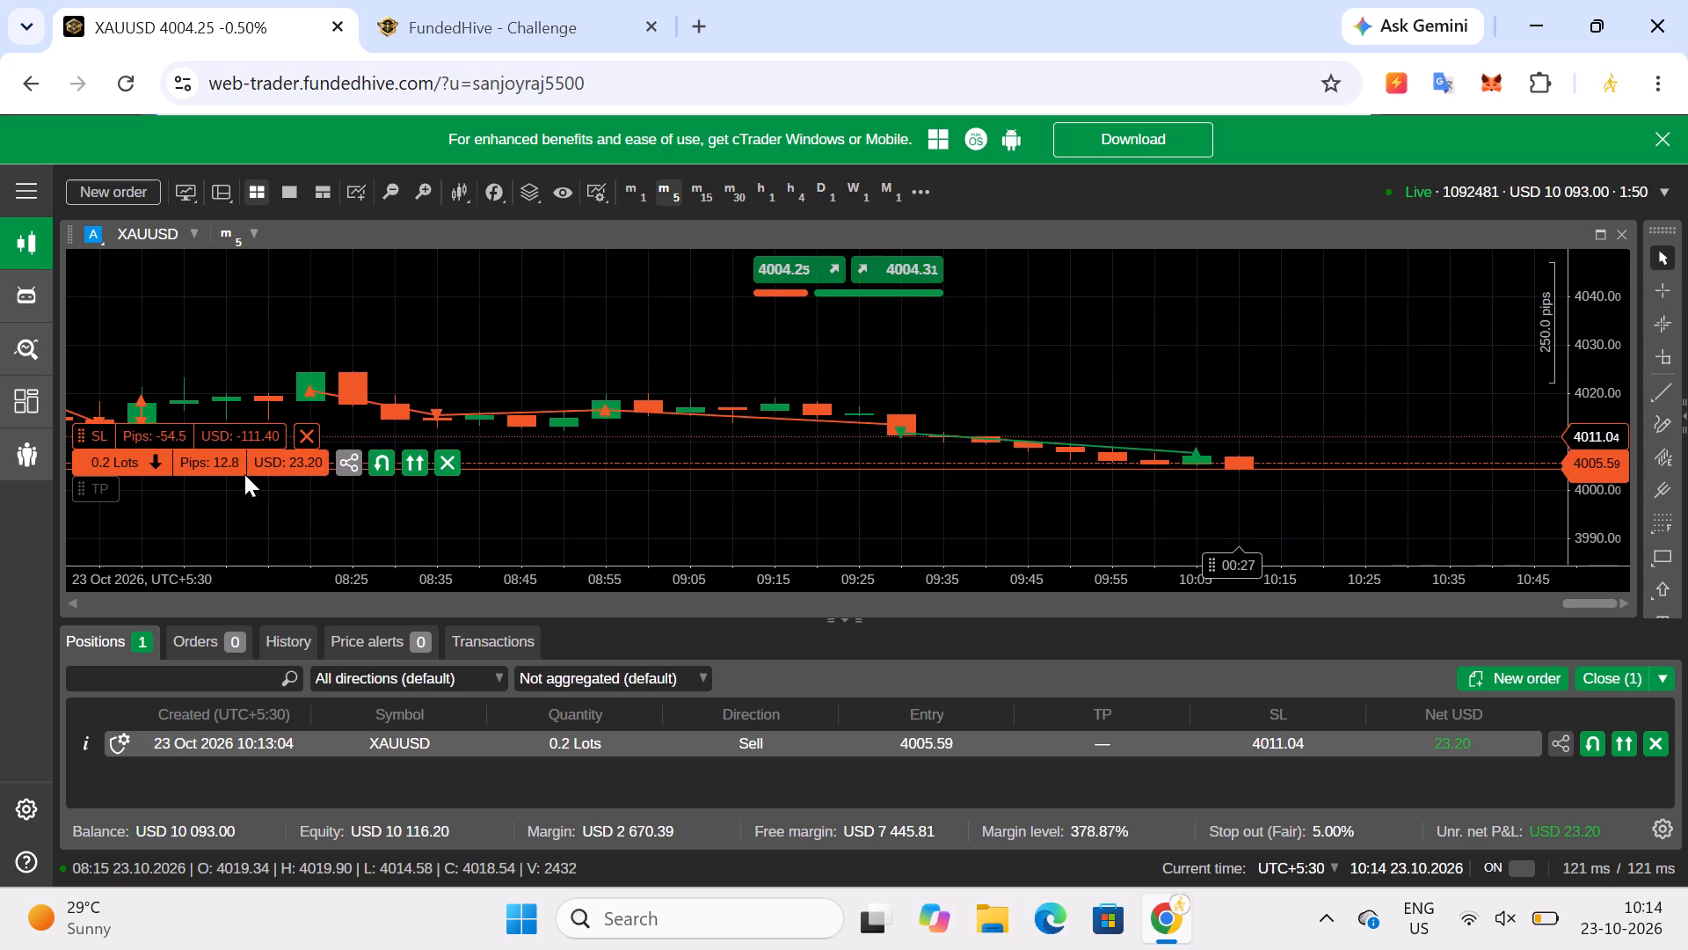
click(98, 496)
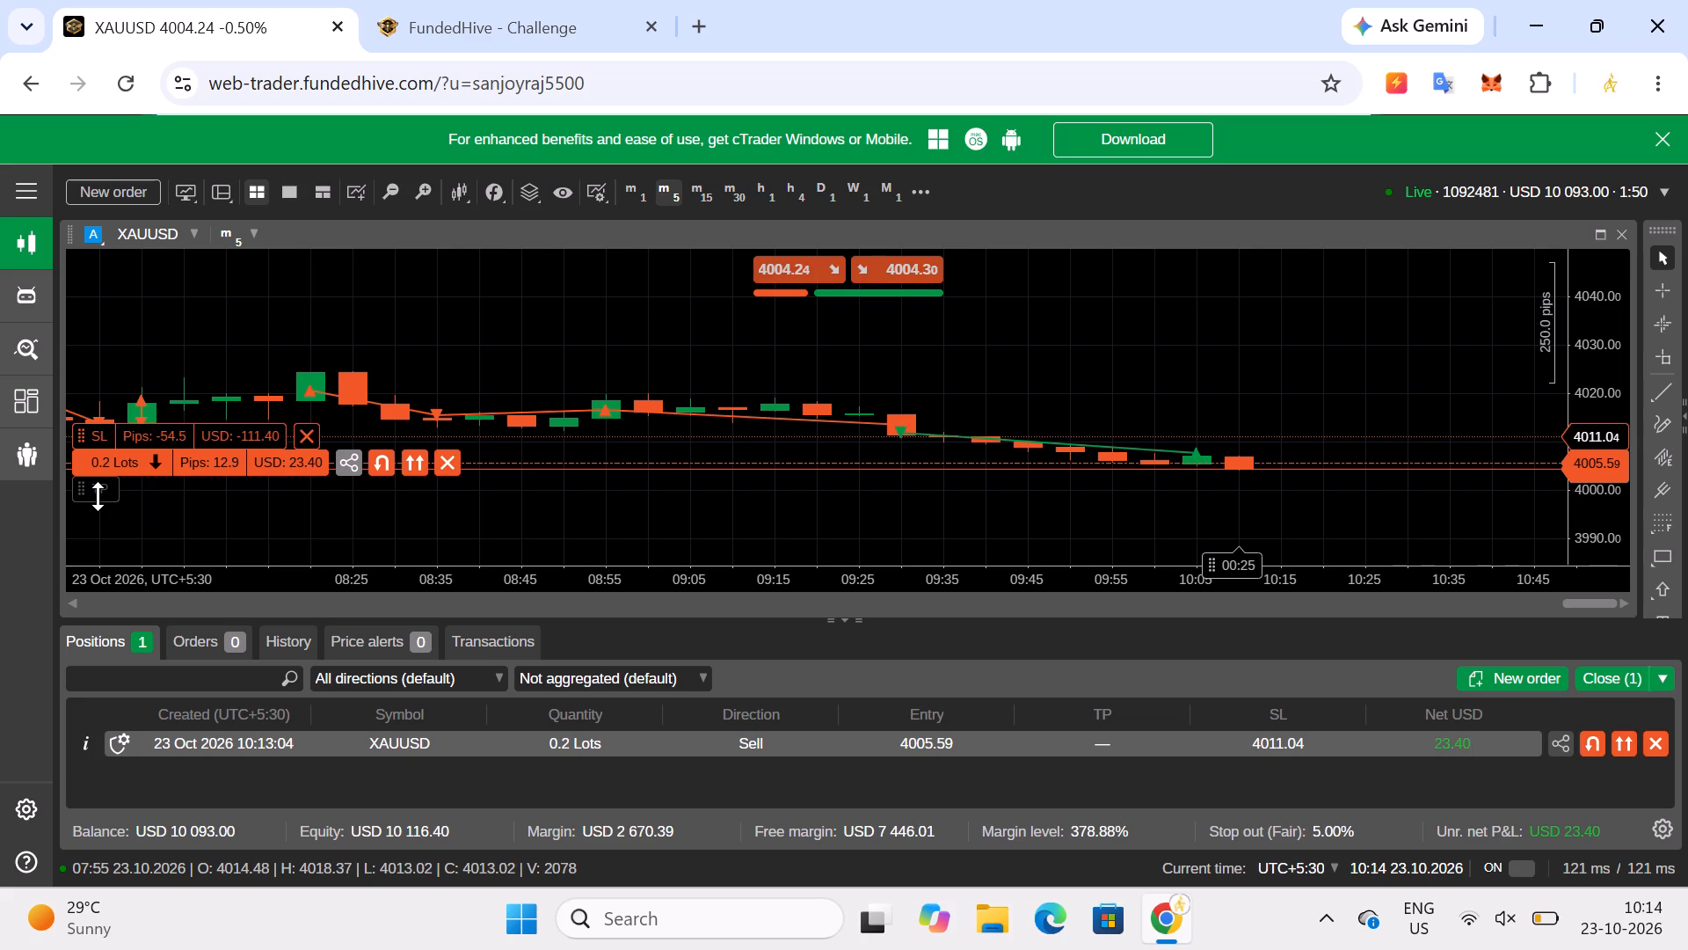
click(899, 531)
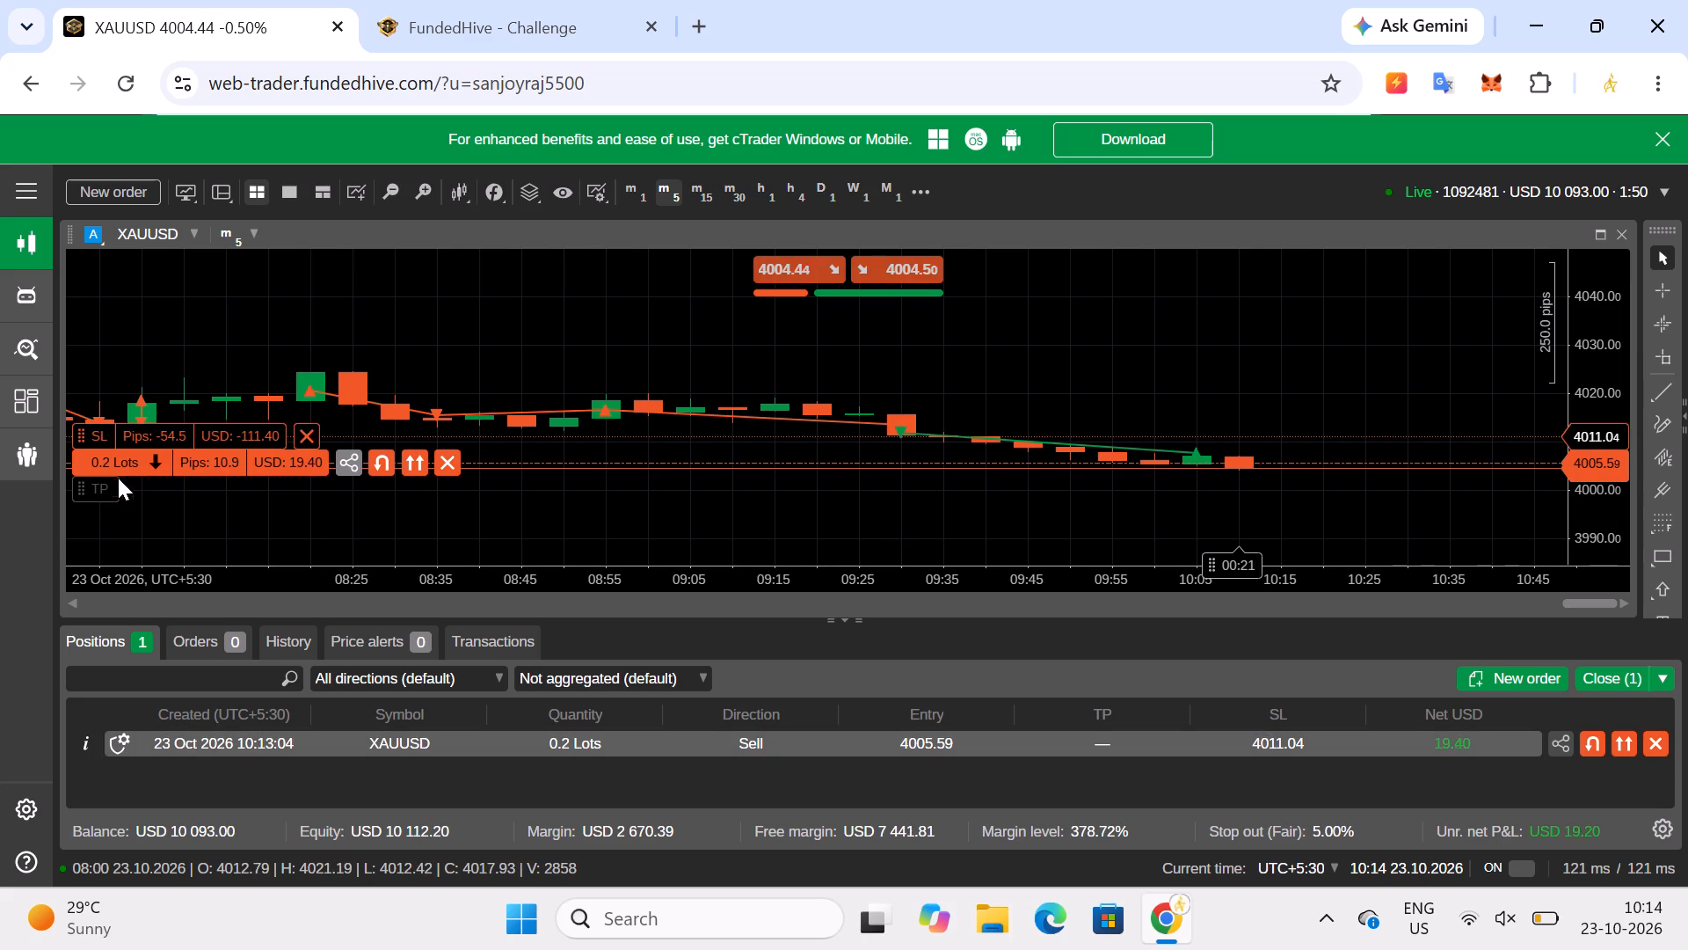
drag(98, 493, 98, 508)
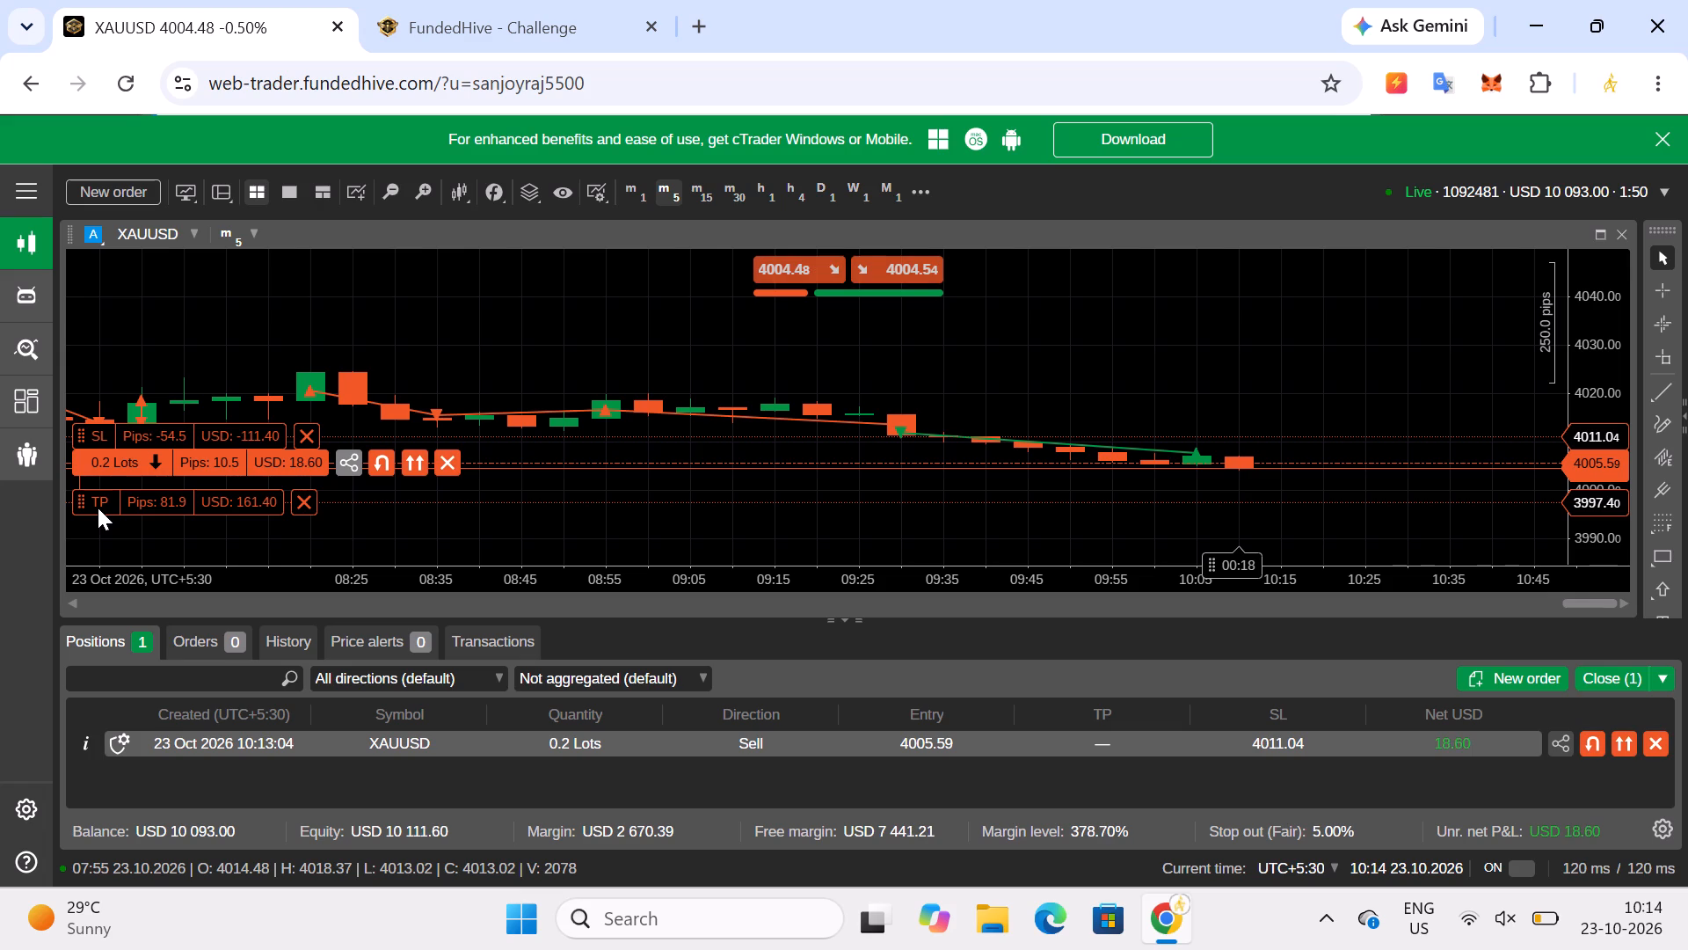
drag(98, 508, 97, 510)
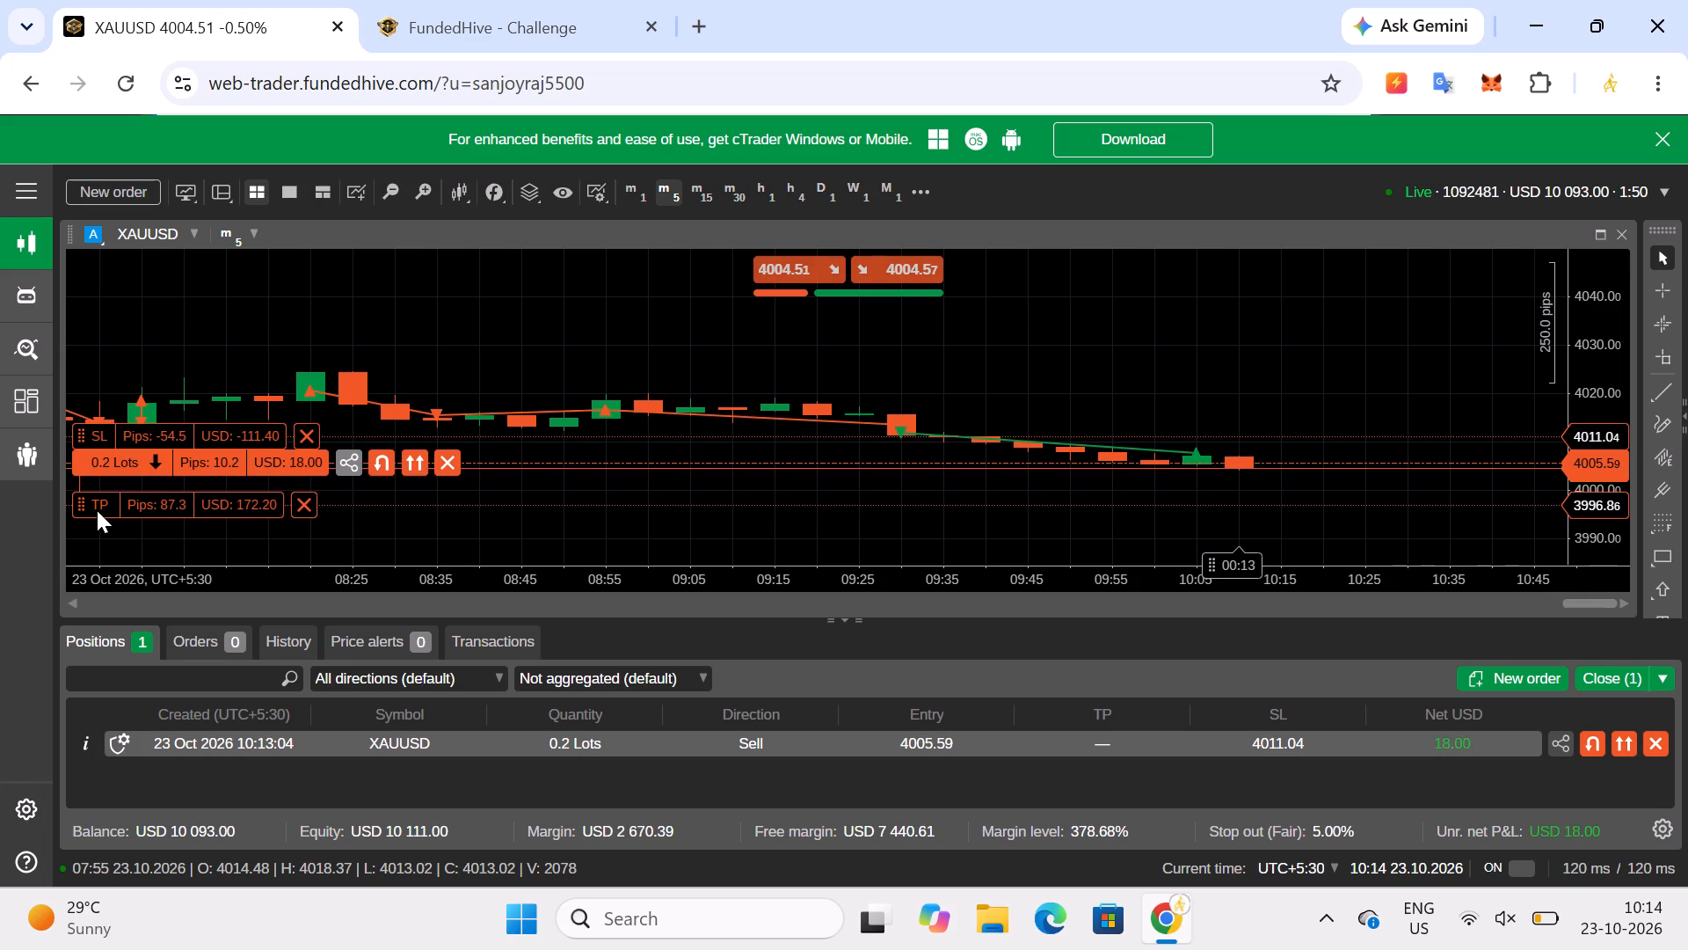
drag(97, 510, 97, 514)
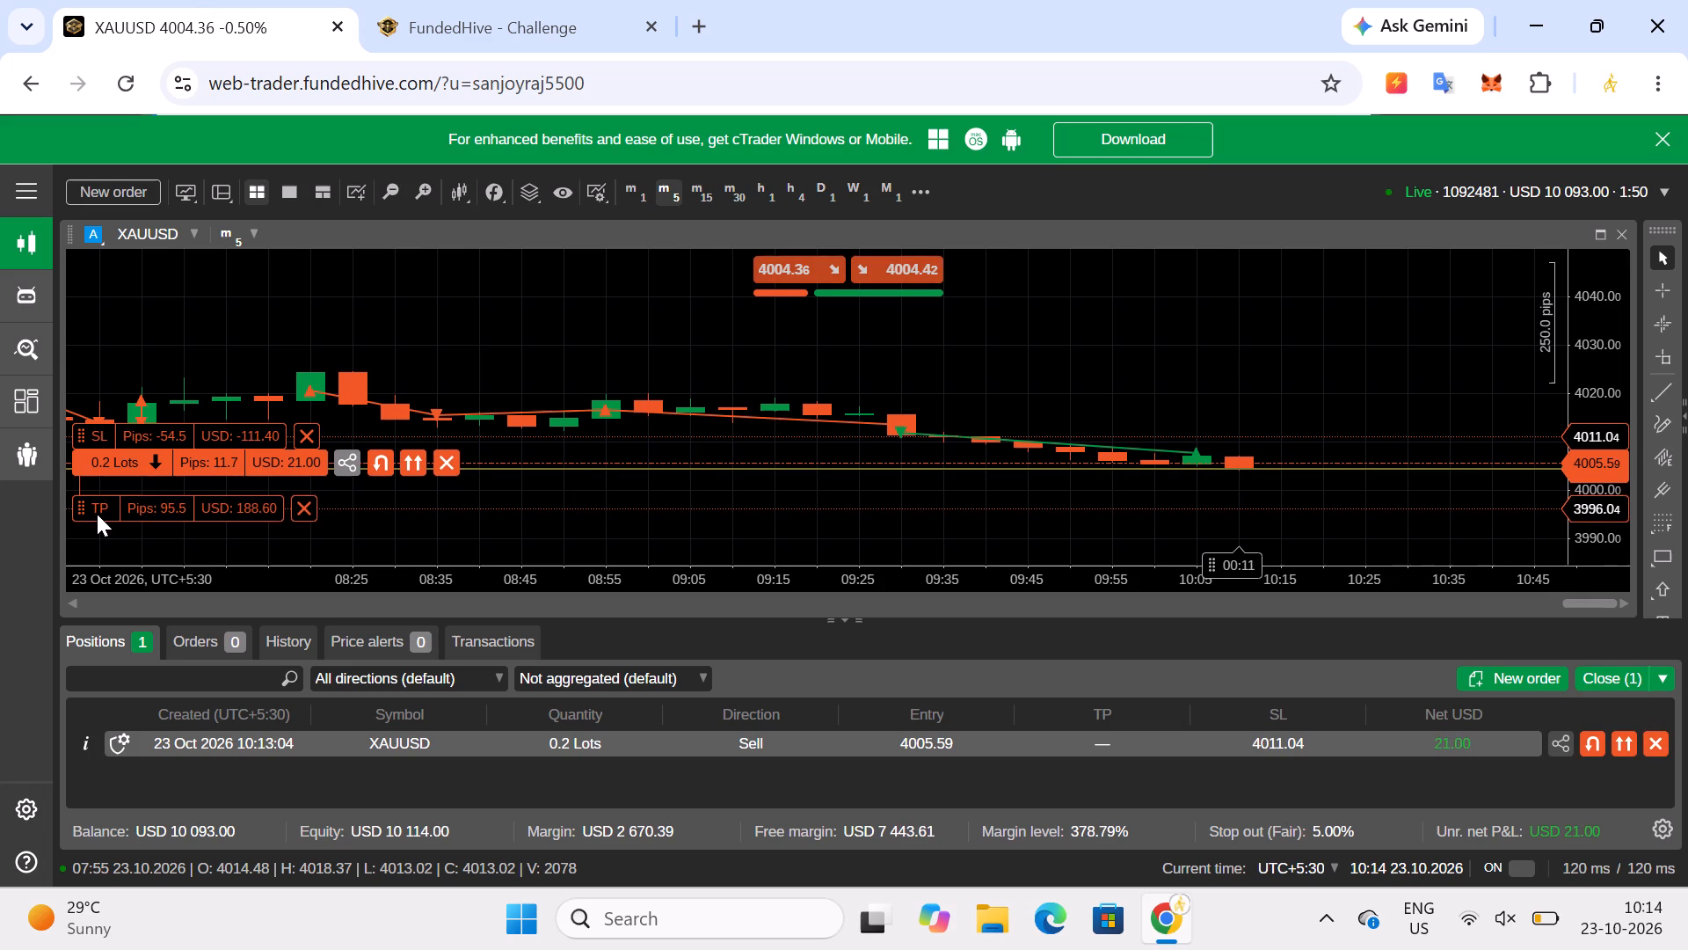
drag(97, 514, 96, 517)
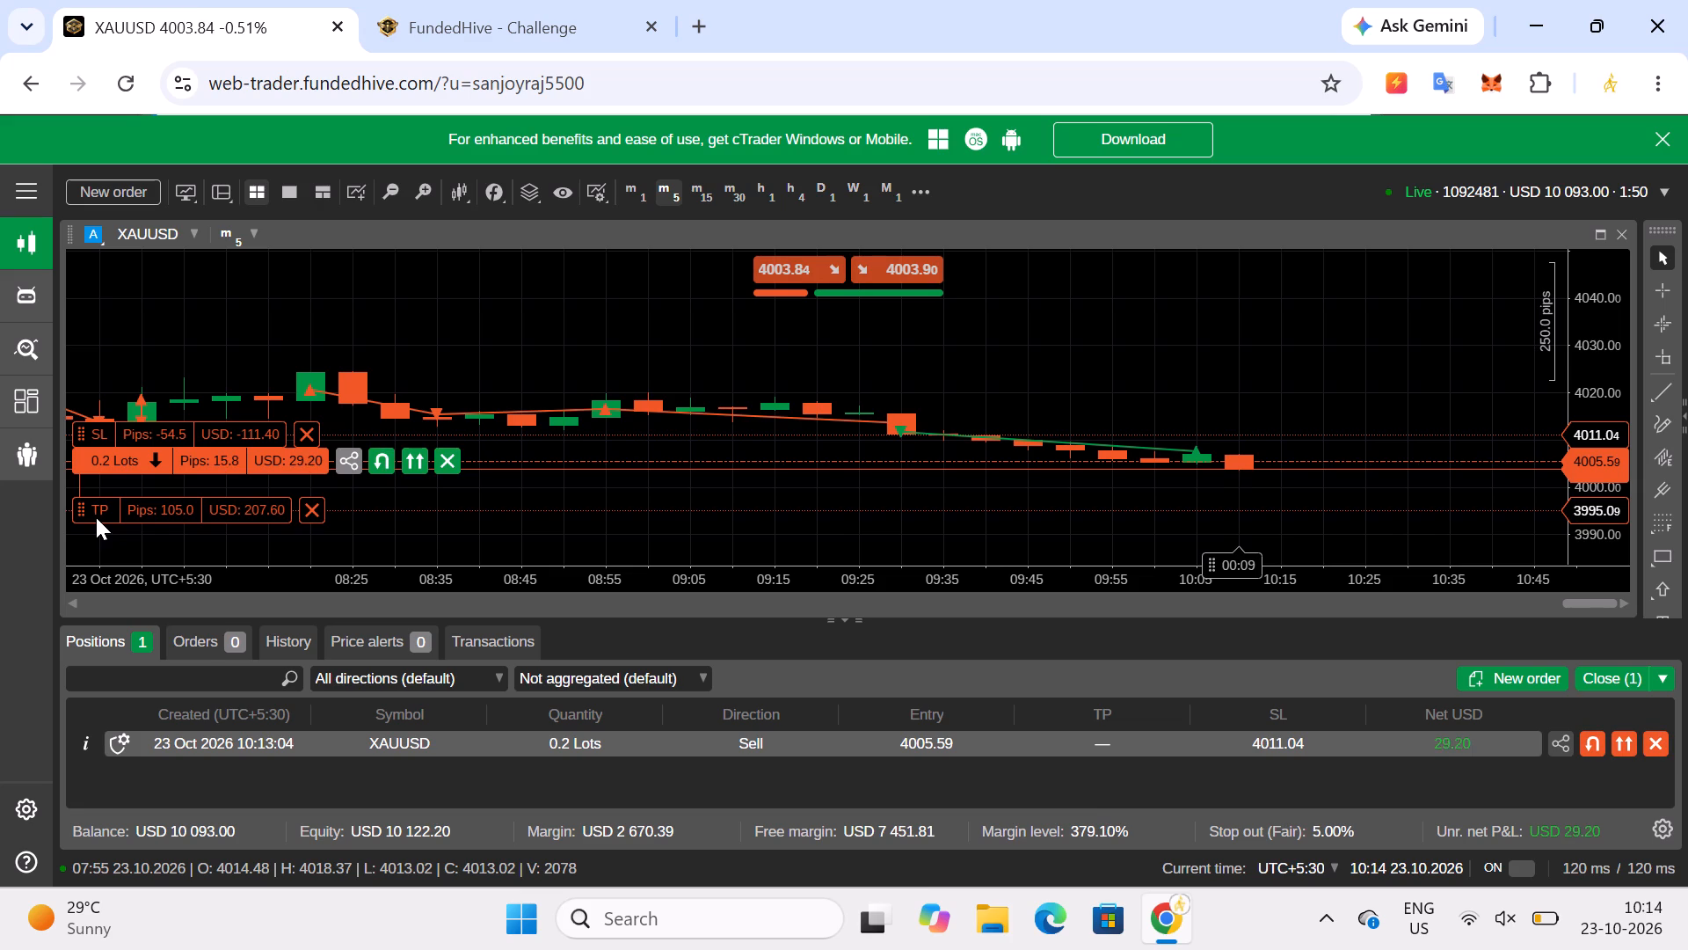
drag(96, 517, 96, 516)
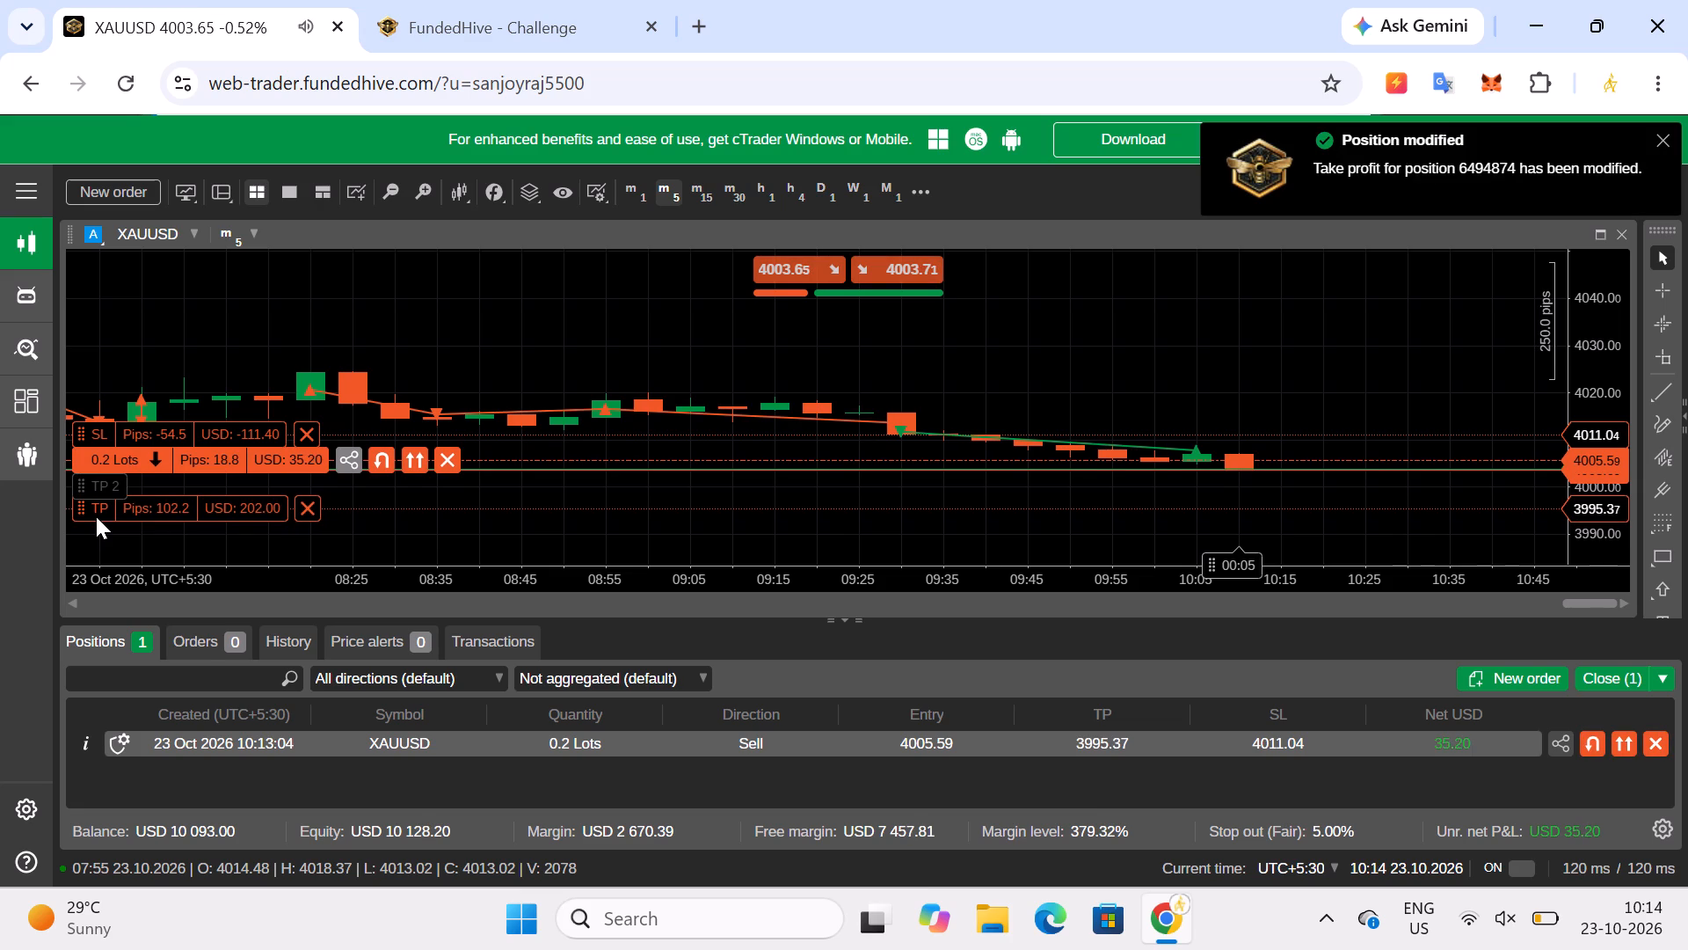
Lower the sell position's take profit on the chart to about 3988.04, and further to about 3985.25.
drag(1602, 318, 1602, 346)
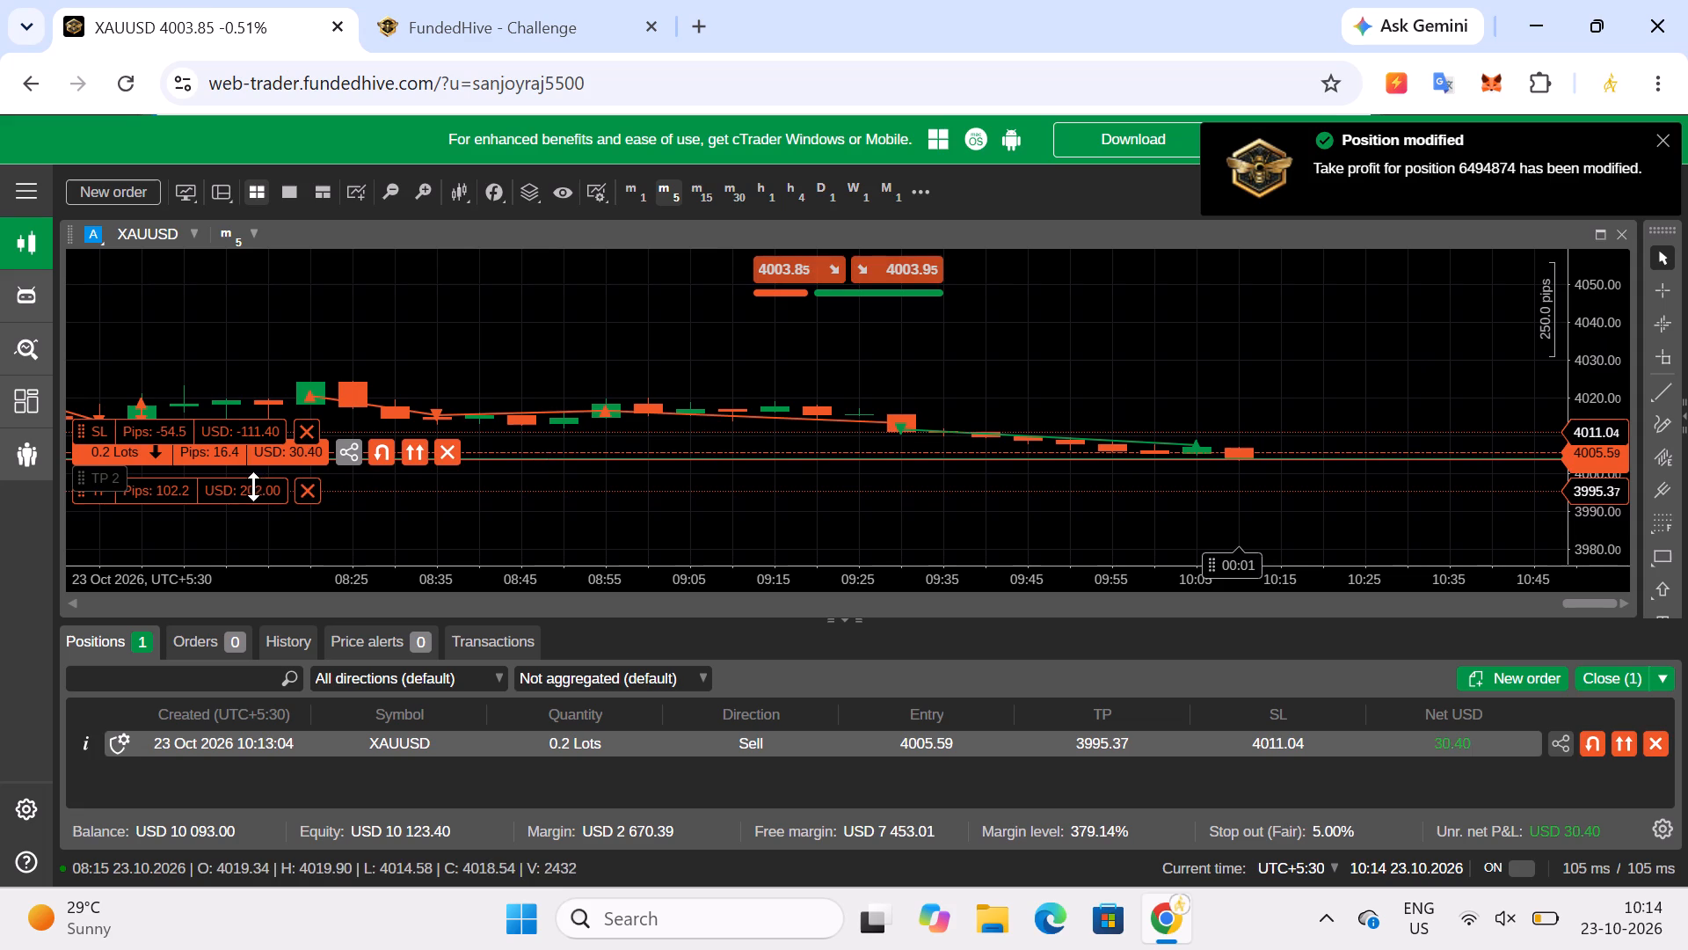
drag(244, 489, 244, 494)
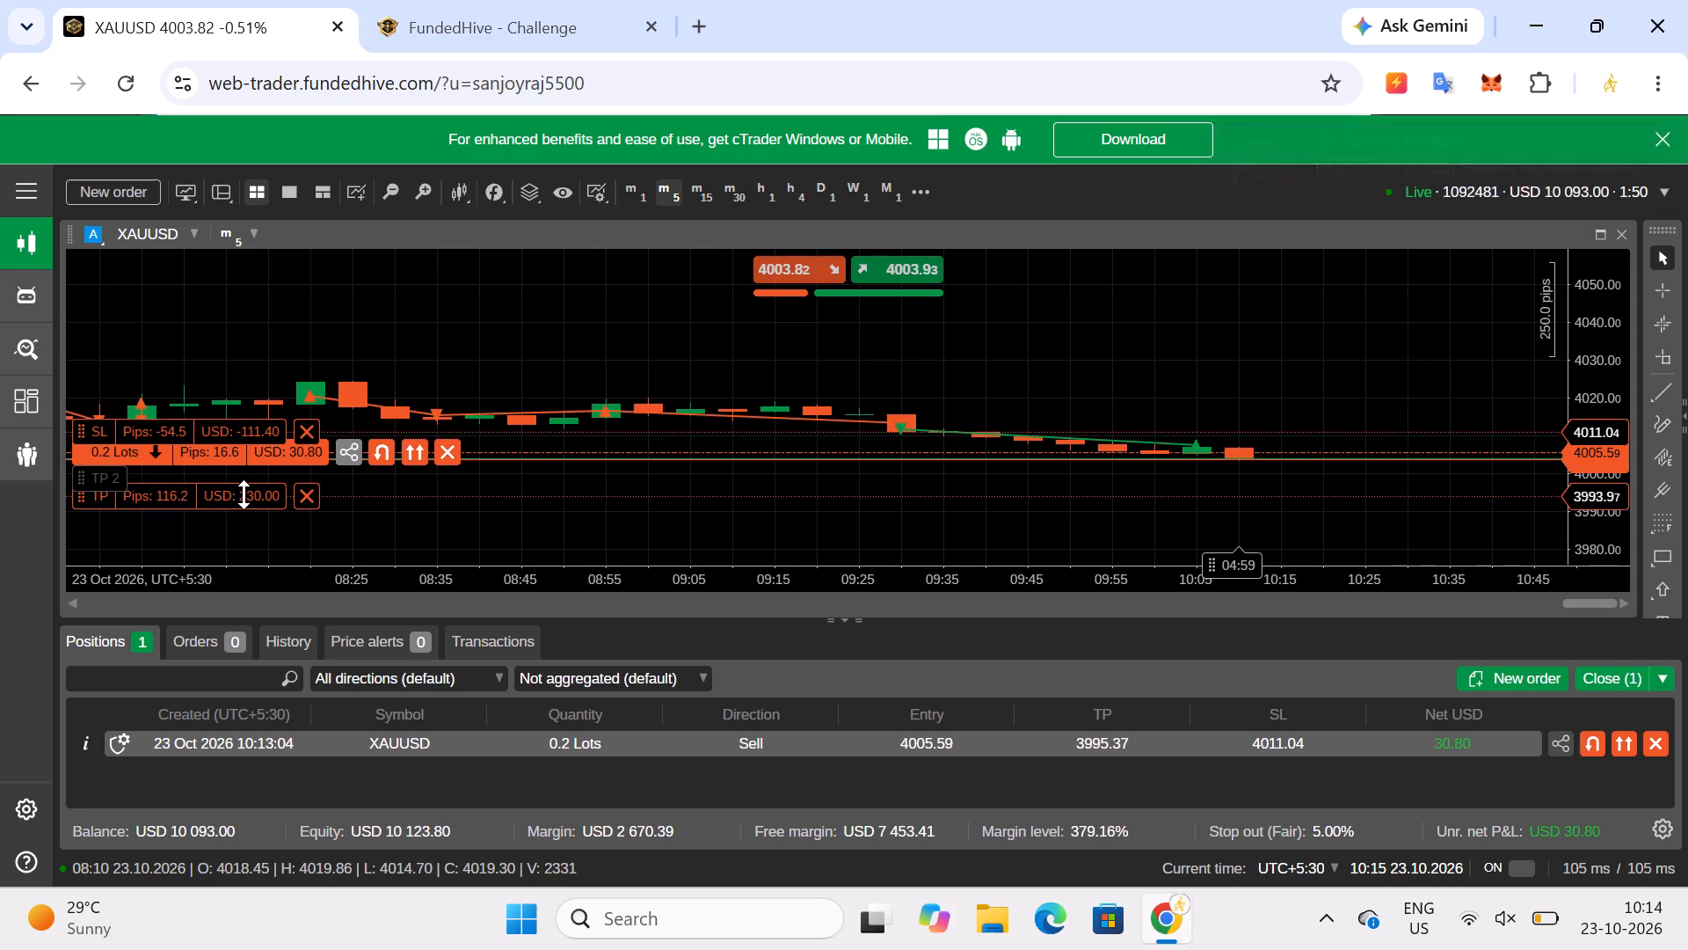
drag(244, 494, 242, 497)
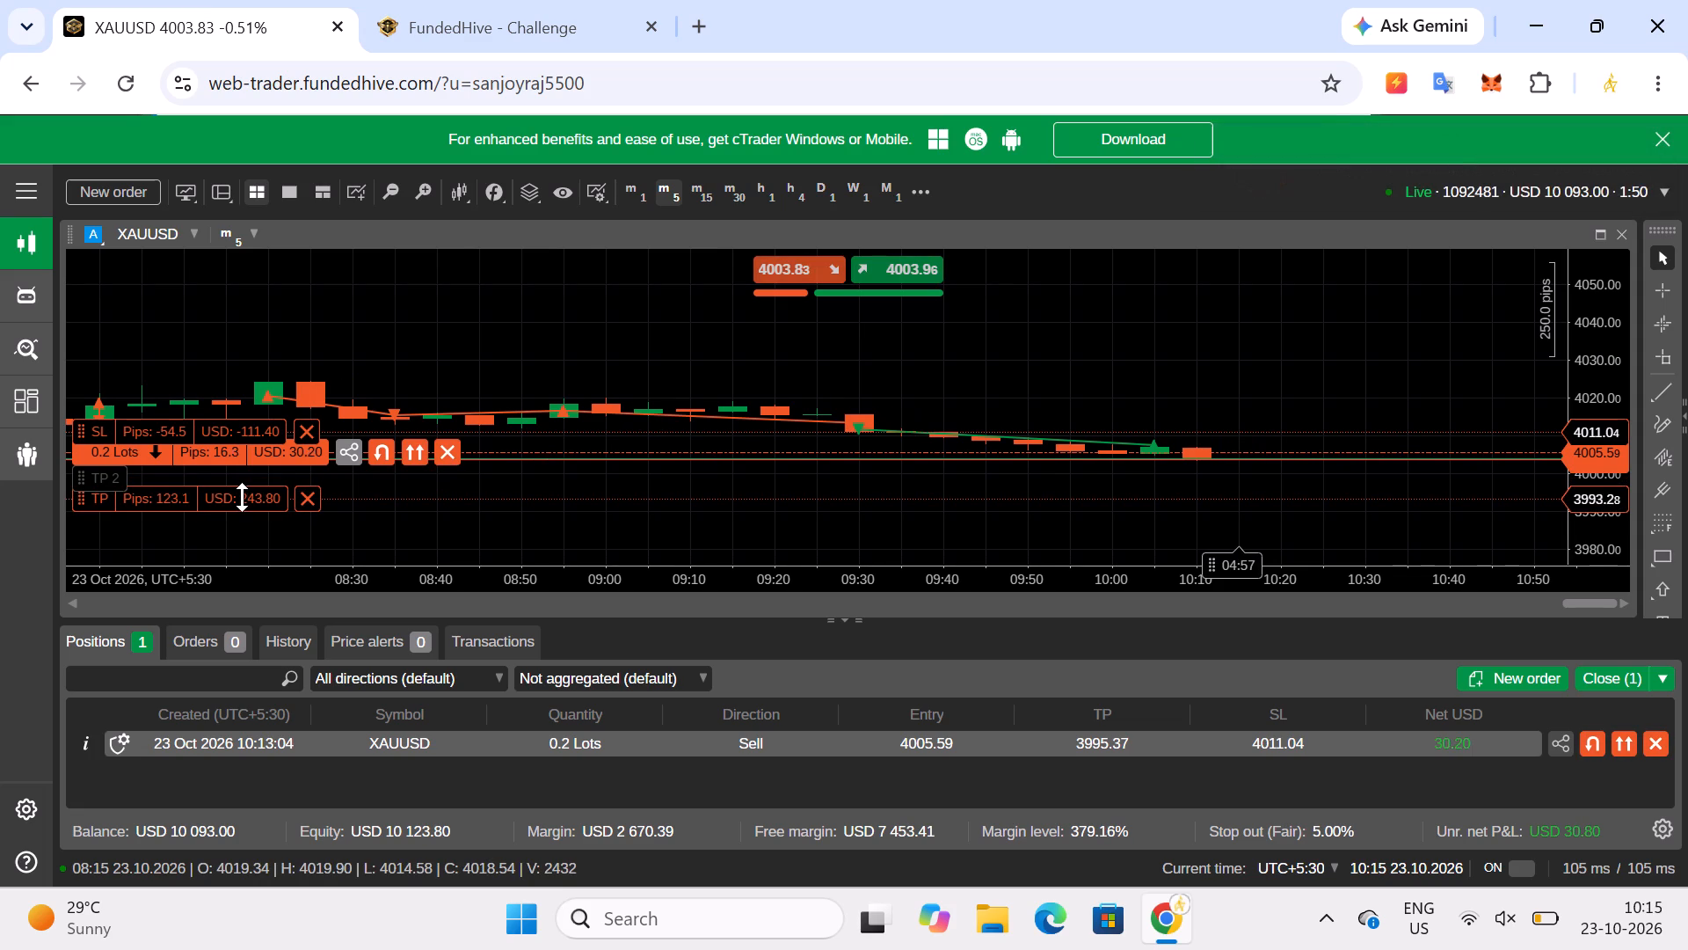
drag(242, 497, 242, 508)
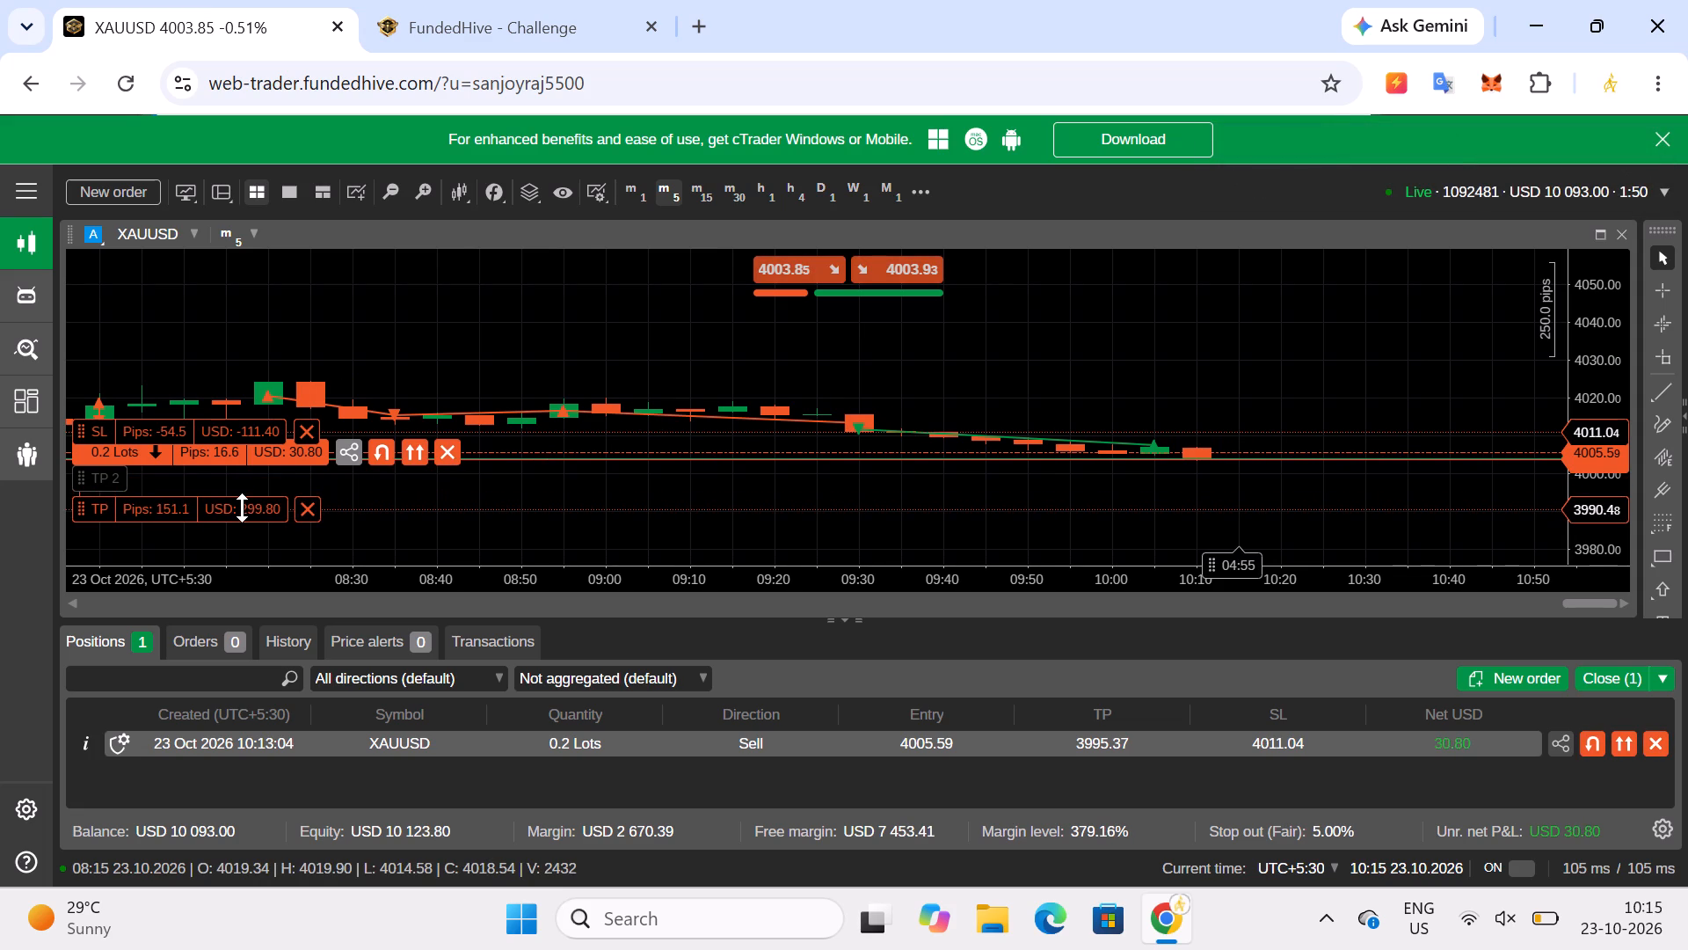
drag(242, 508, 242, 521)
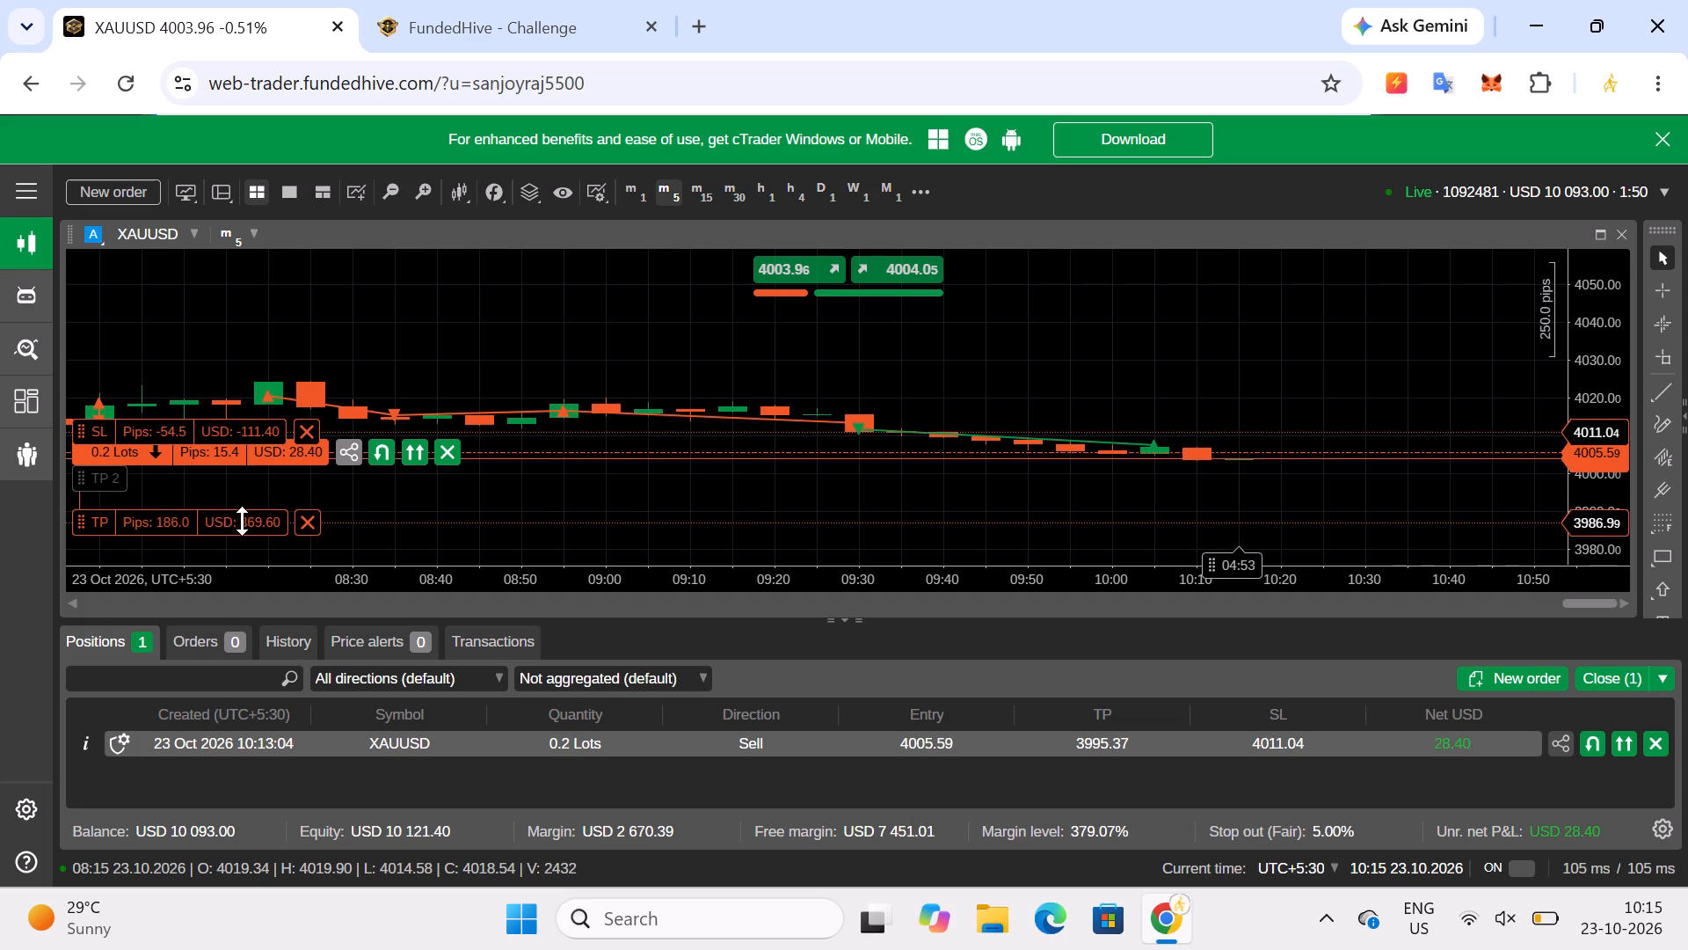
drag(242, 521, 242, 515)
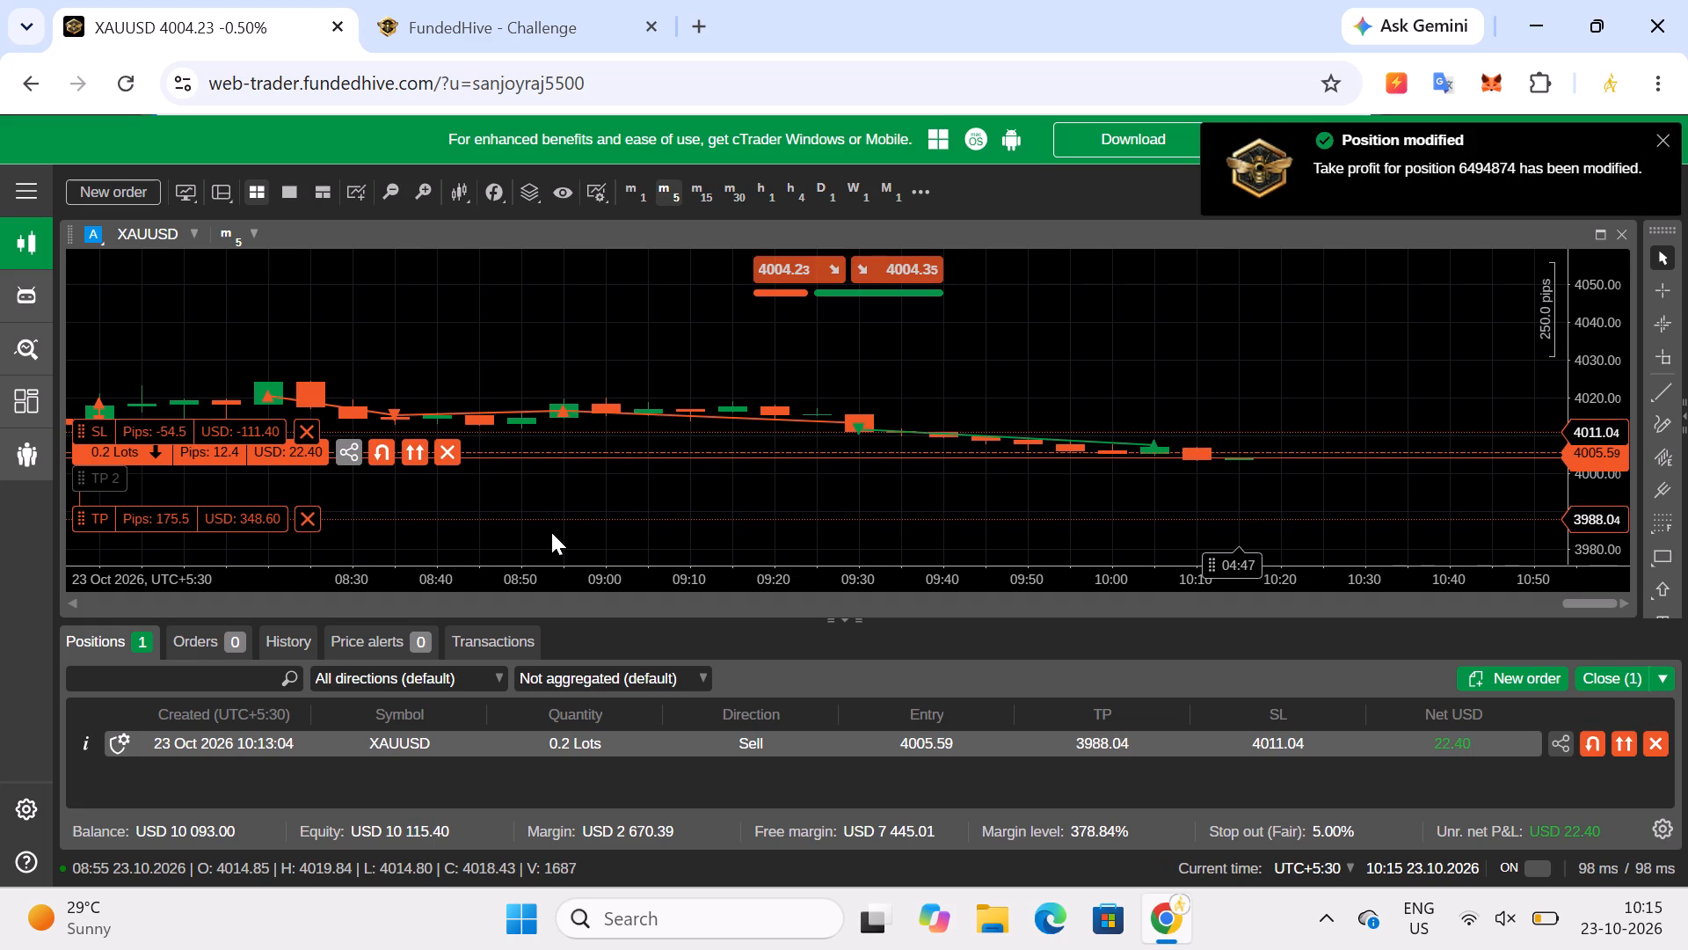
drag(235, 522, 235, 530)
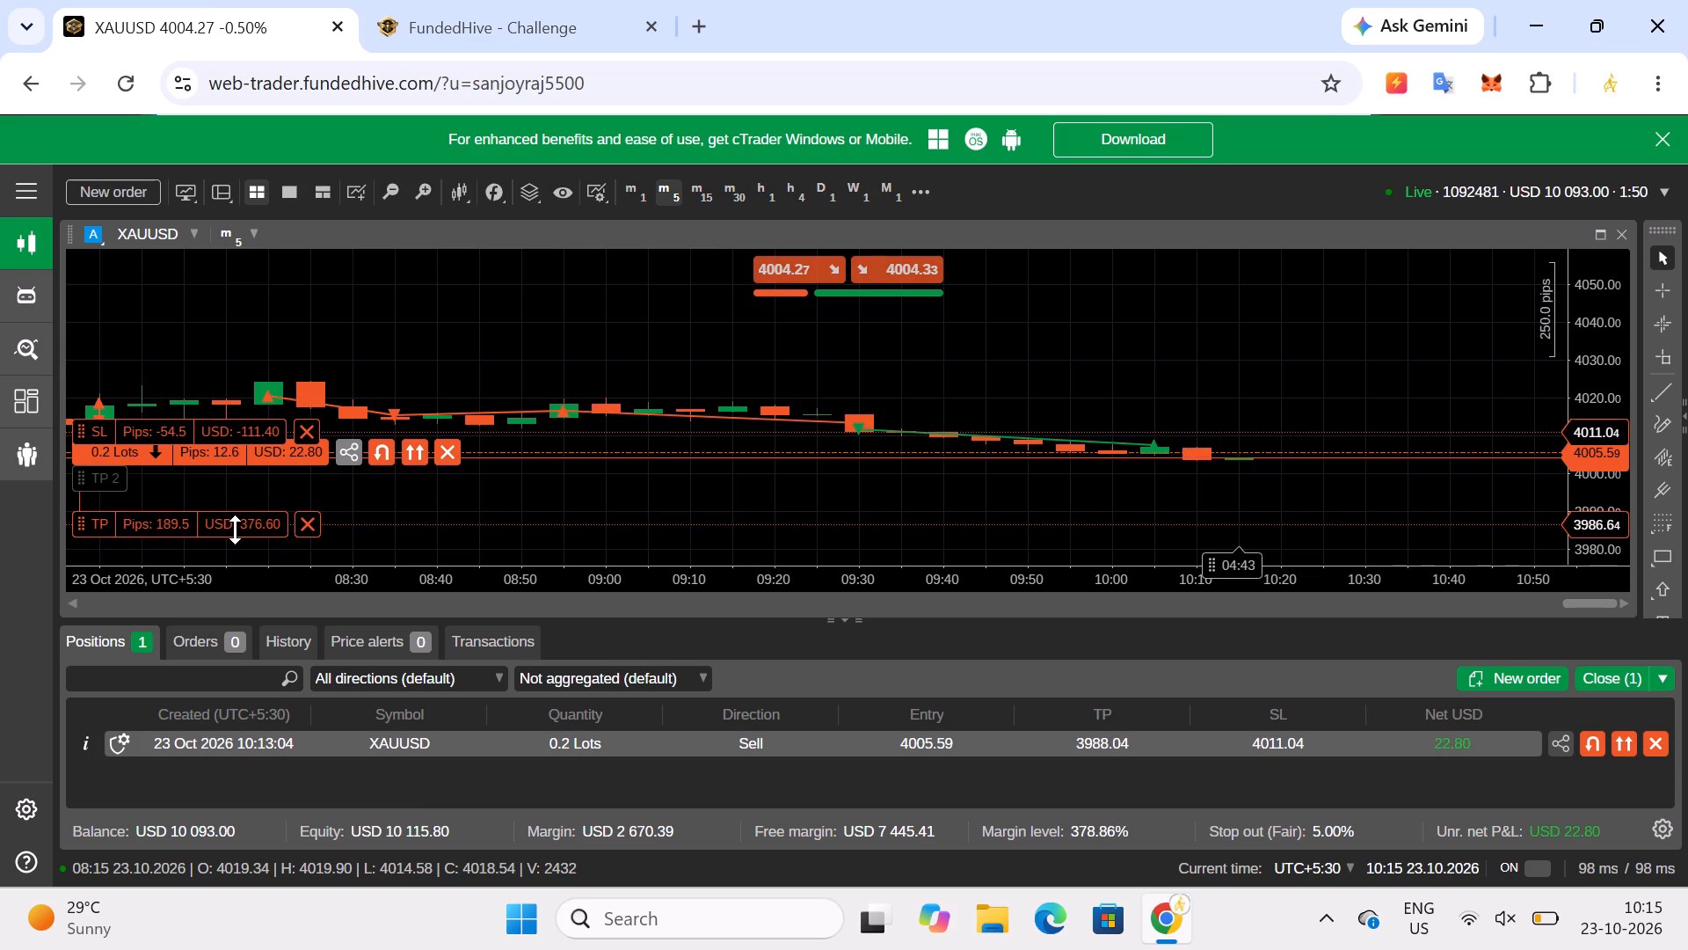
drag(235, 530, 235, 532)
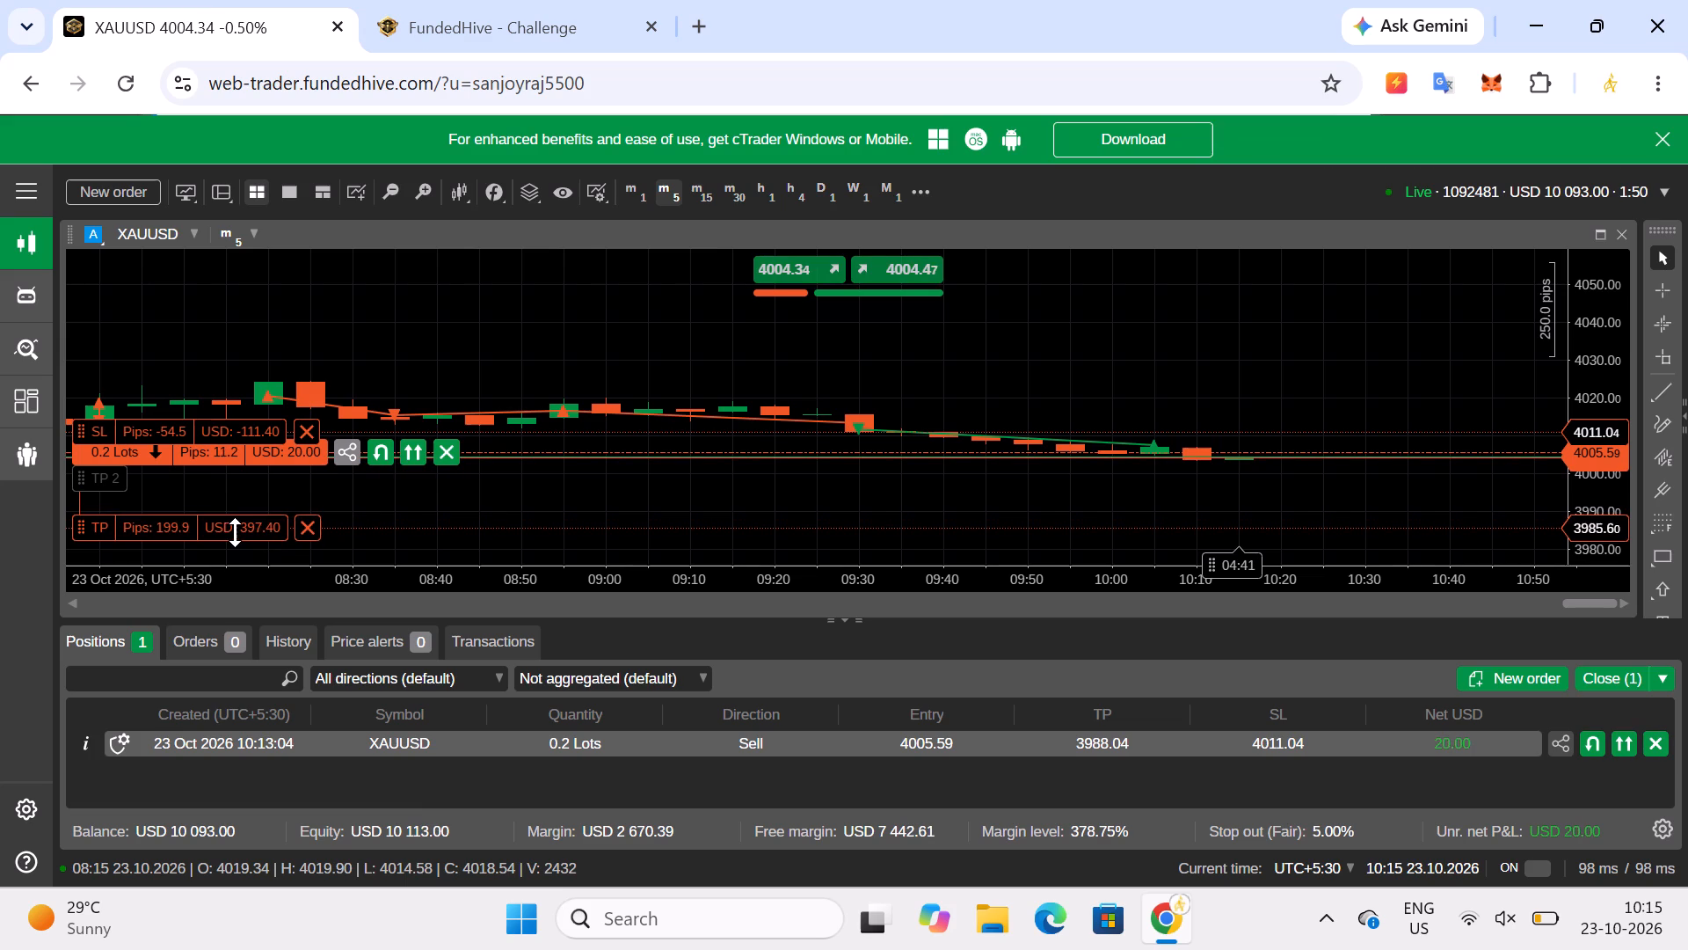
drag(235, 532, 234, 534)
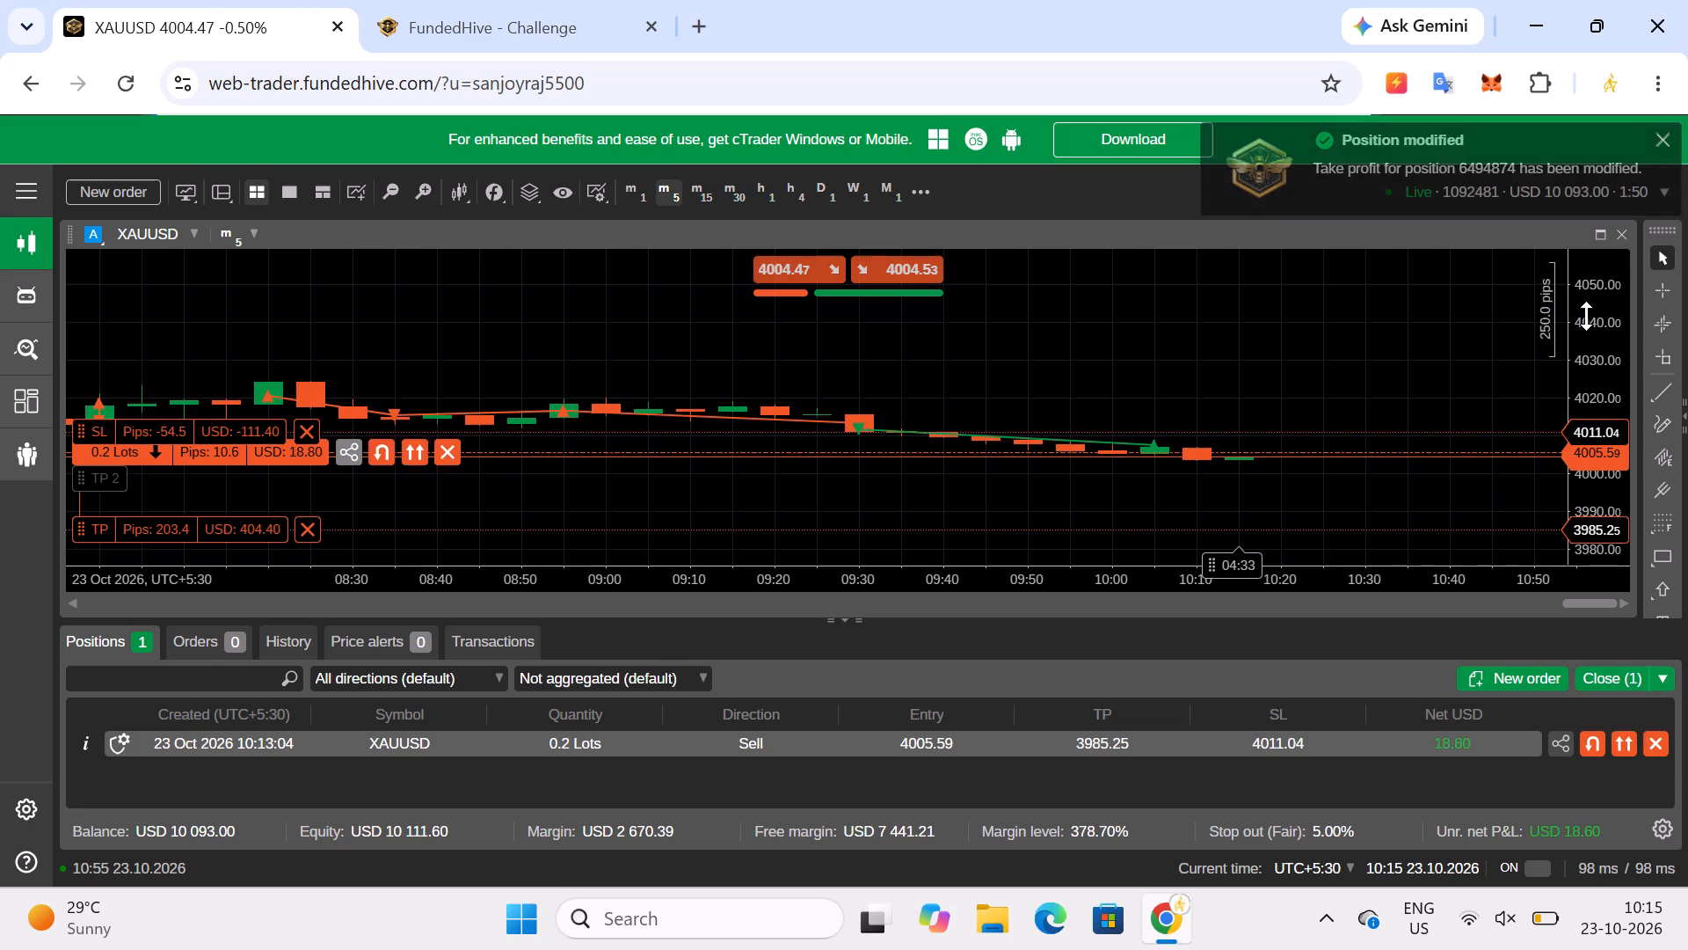
Lower the sell position's take profit on the chart to about 3959.82.
drag(1586, 317, 1587, 379)
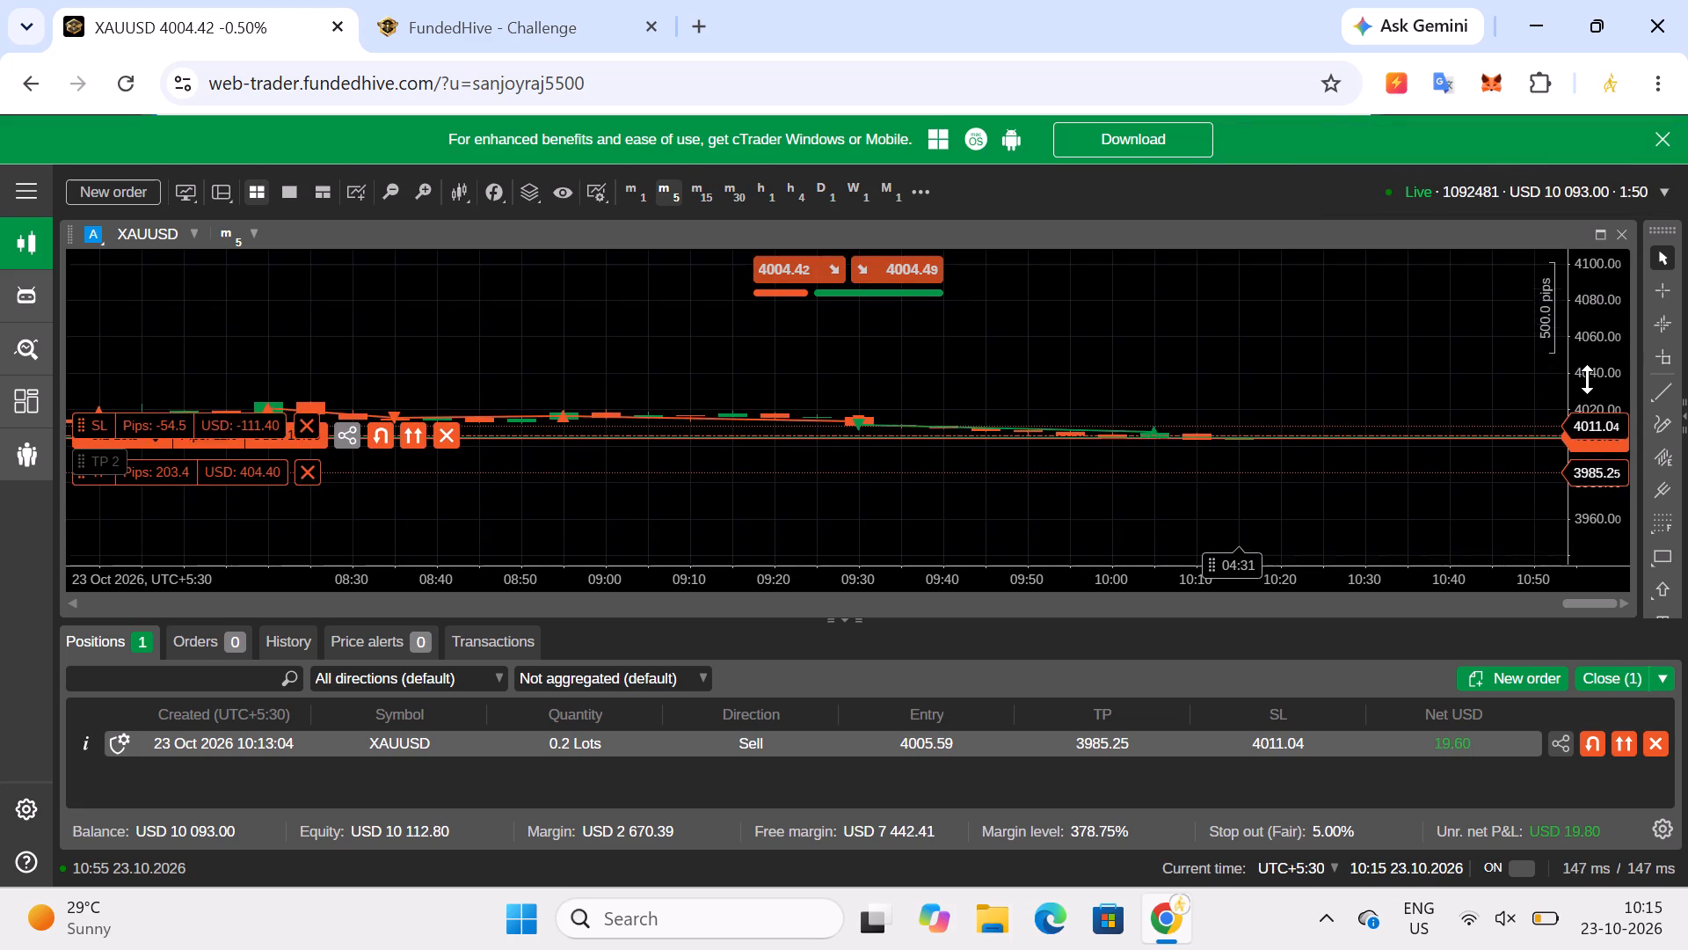
drag(1587, 379, 1587, 384)
drag(224, 471, 228, 508)
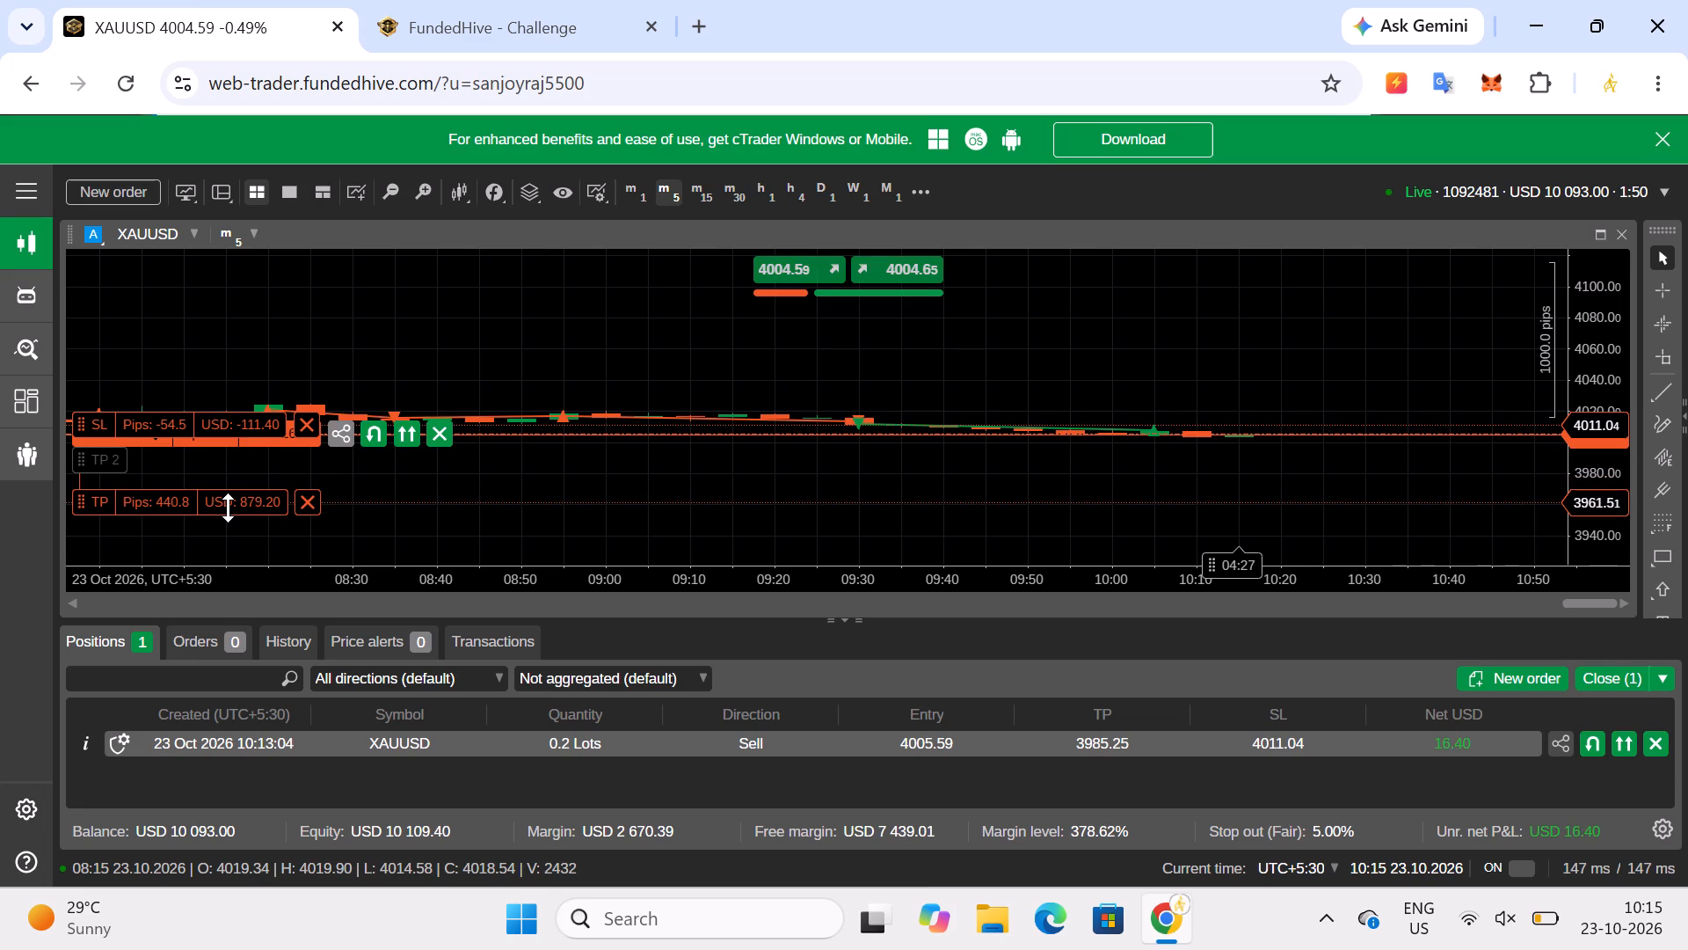
drag(228, 508, 228, 510)
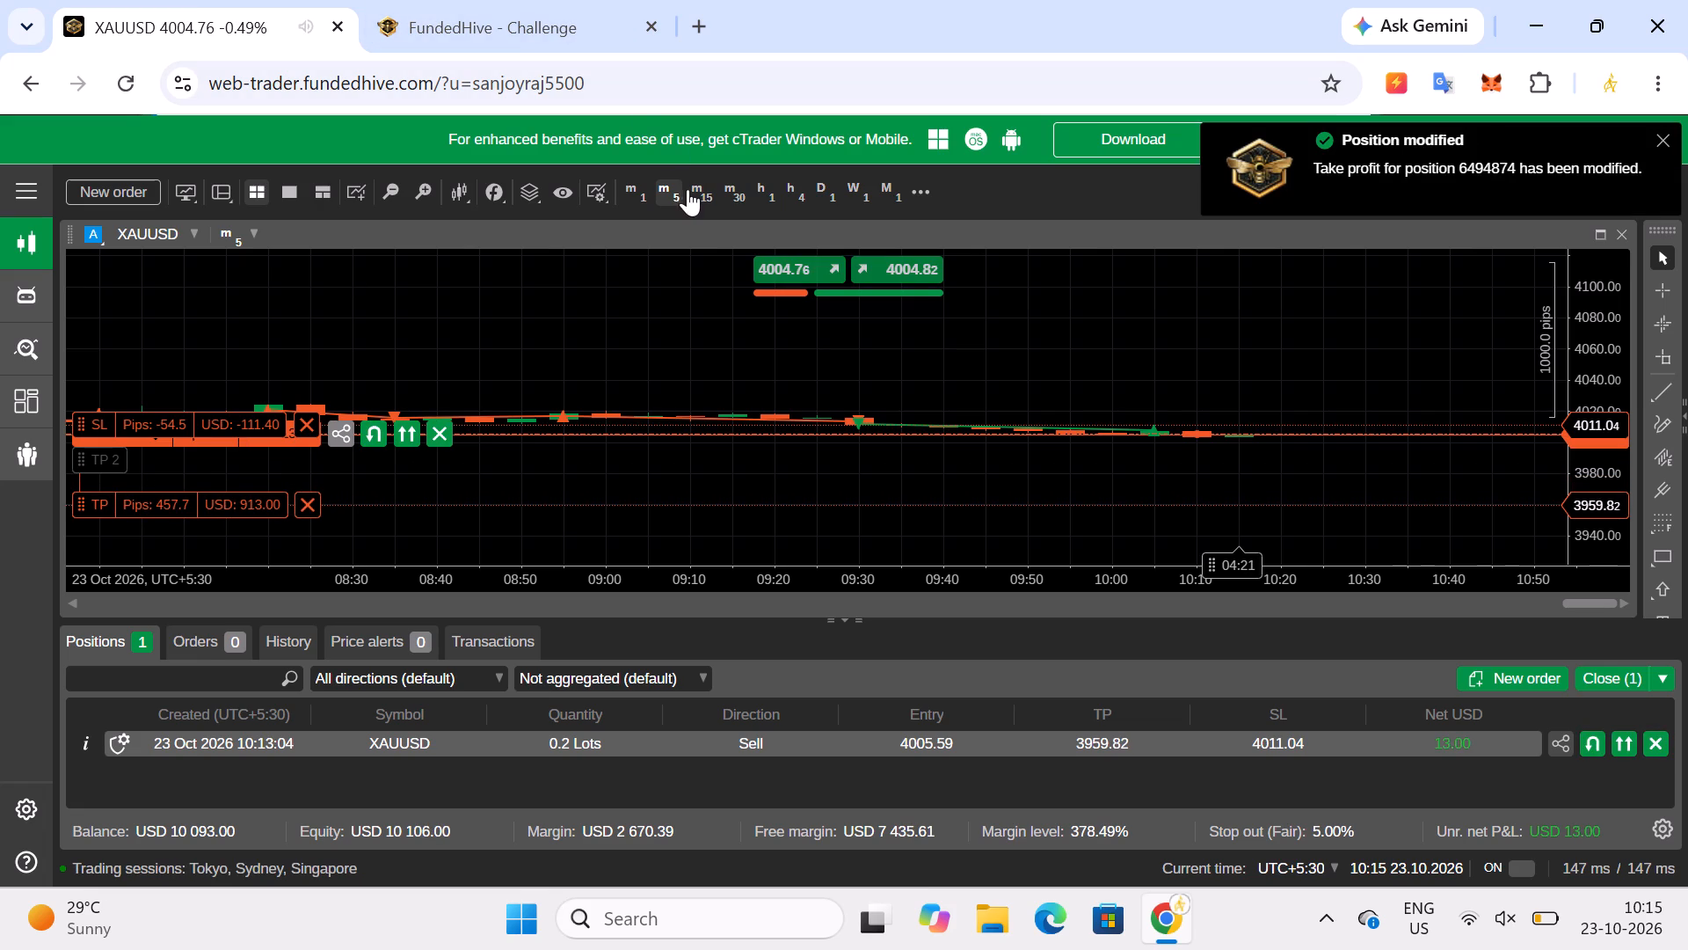
Examine XAUUSD price action on the 15-minute timeframe and switch the chart to the 1-minute timeframe.
click(709, 197)
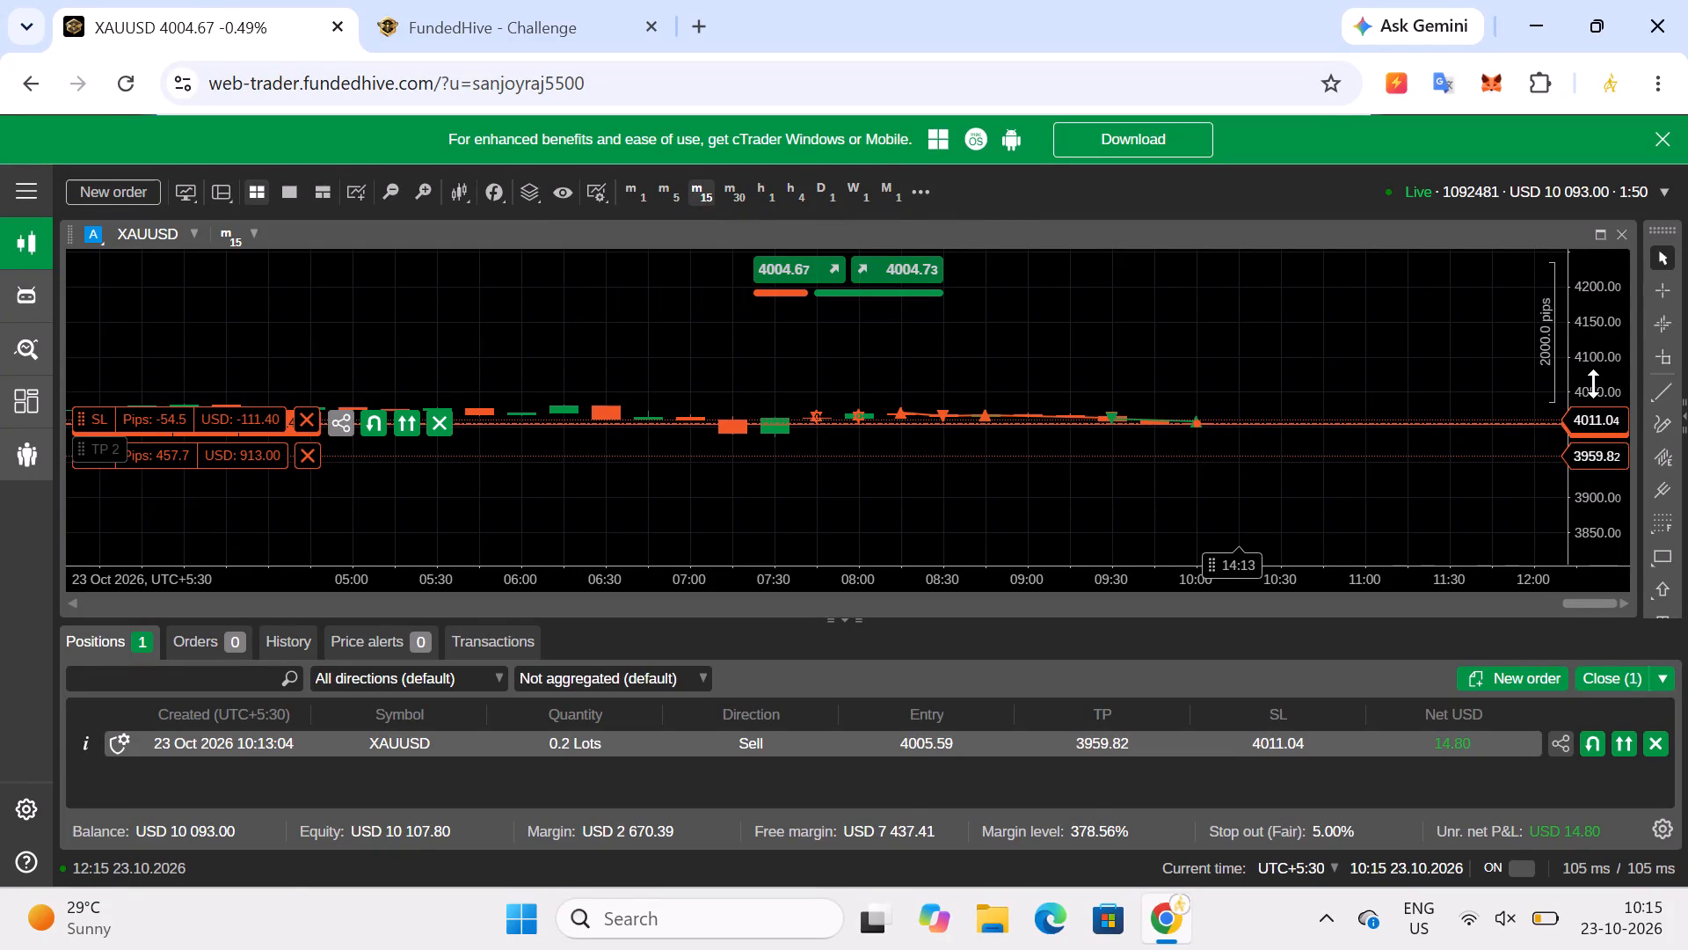
drag(1593, 384, 1589, 290)
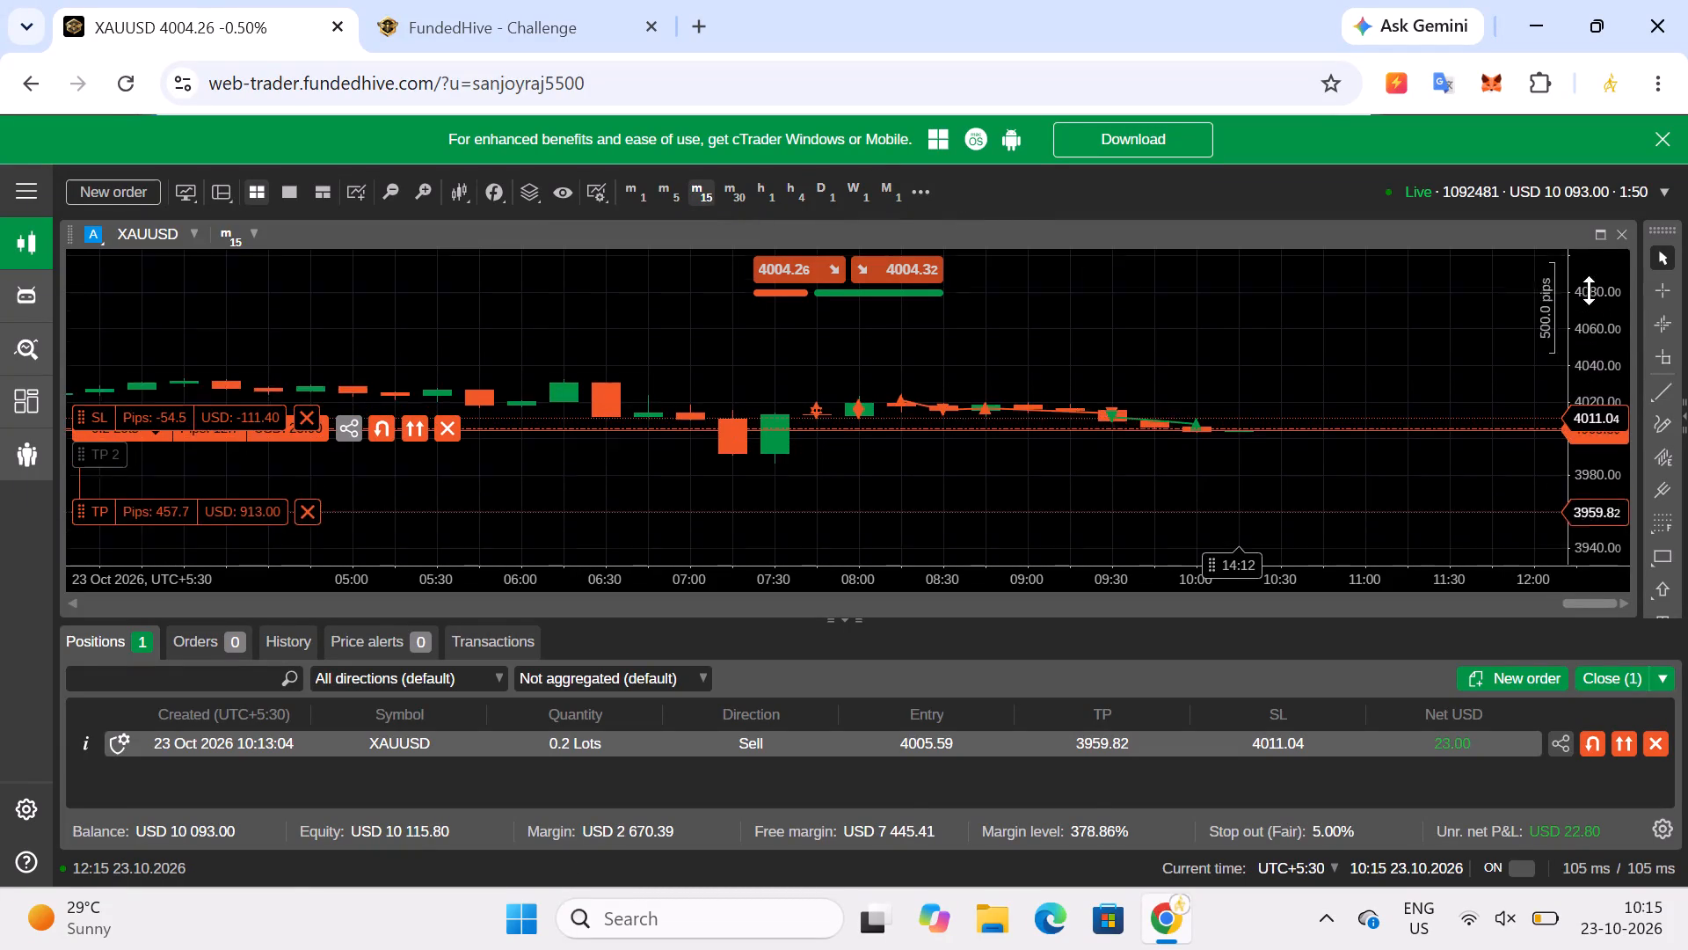
drag(1589, 290, 1566, 97)
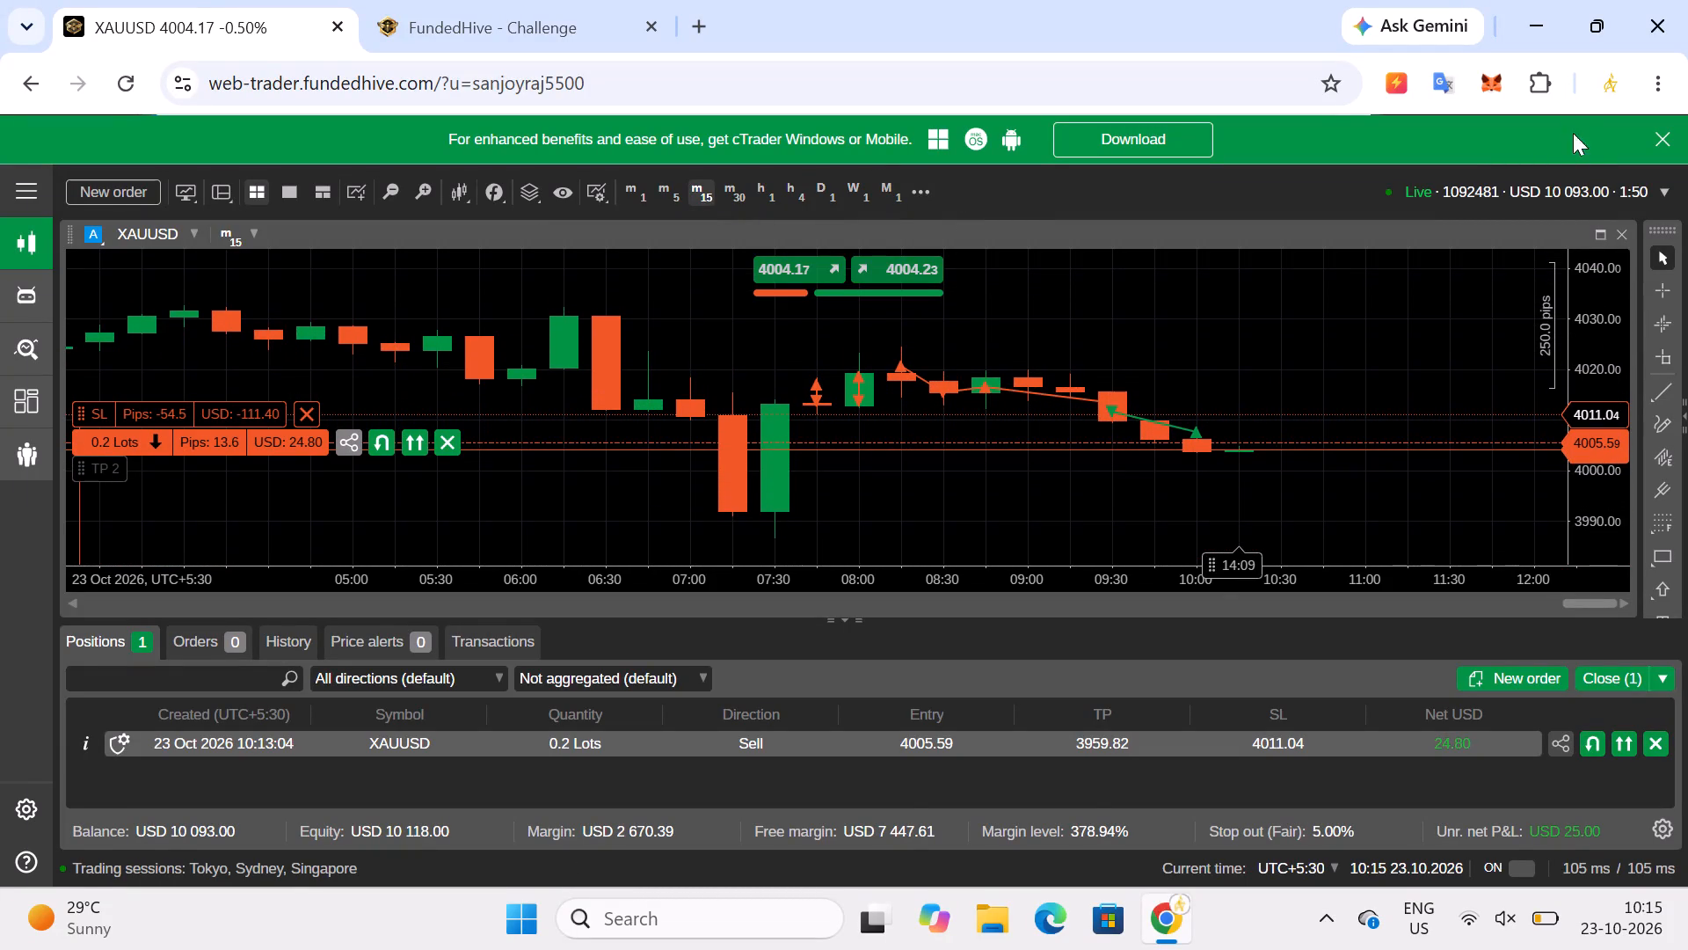
drag(1597, 409, 1597, 356)
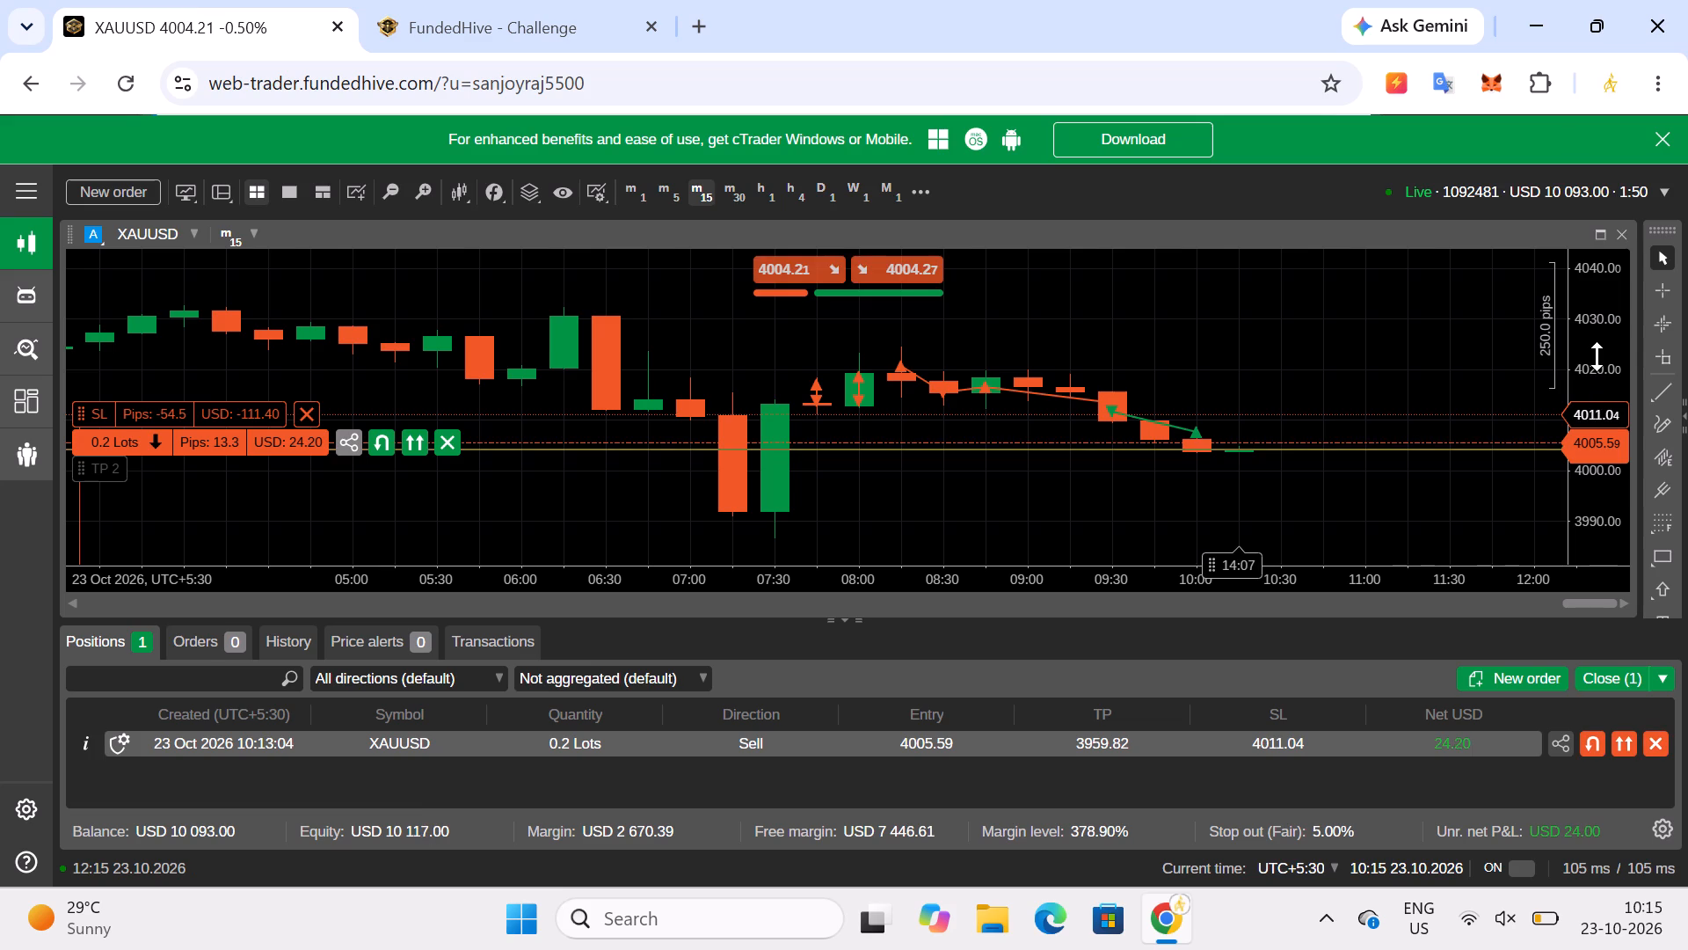
drag(1597, 356, 1597, 354)
click(1597, 354)
drag(1597, 354, 1577, 179)
drag(1598, 503, 1596, 384)
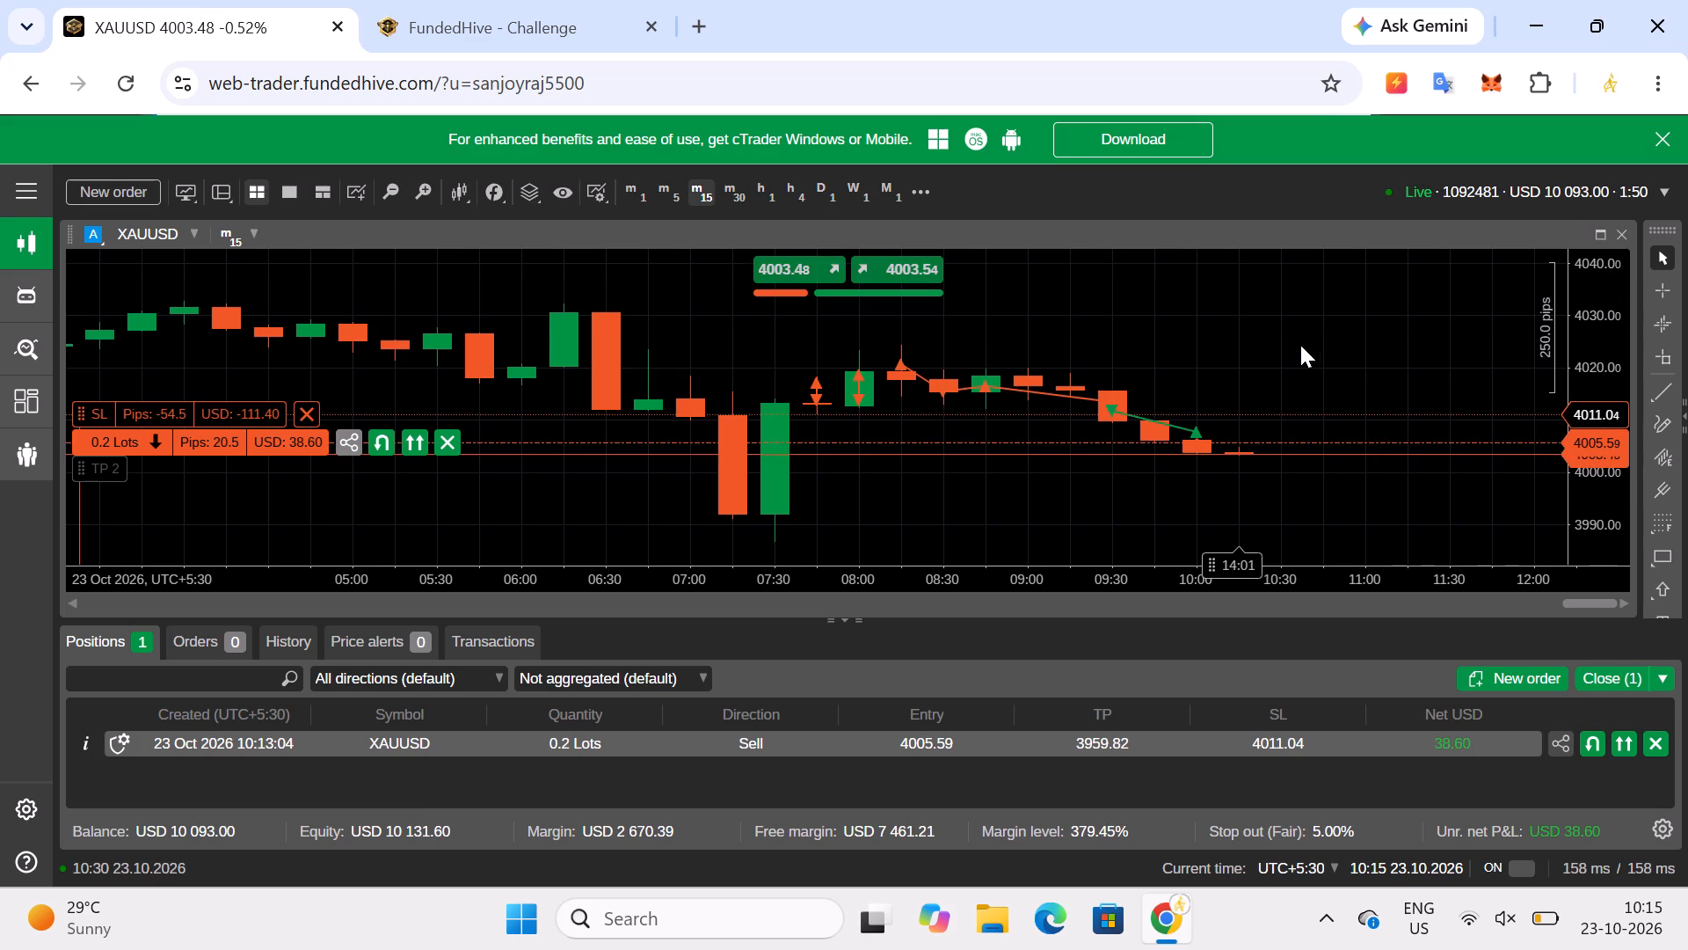
drag(1299, 345, 1251, 299)
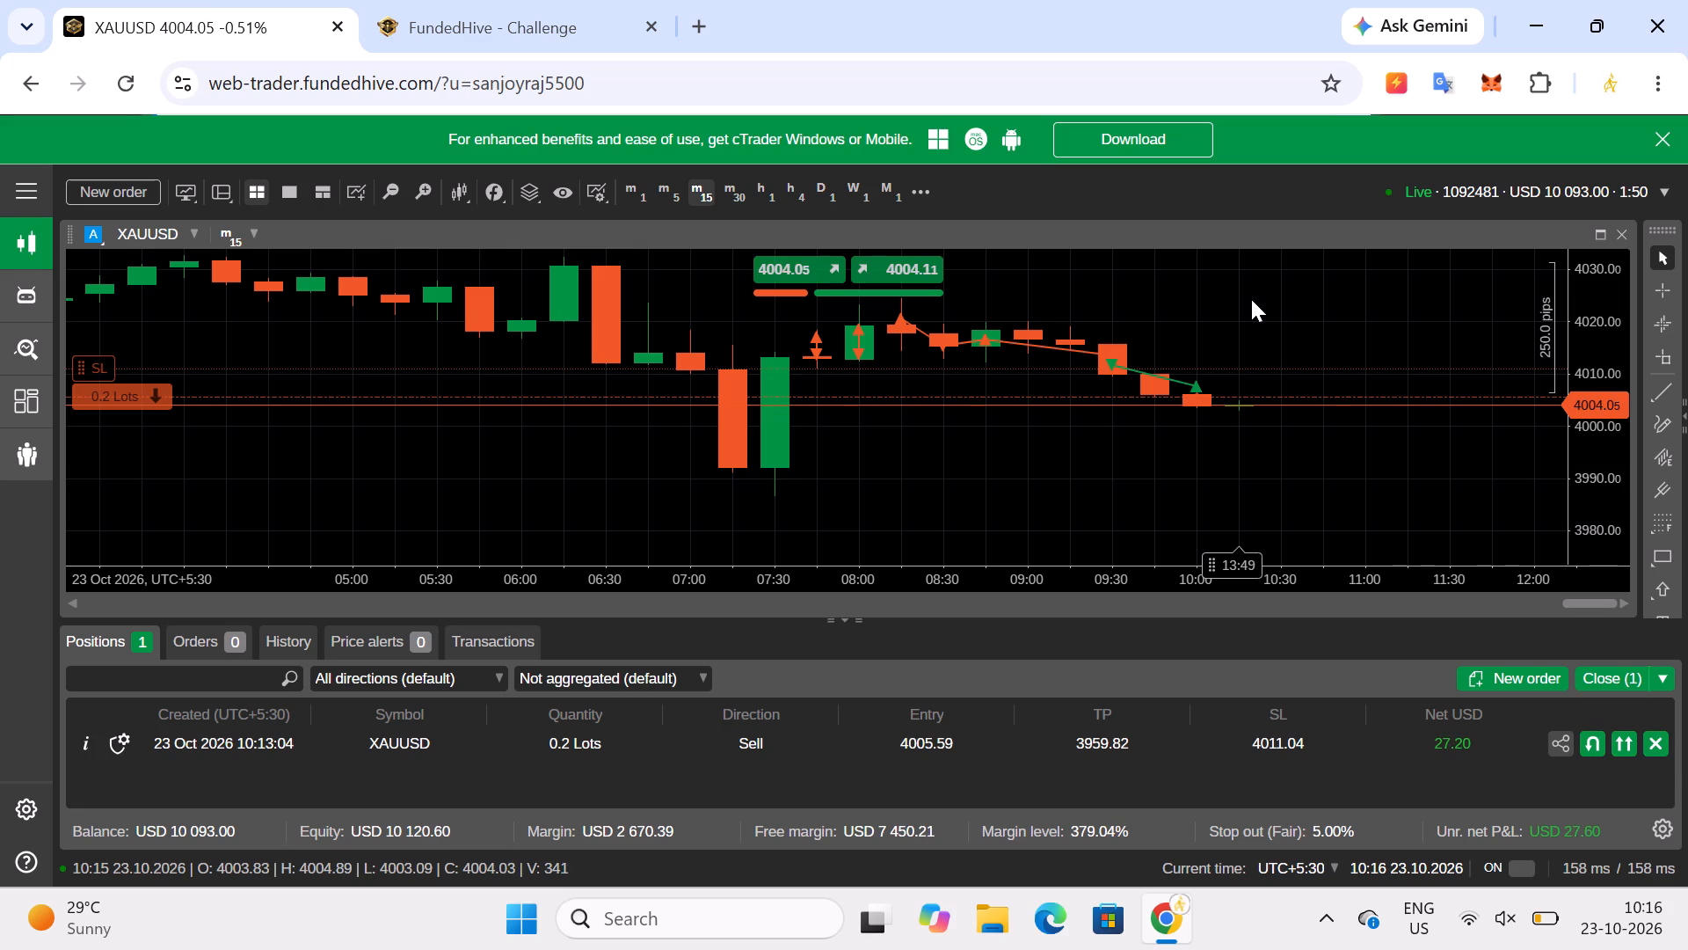
click(637, 201)
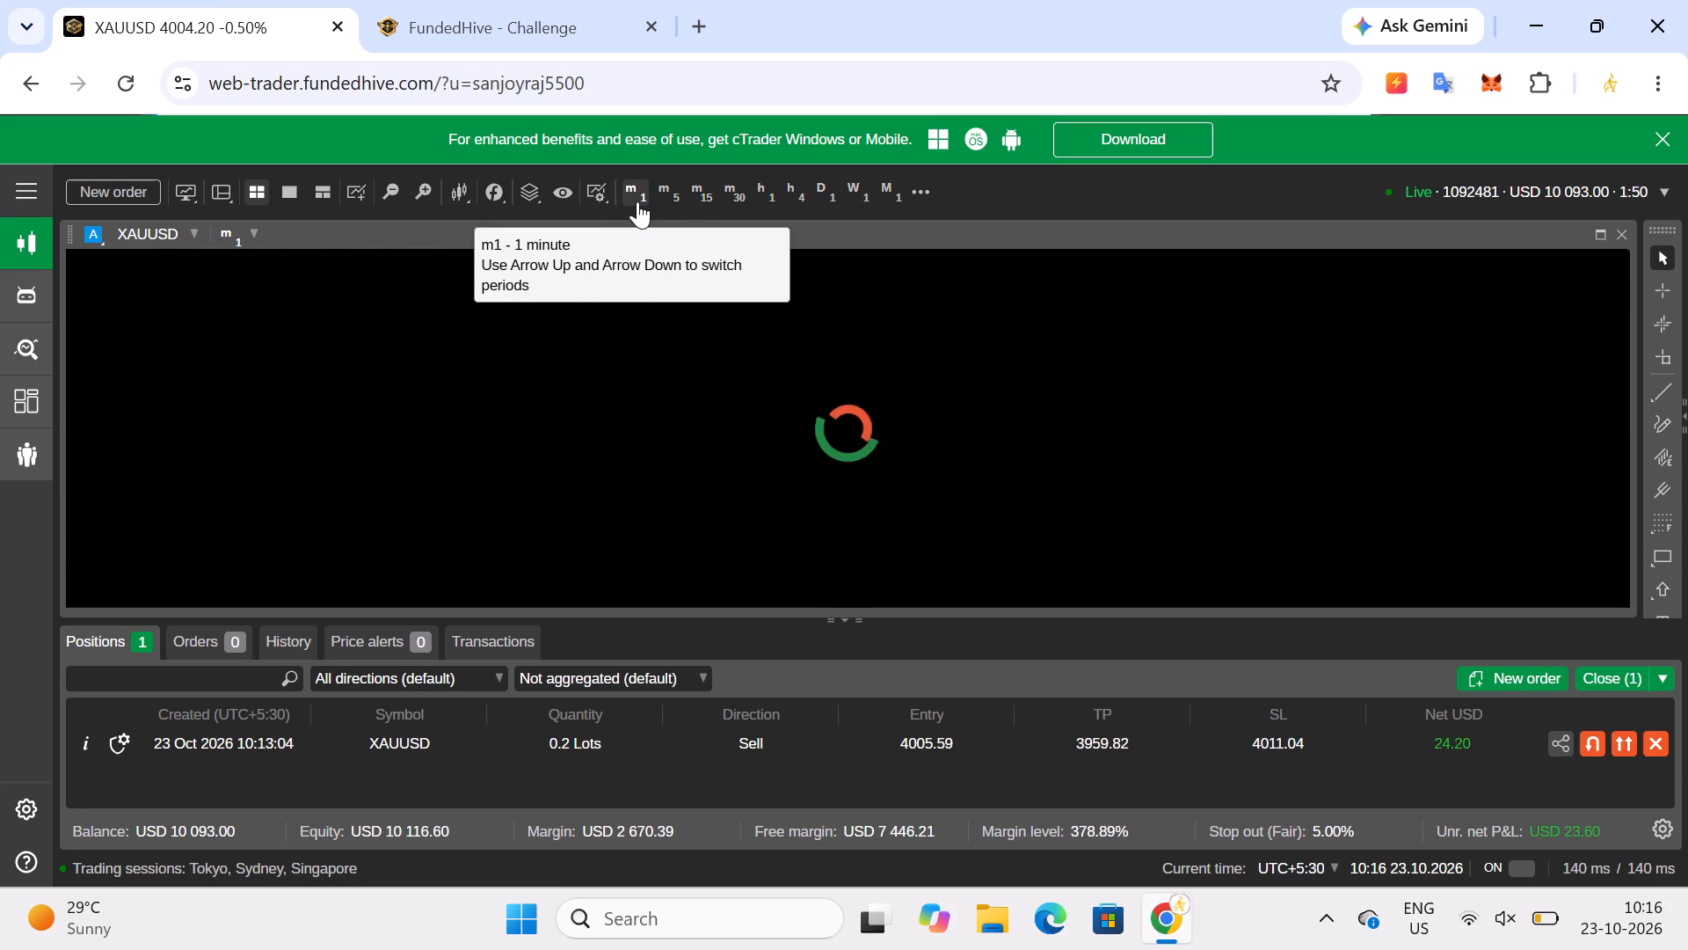
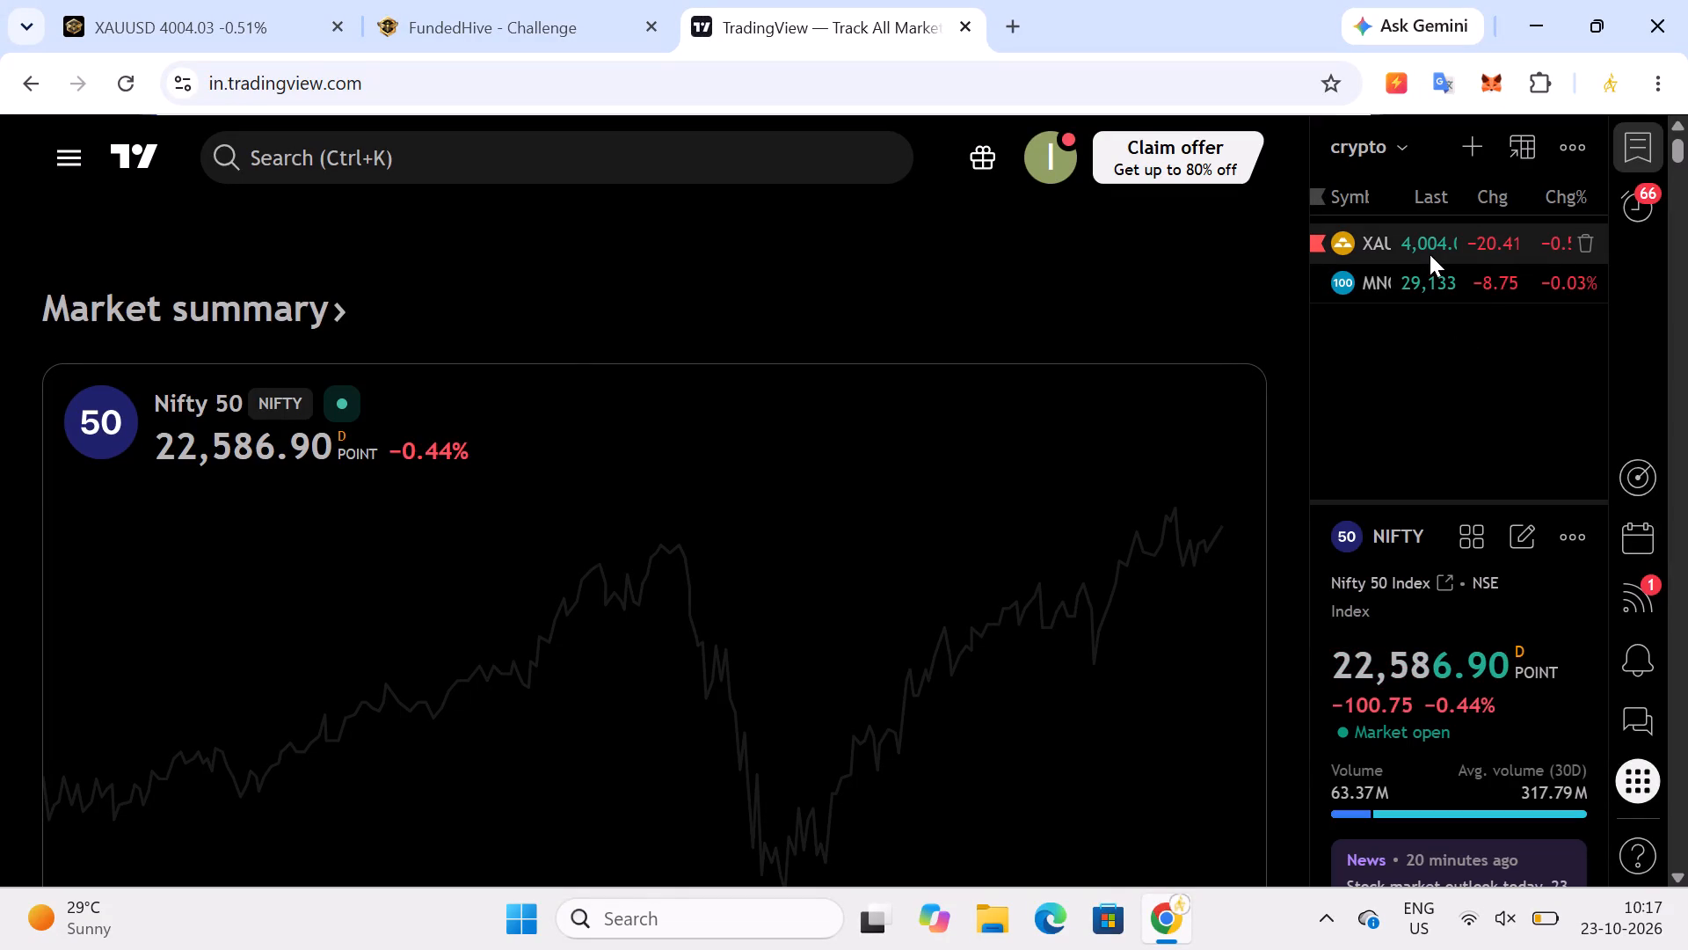
Open the full TradingView chart for XAUUSD from the watchlist.
click(1430, 254)
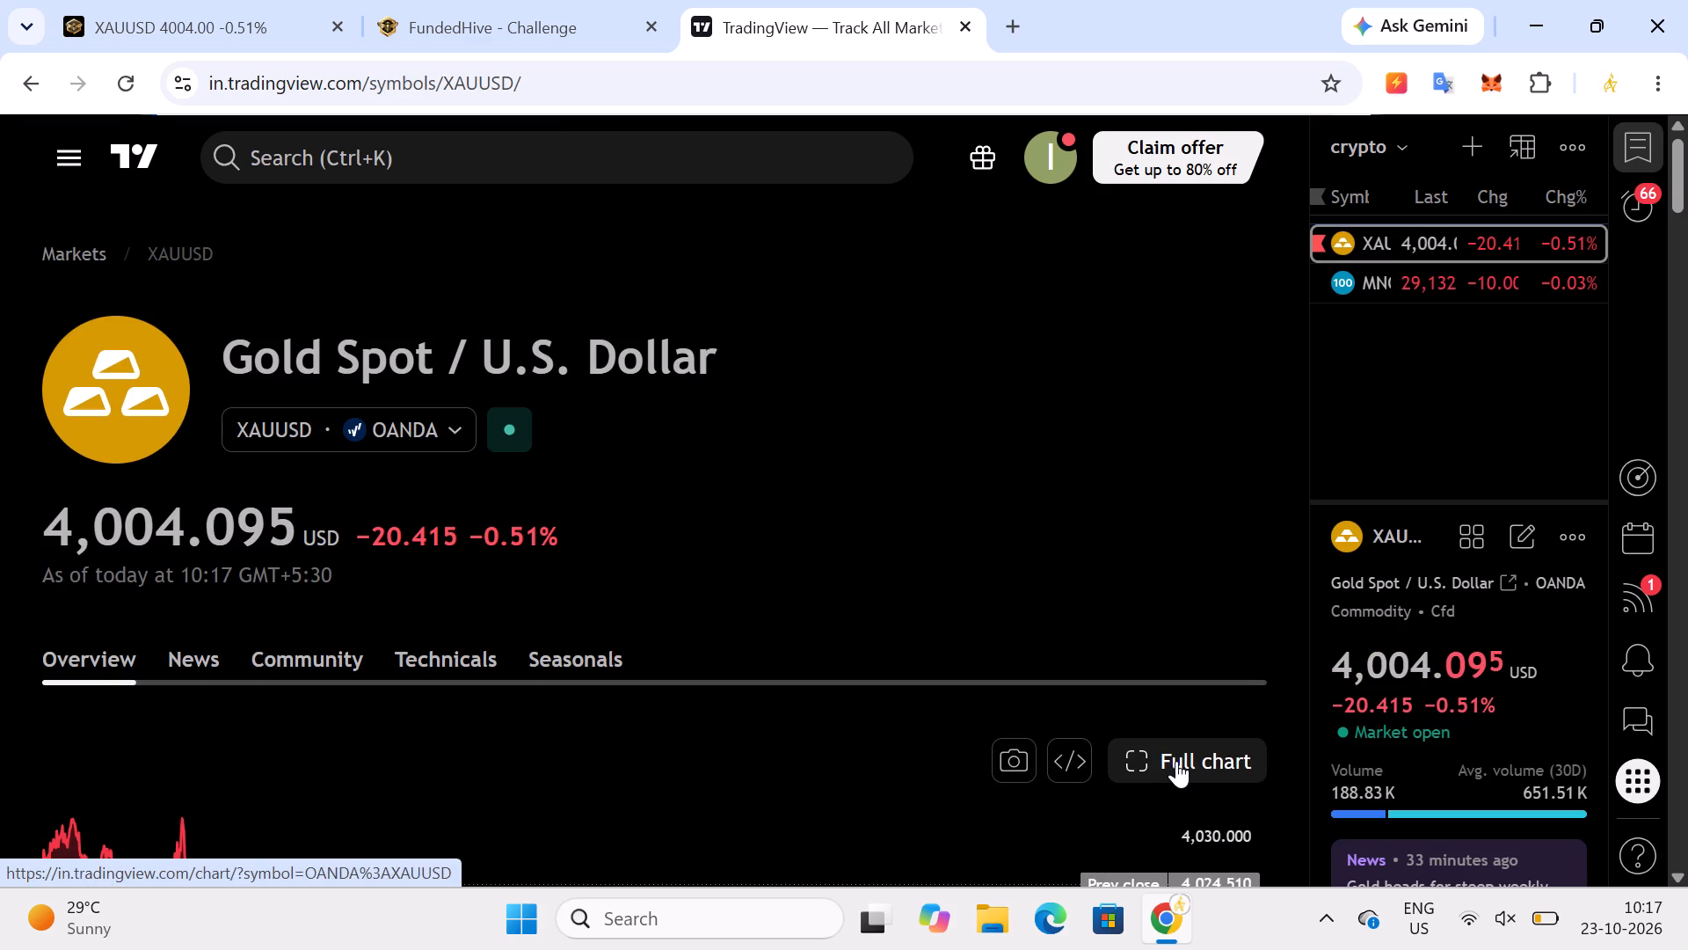
click(1176, 761)
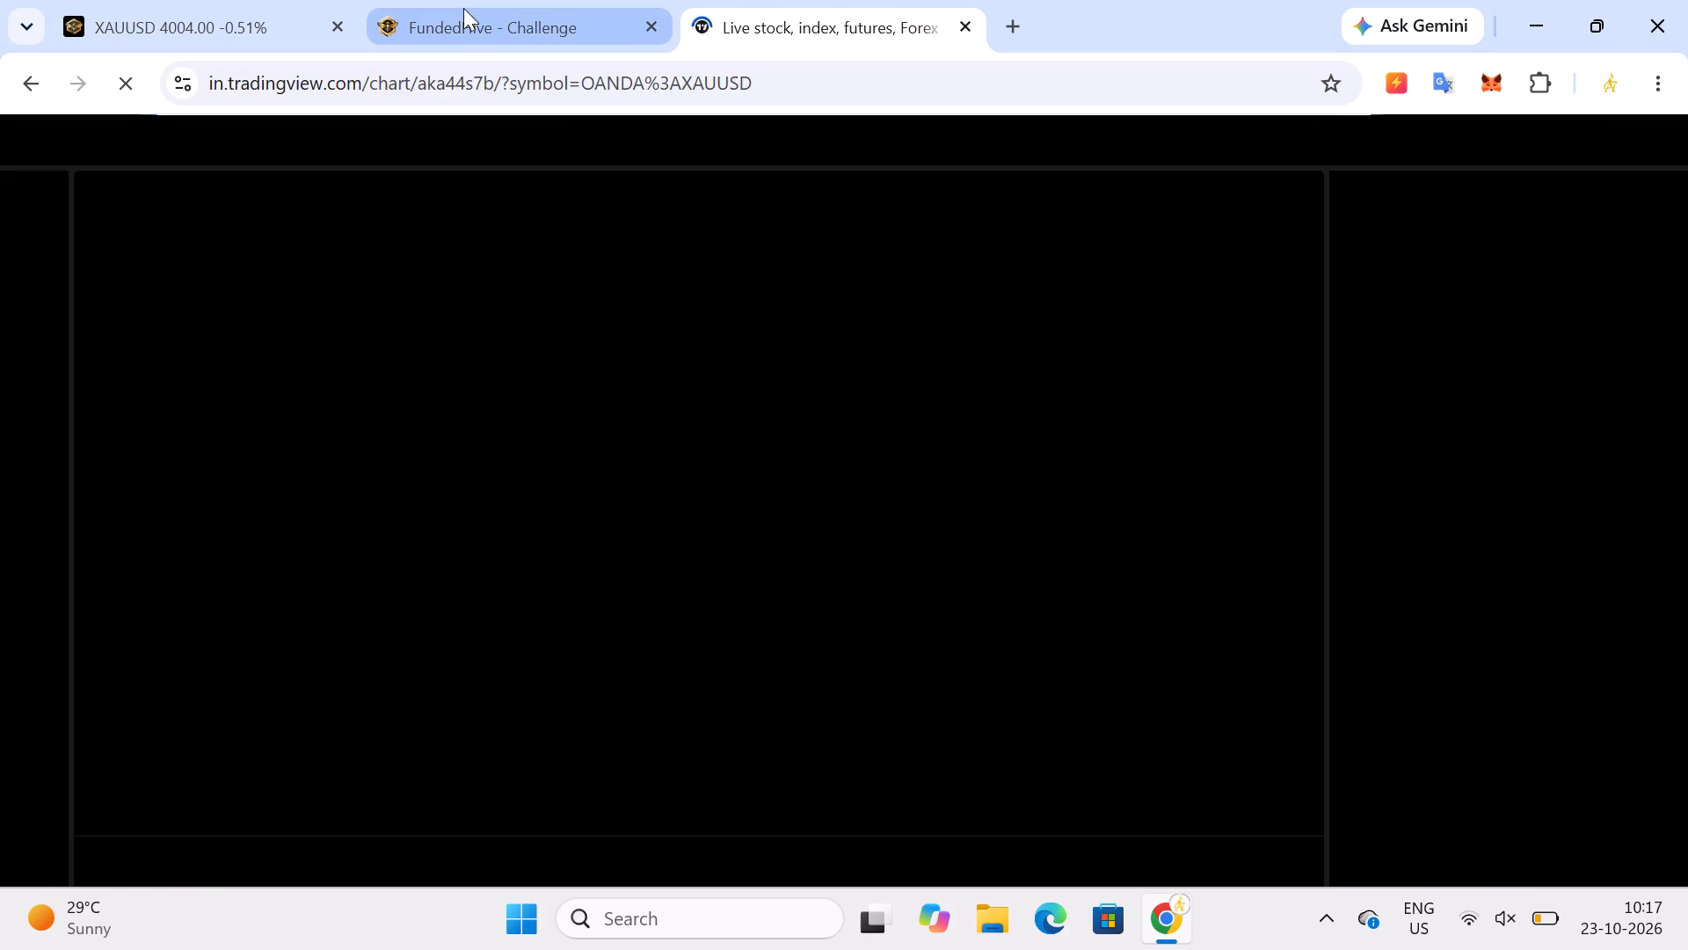
Examine XAUUSD's recent price action and targets on TradingView's 15-minute chart alongside the open sell position in the FundedHive web trader.
click(477, 27)
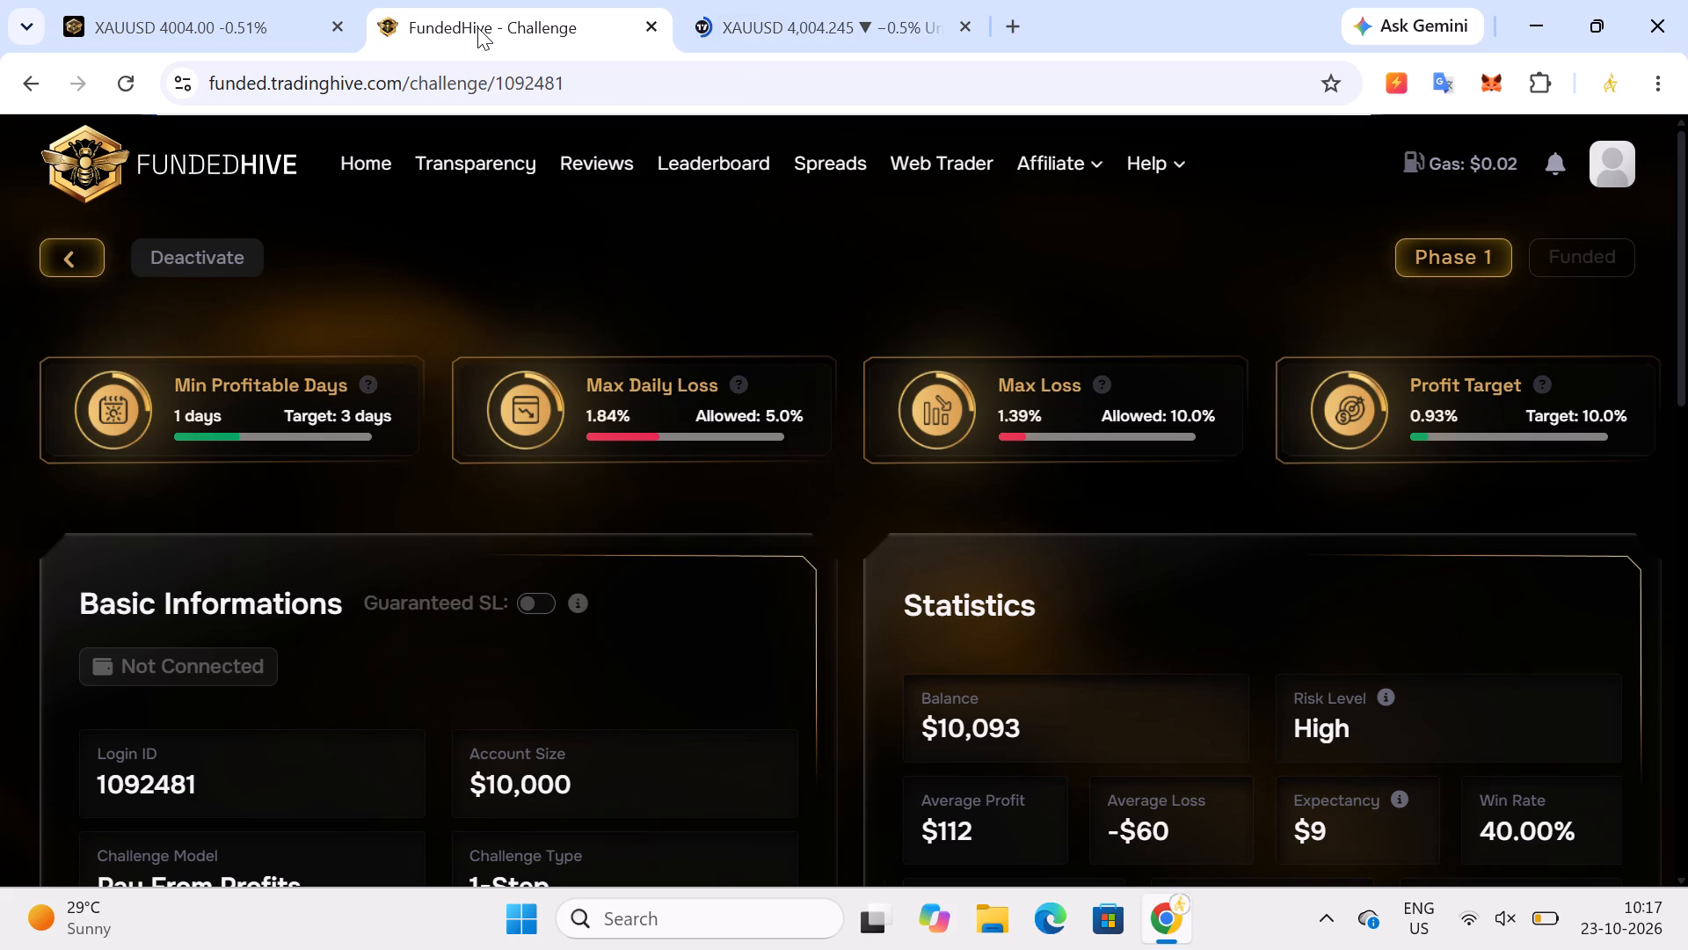
click(193, 17)
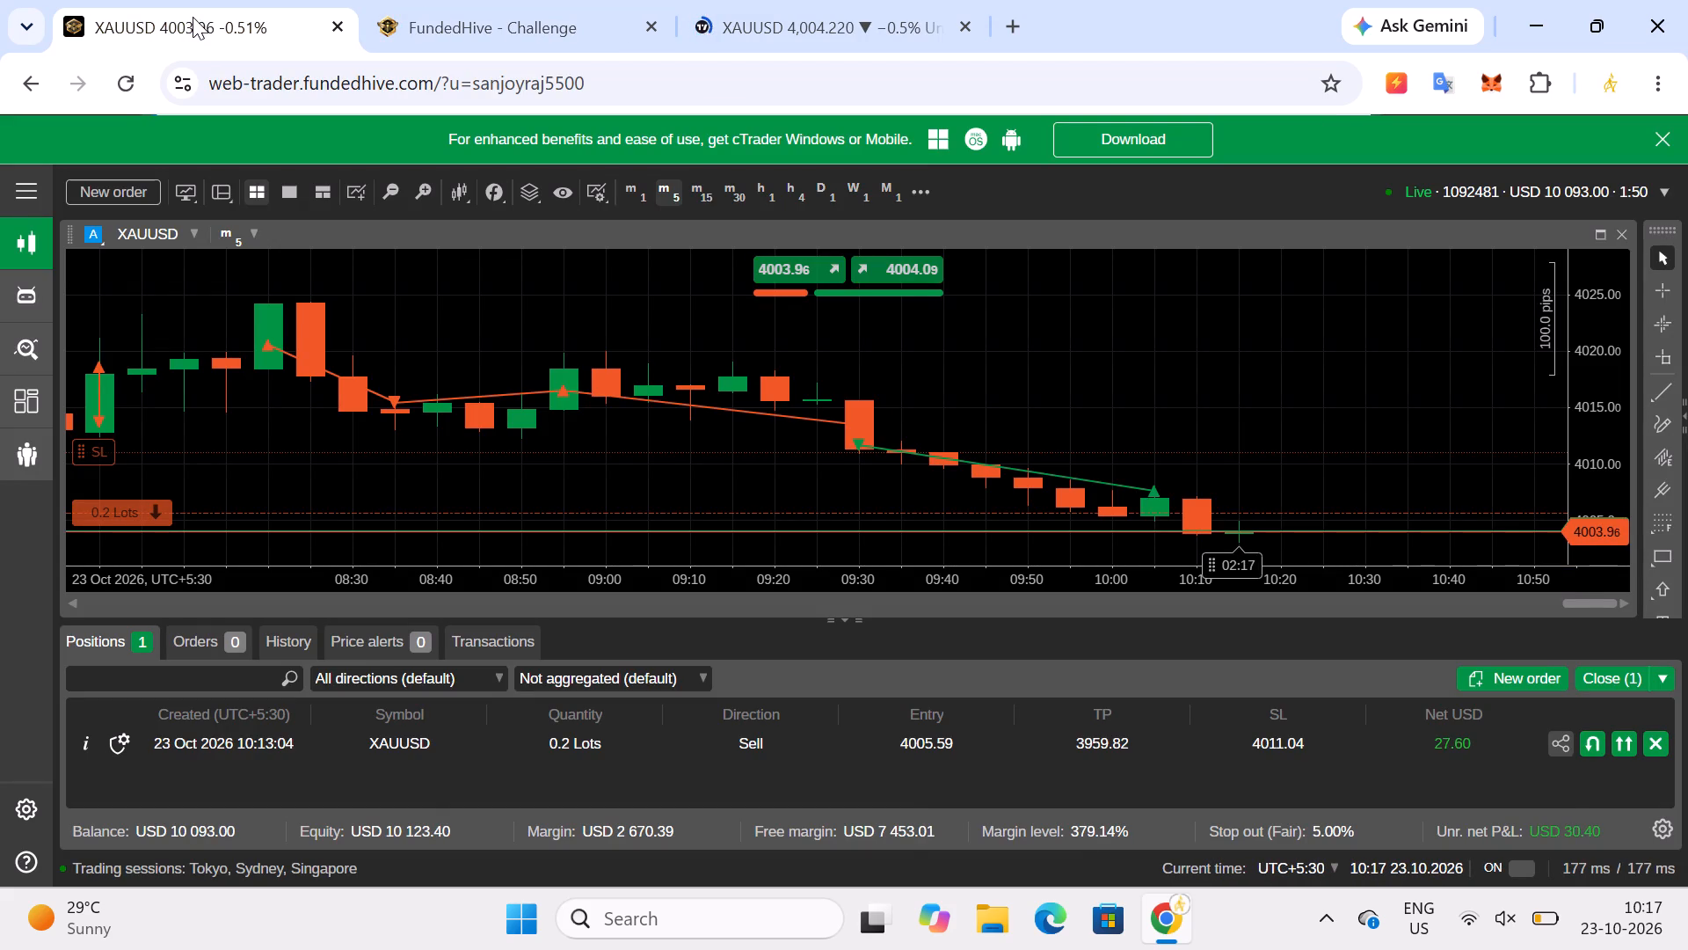
click(814, 40)
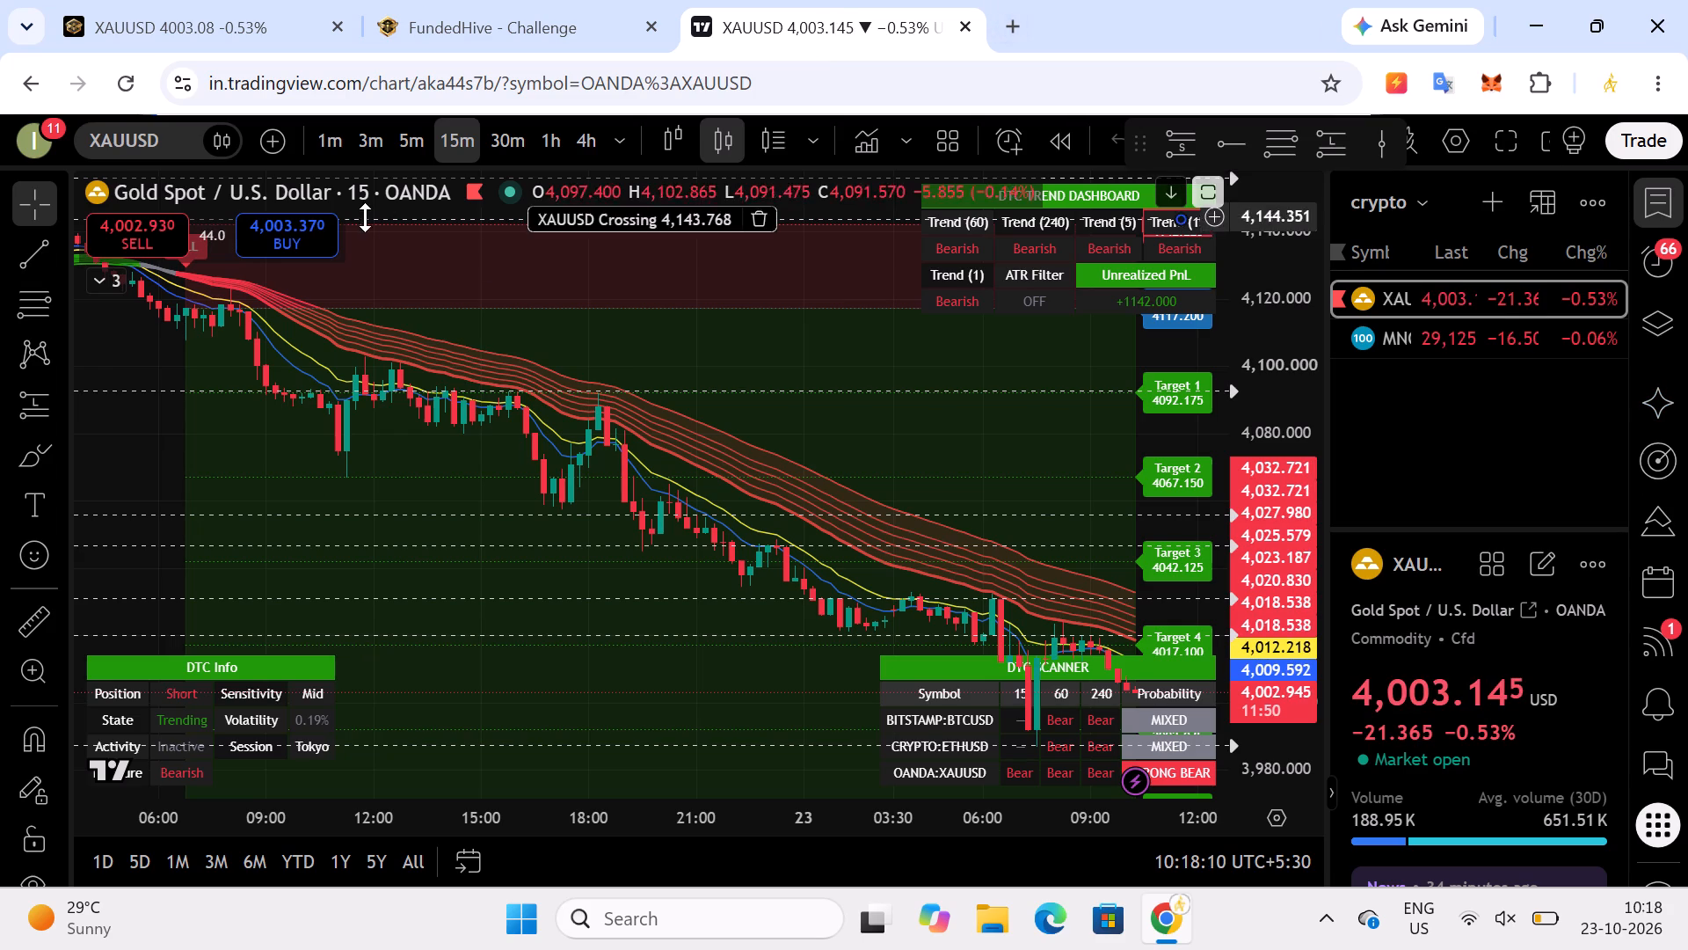
drag(928, 420, 504, 255)
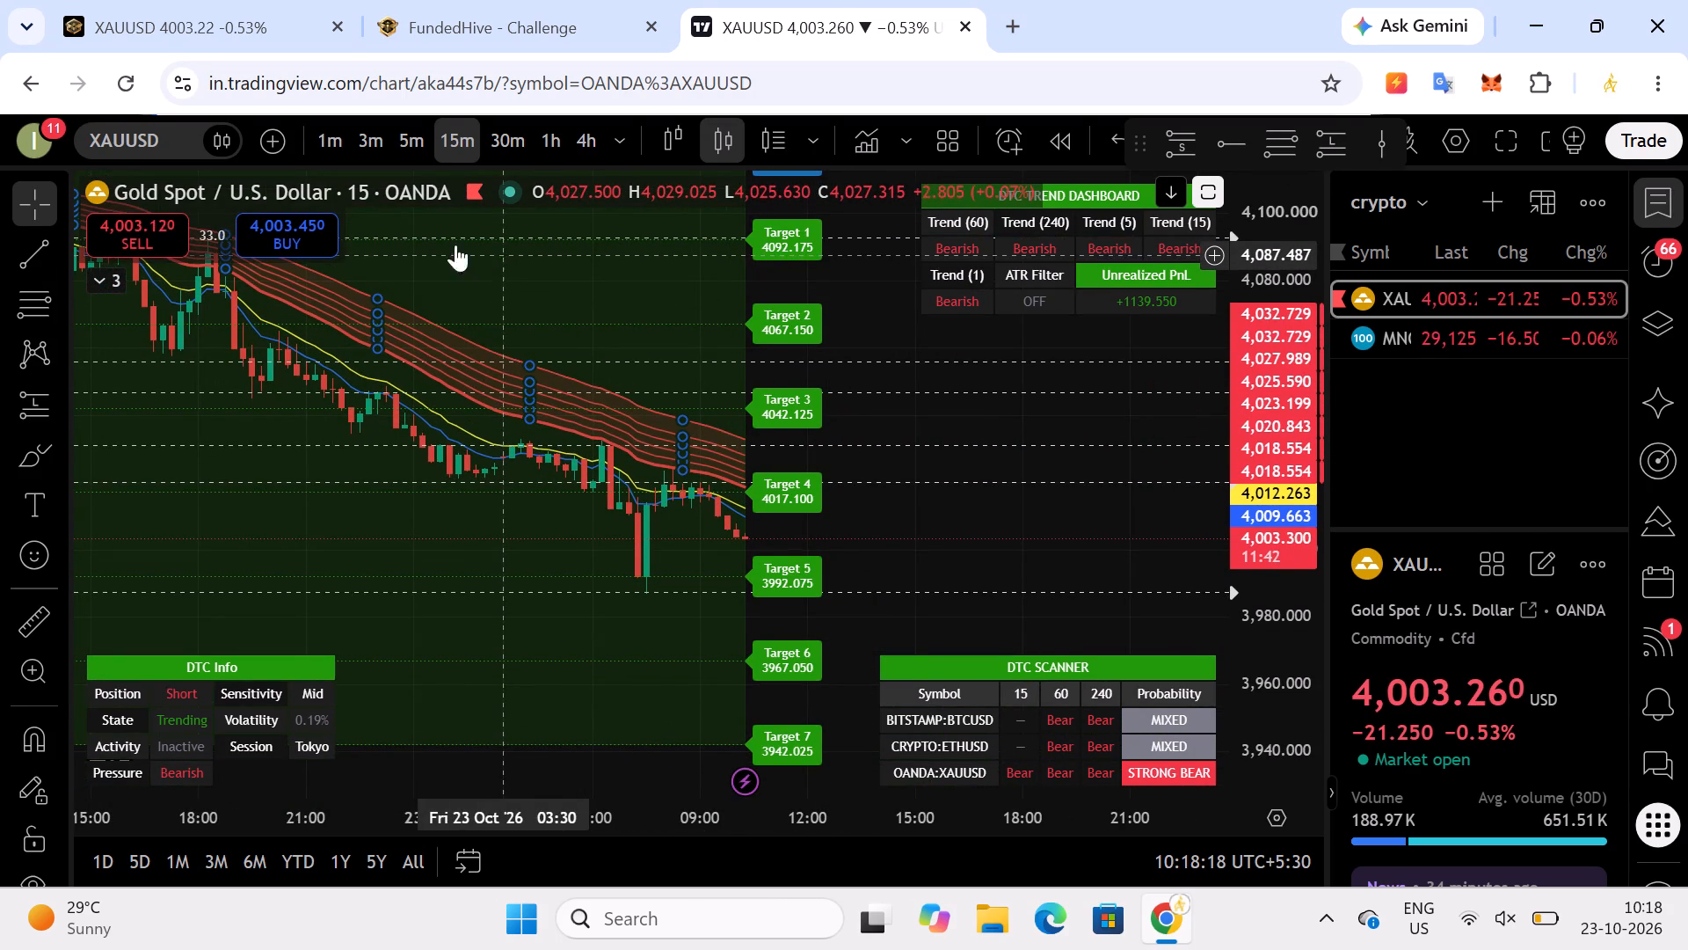
click(500, 26)
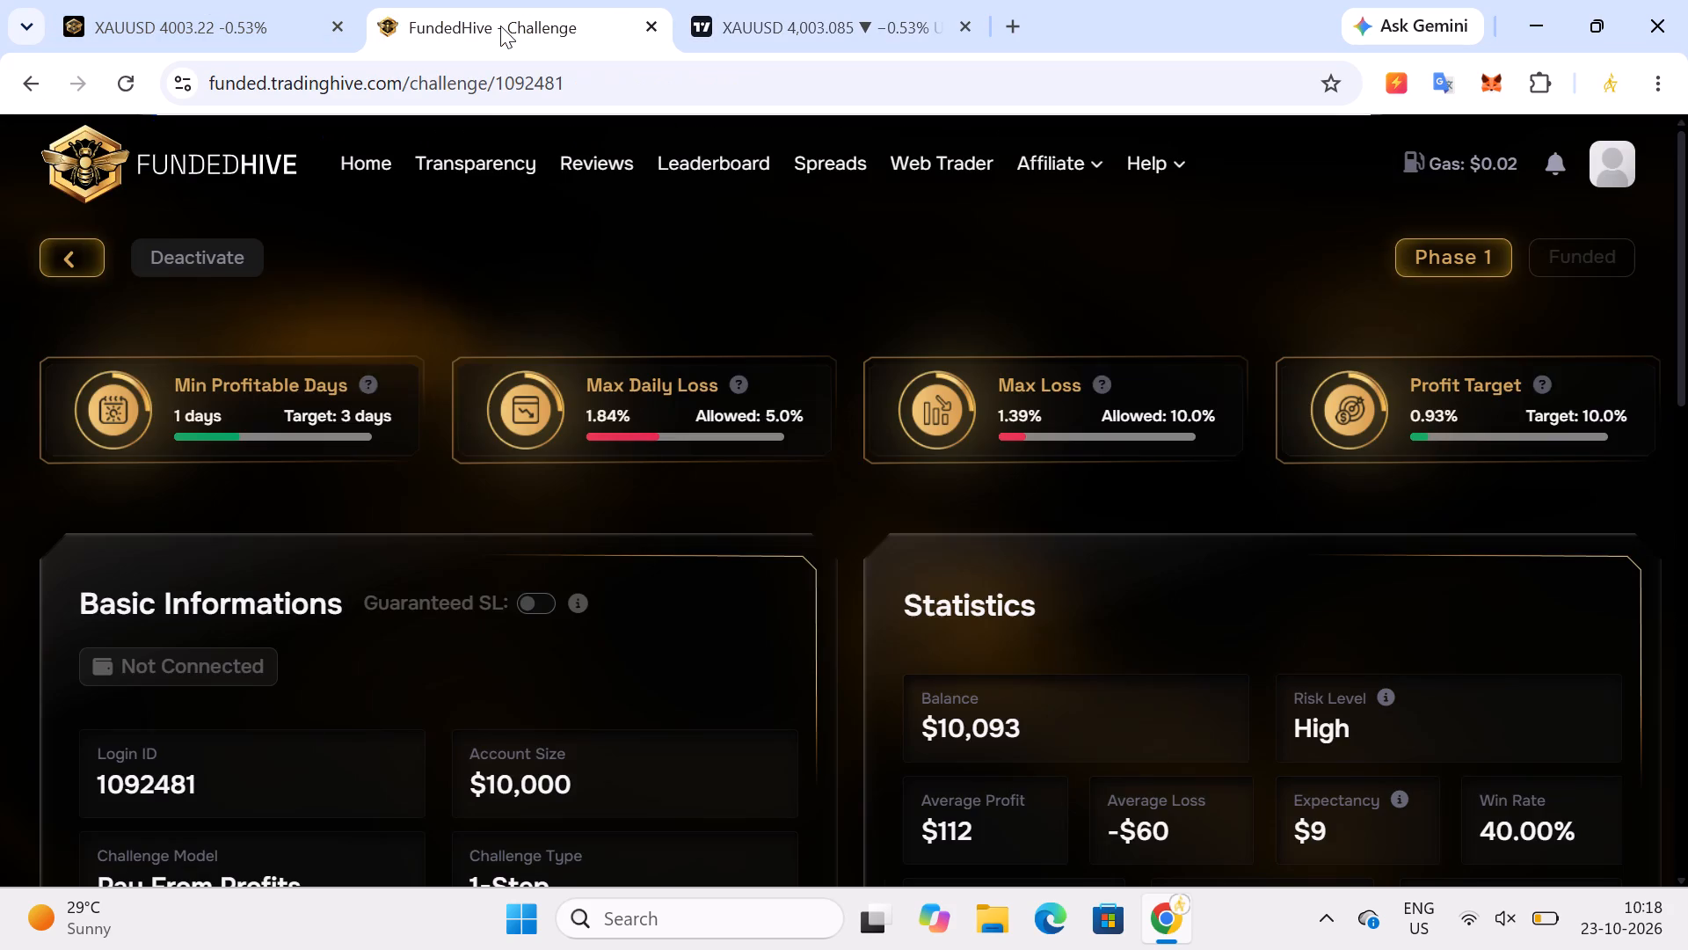
click(216, 15)
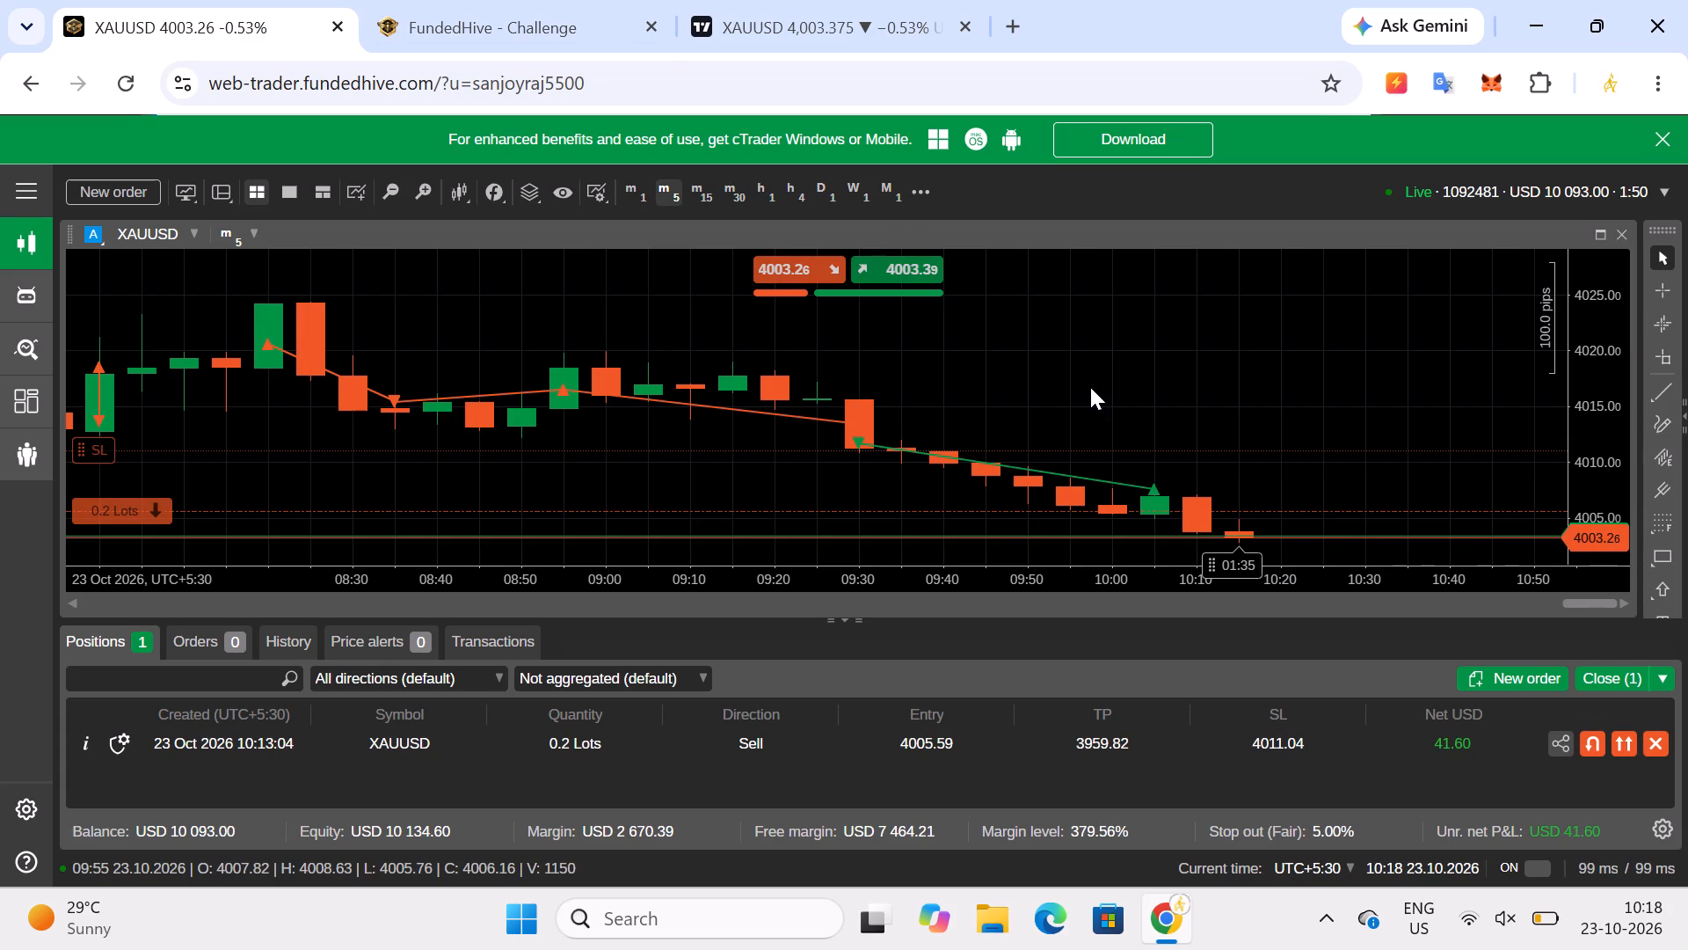
drag(1090, 387, 1084, 273)
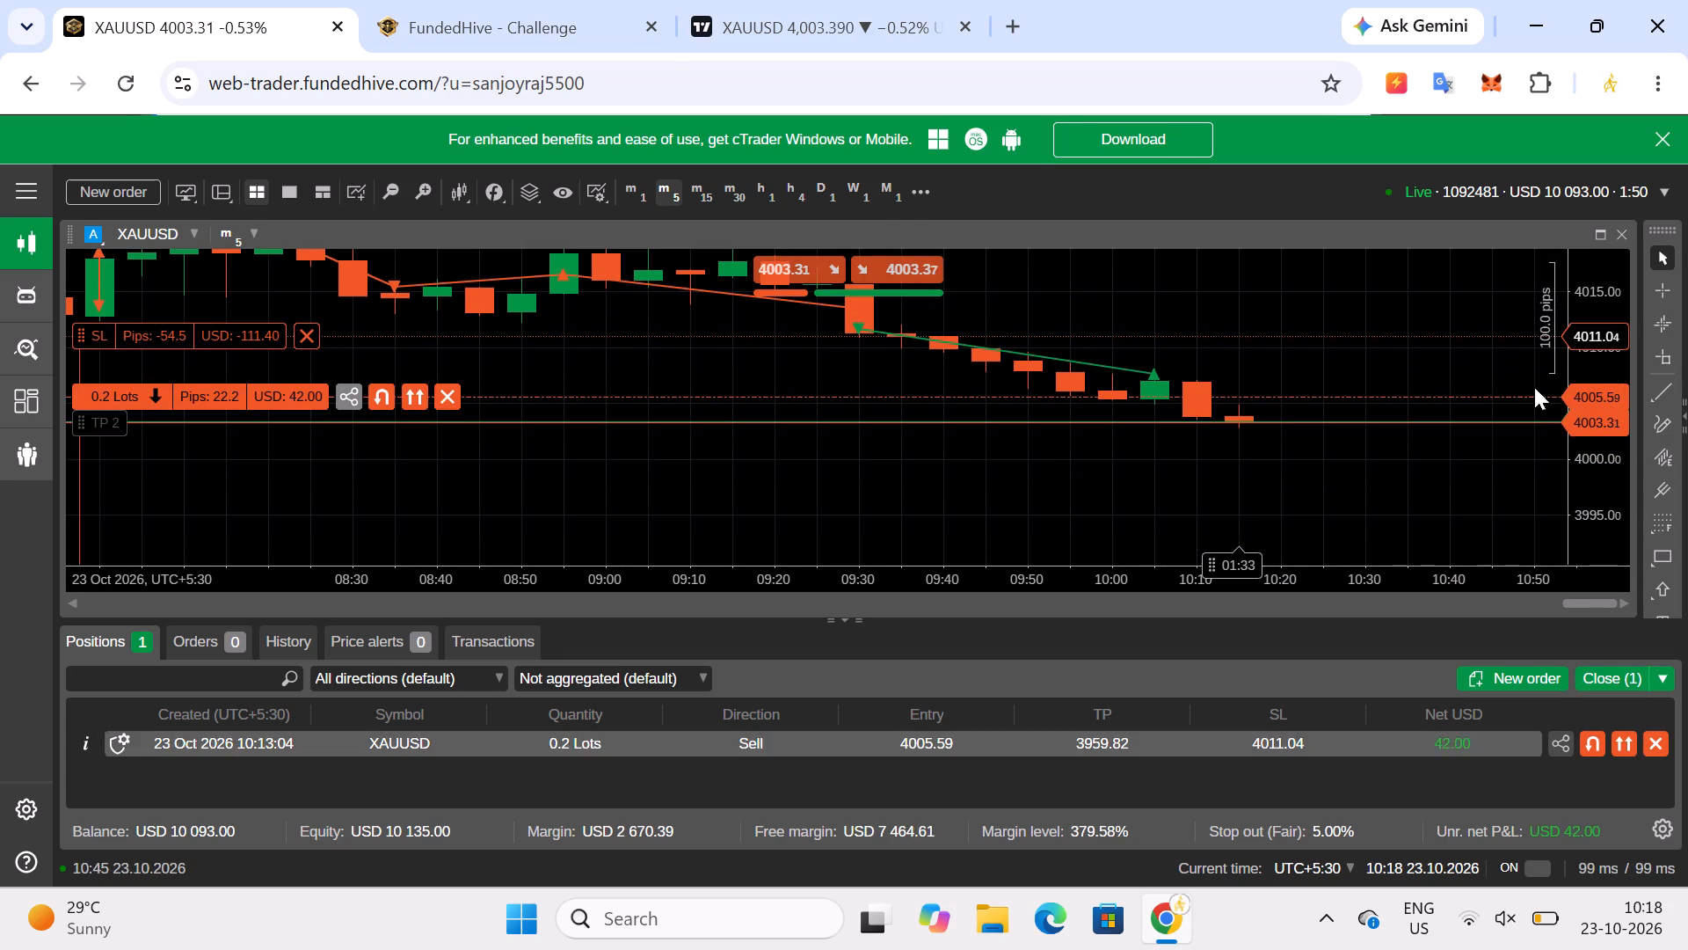
right_drag(1578, 463, 1569, 303)
right_drag(1618, 365, 1612, 259)
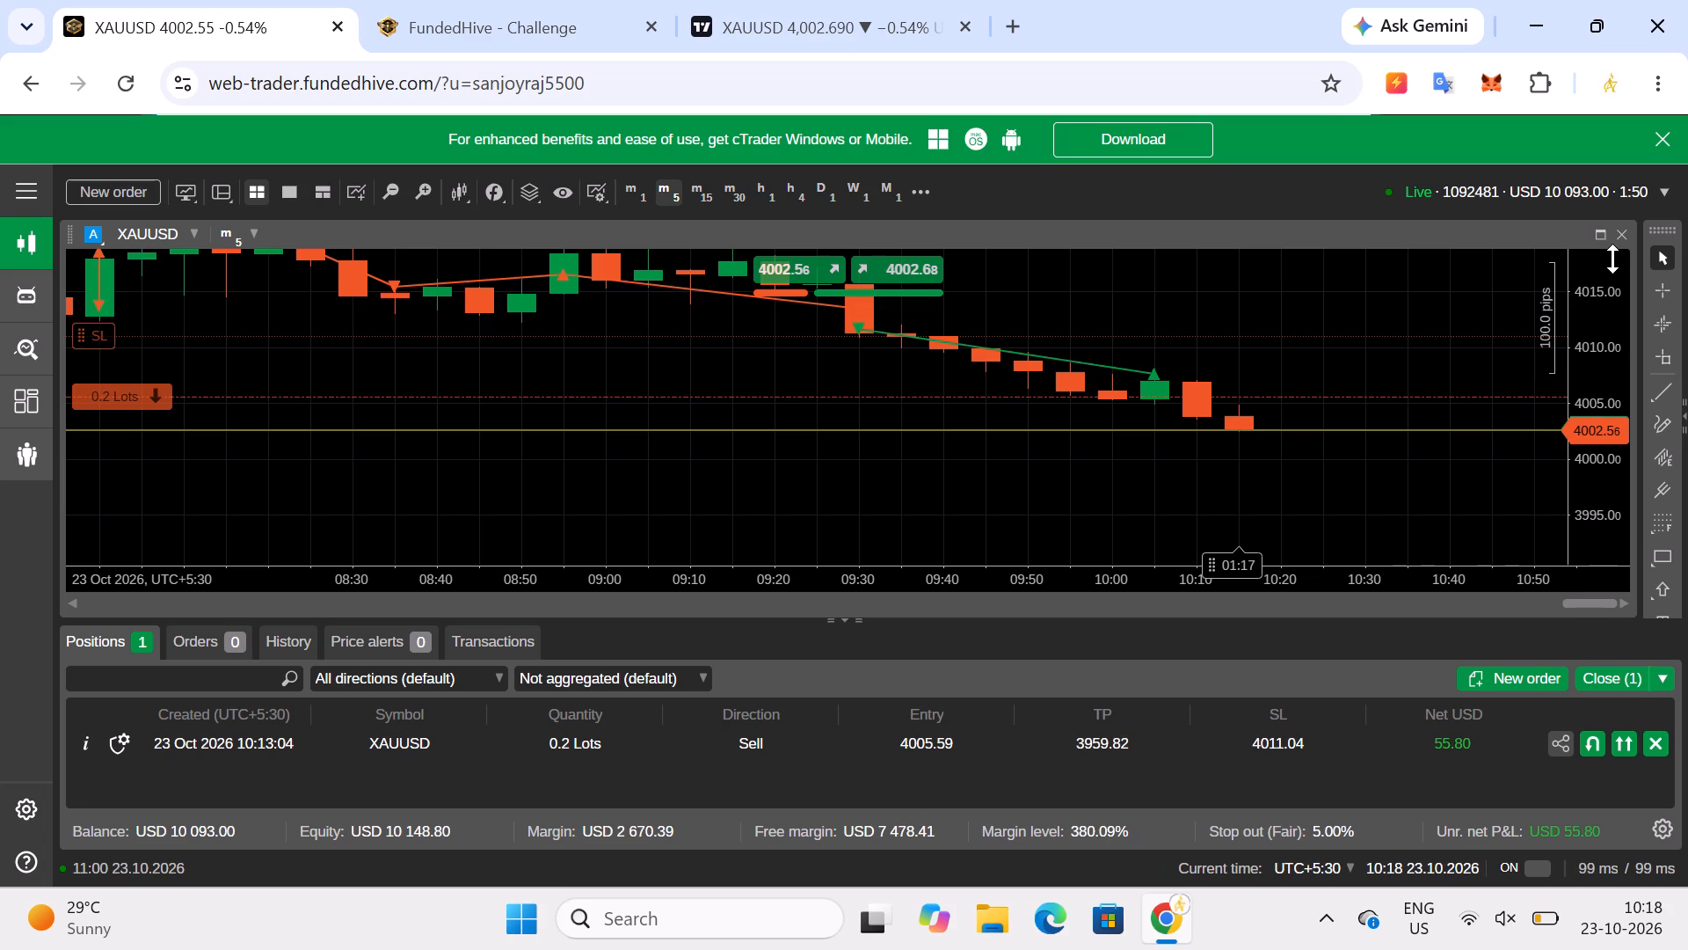
click(797, 25)
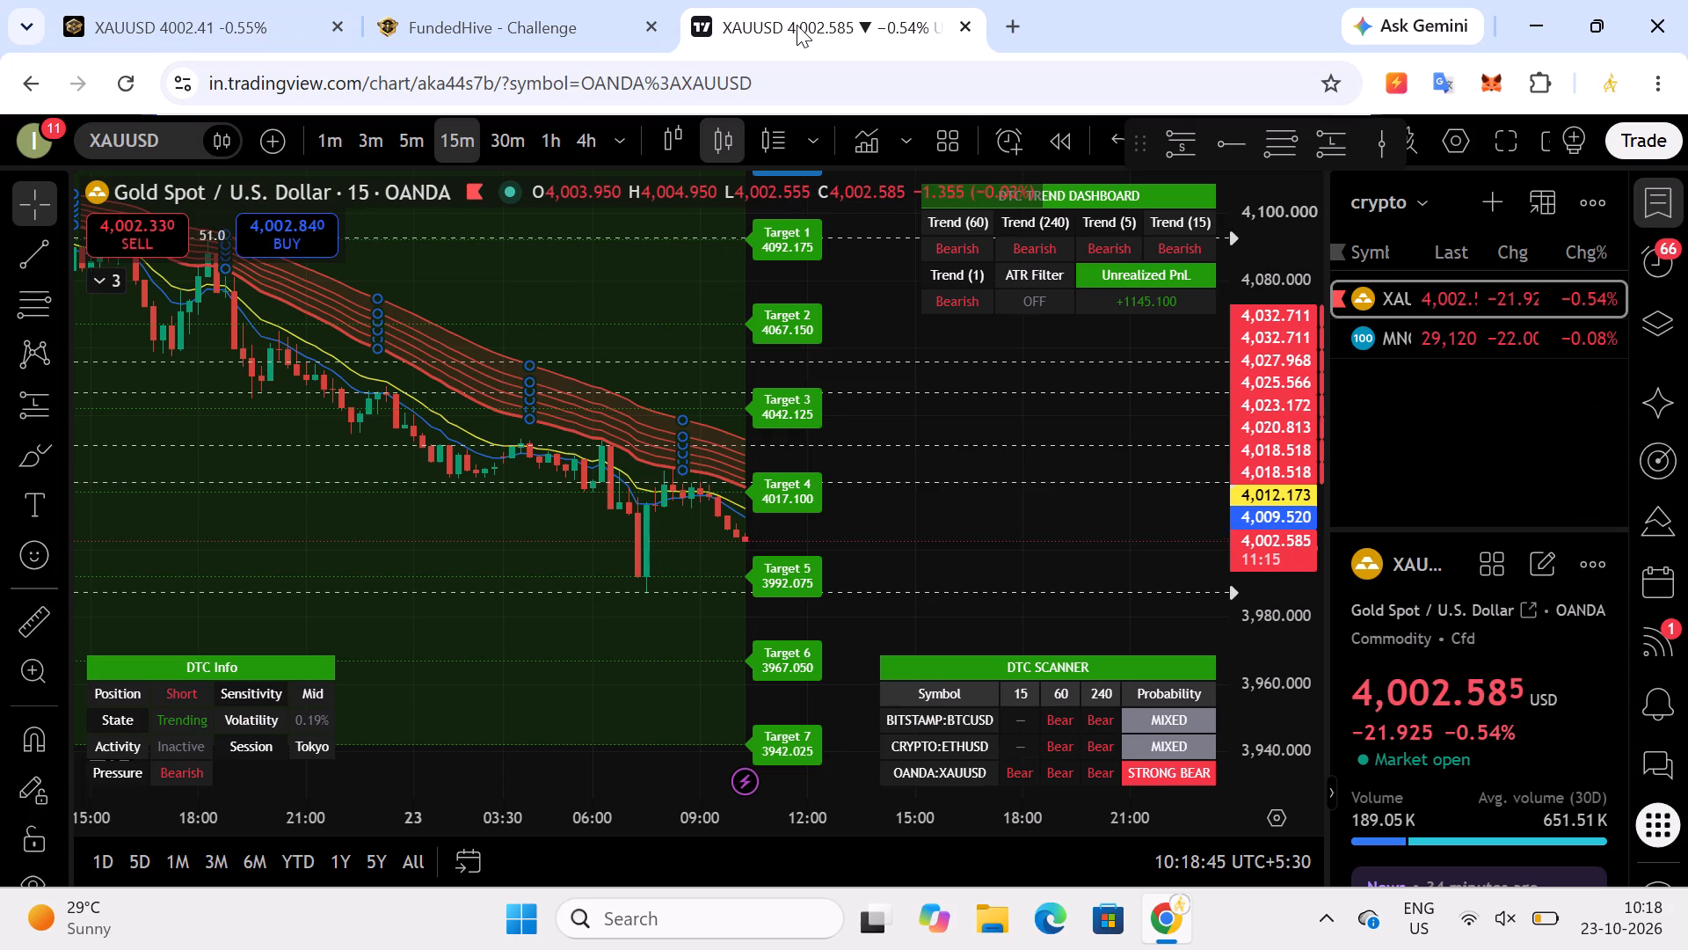
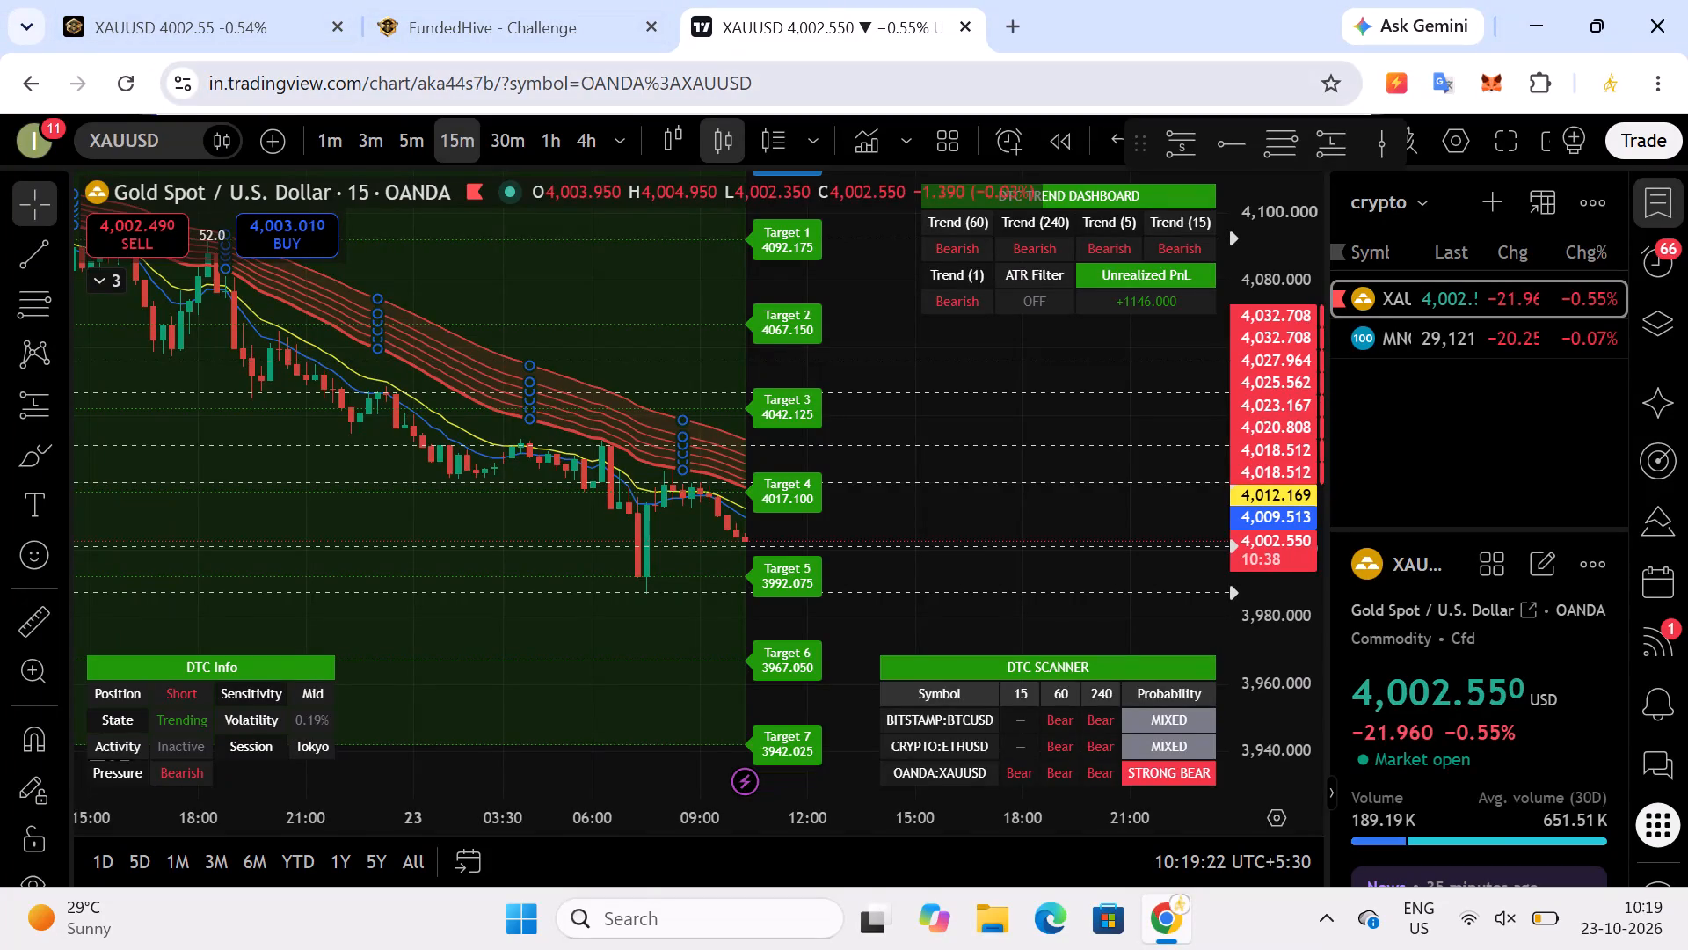
Check the FundedHive challenge overview, then return to the web trader to view the open XAUUSD sell position.
click(551, 12)
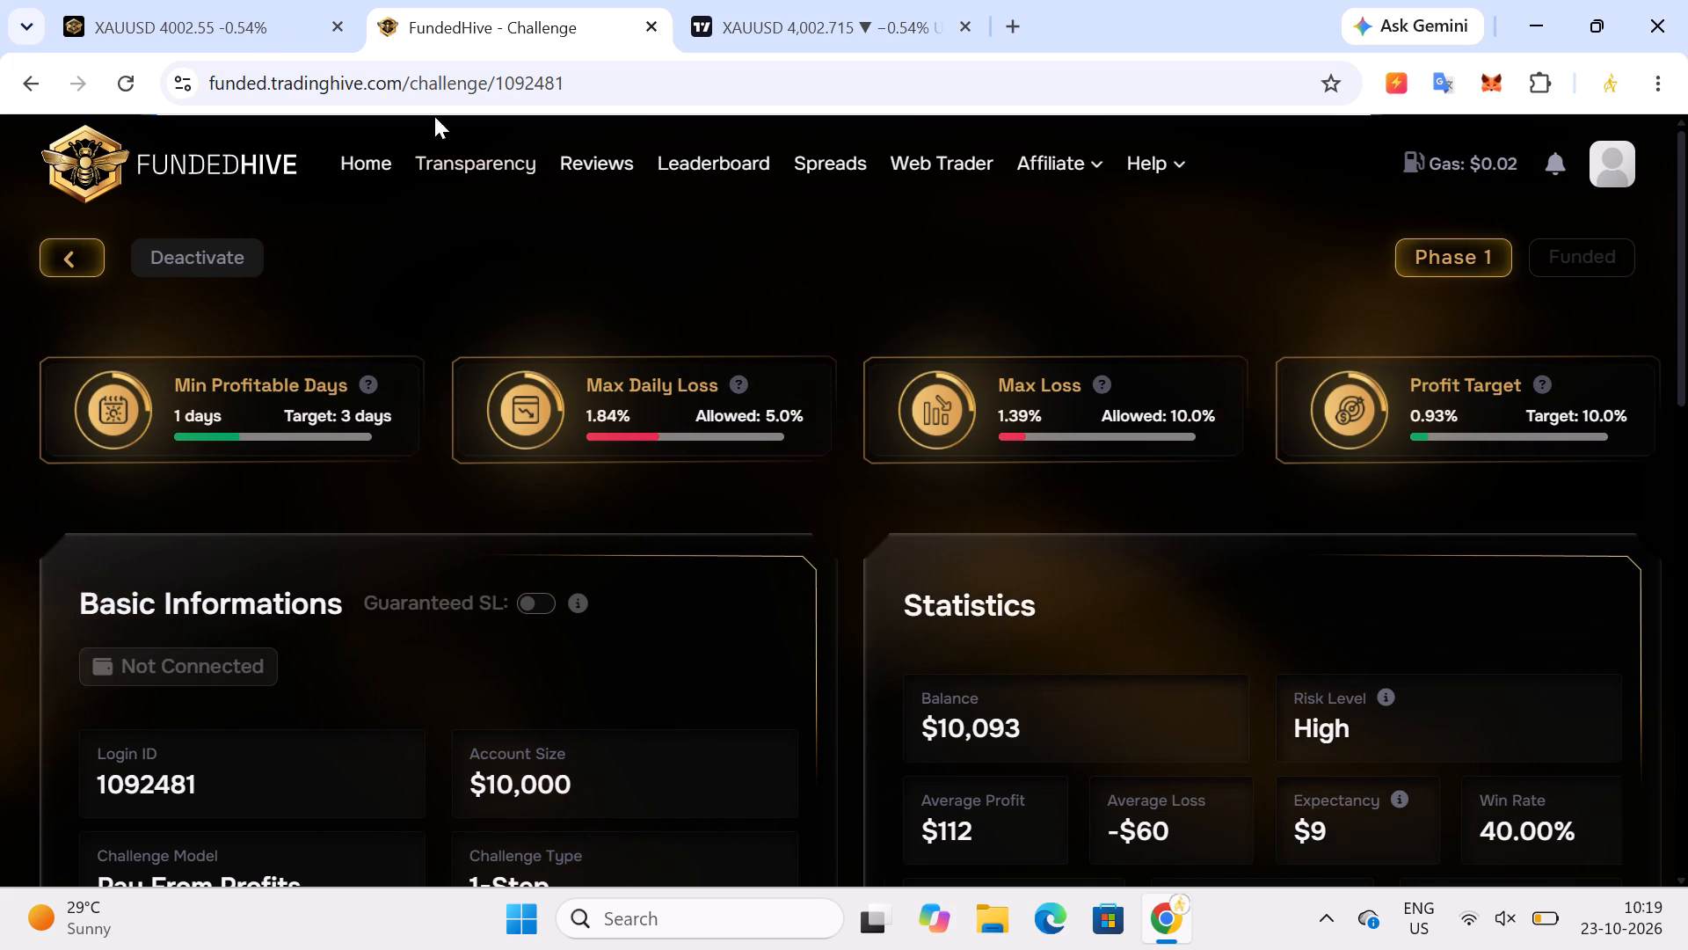
click(241, 28)
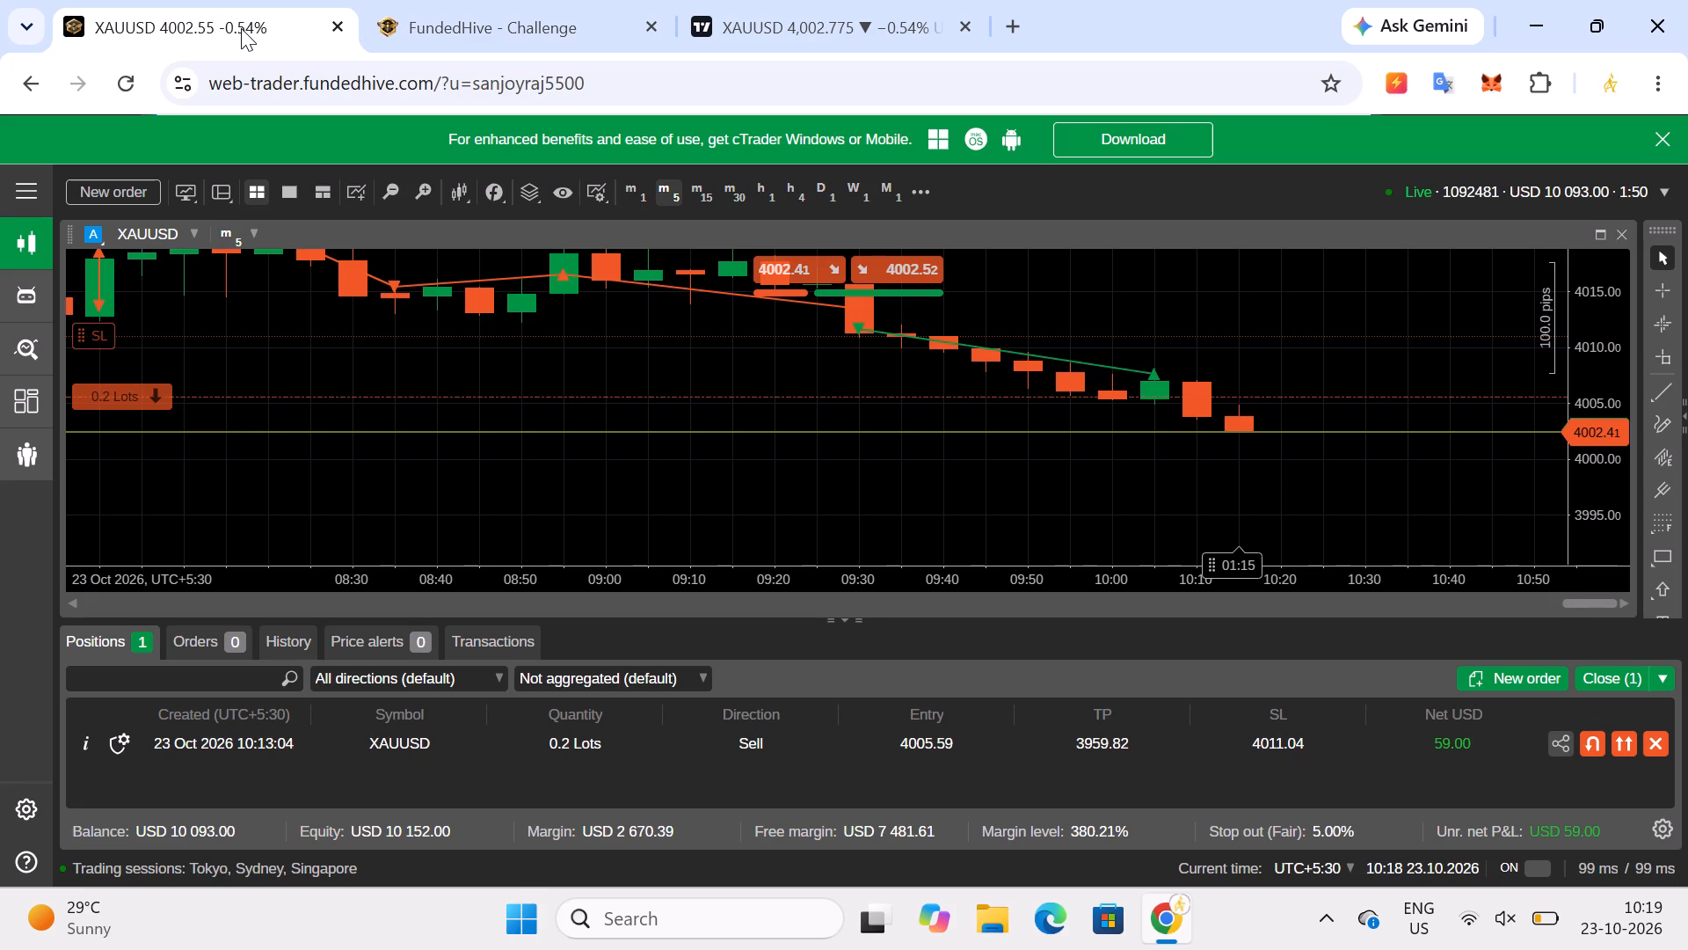
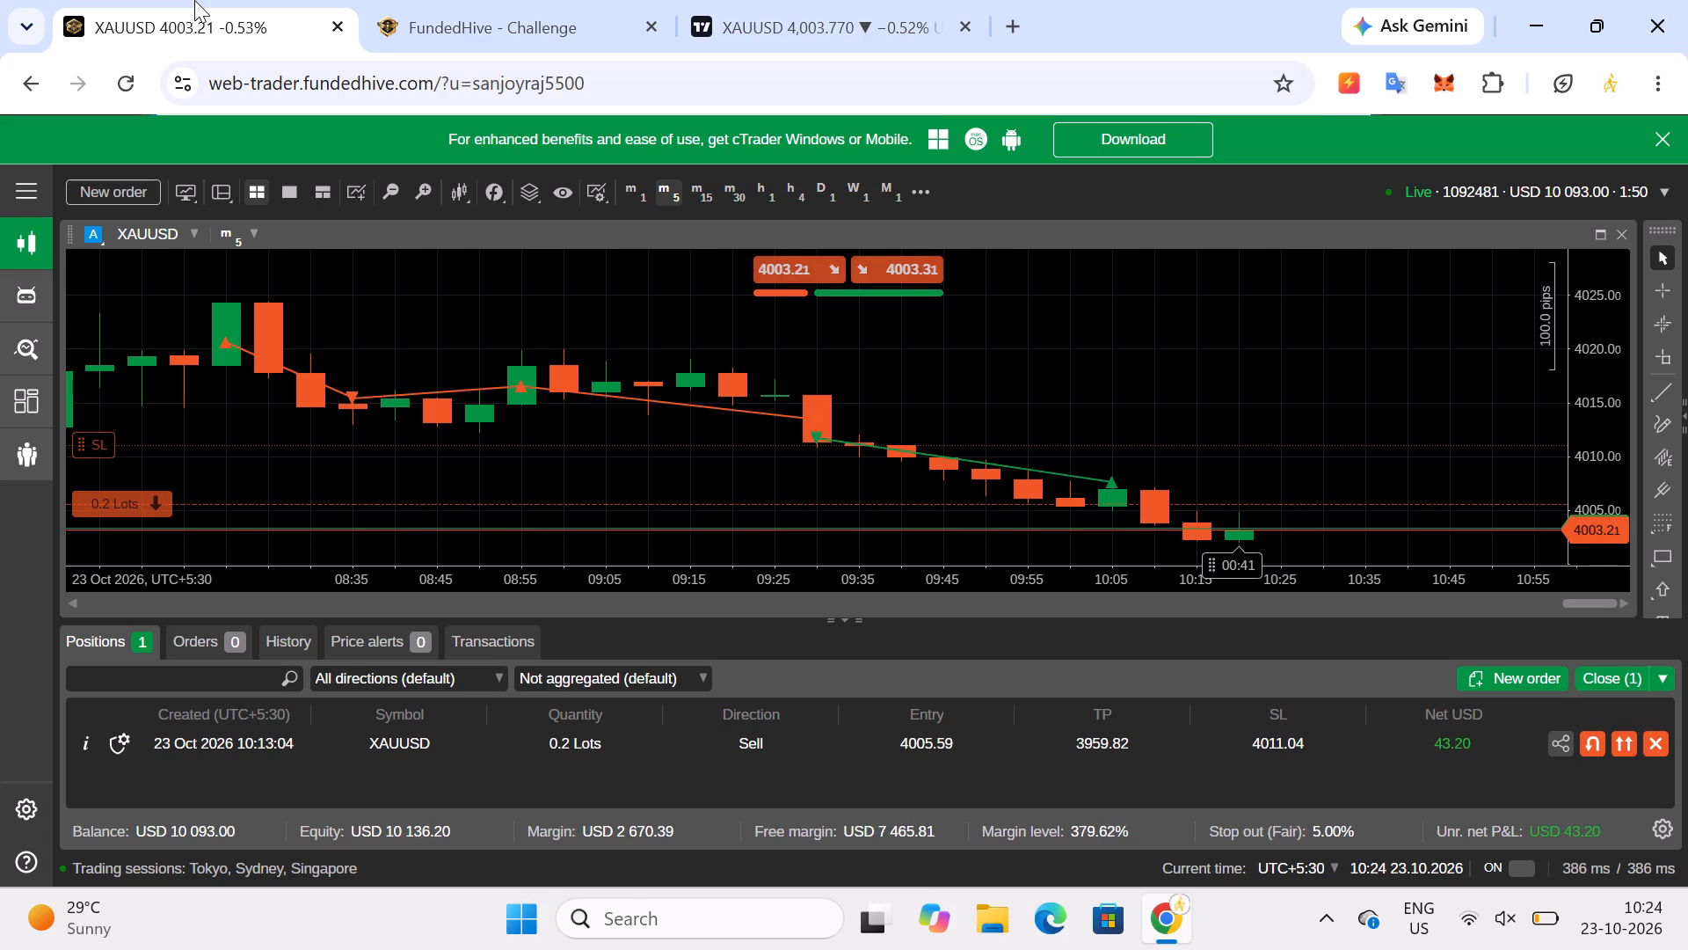
Switch to the TradingView XAUUSD chart and examine the price action on the 1-hour and 4-hour timeframes.
click(830, 25)
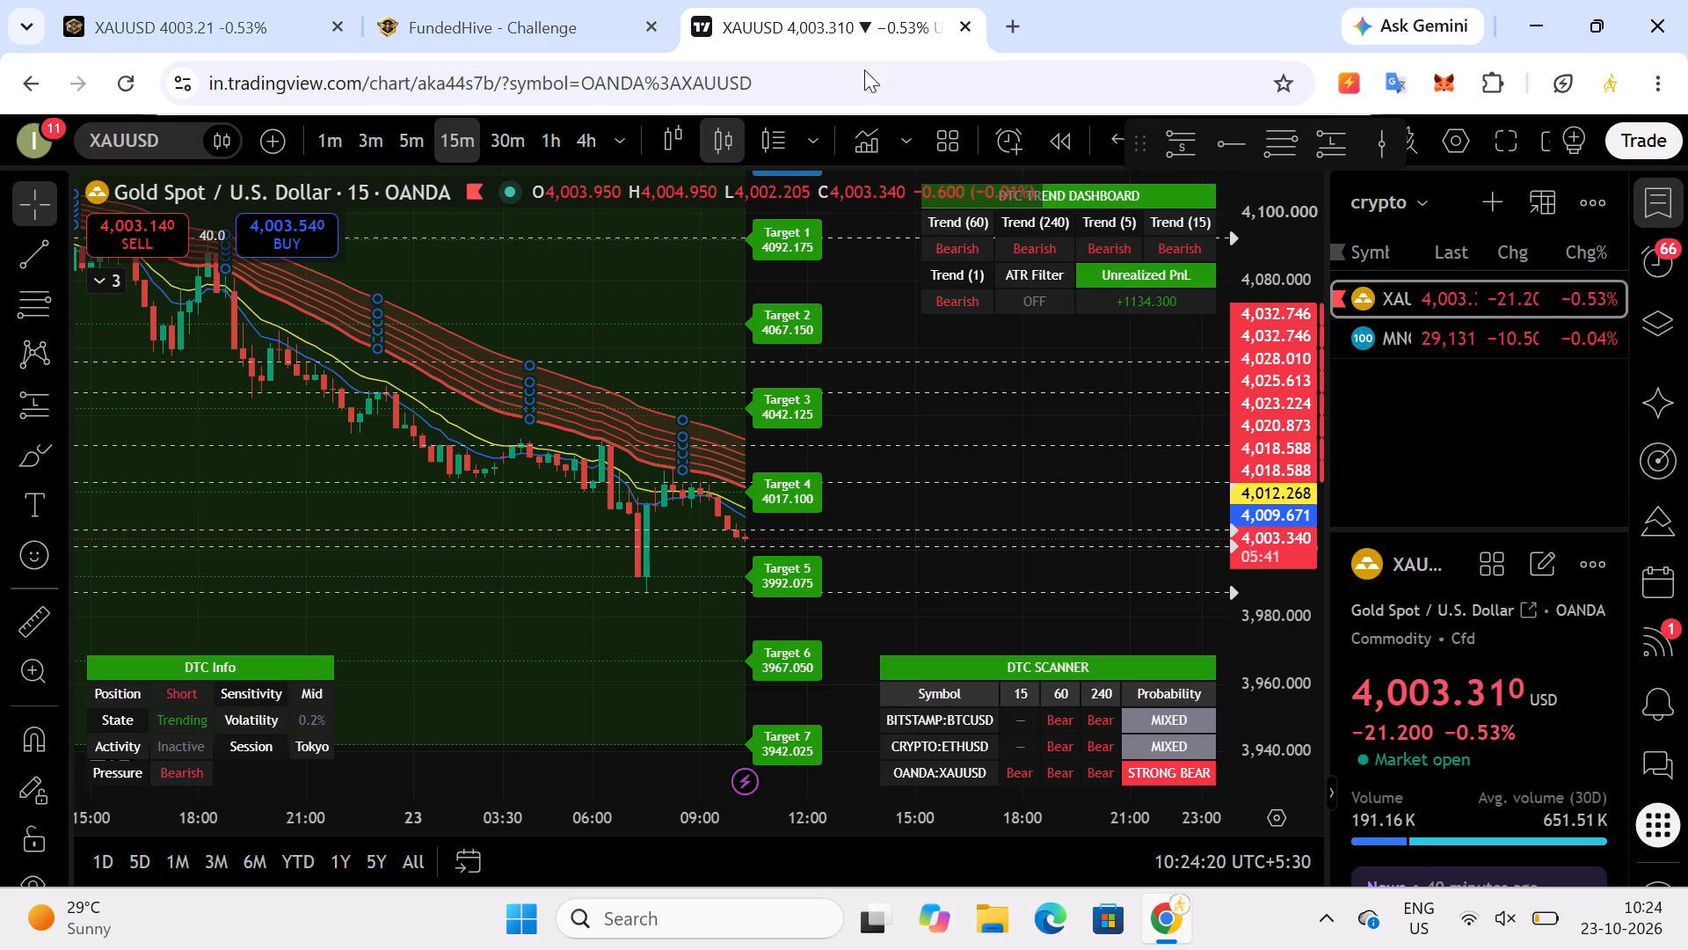
click(546, 138)
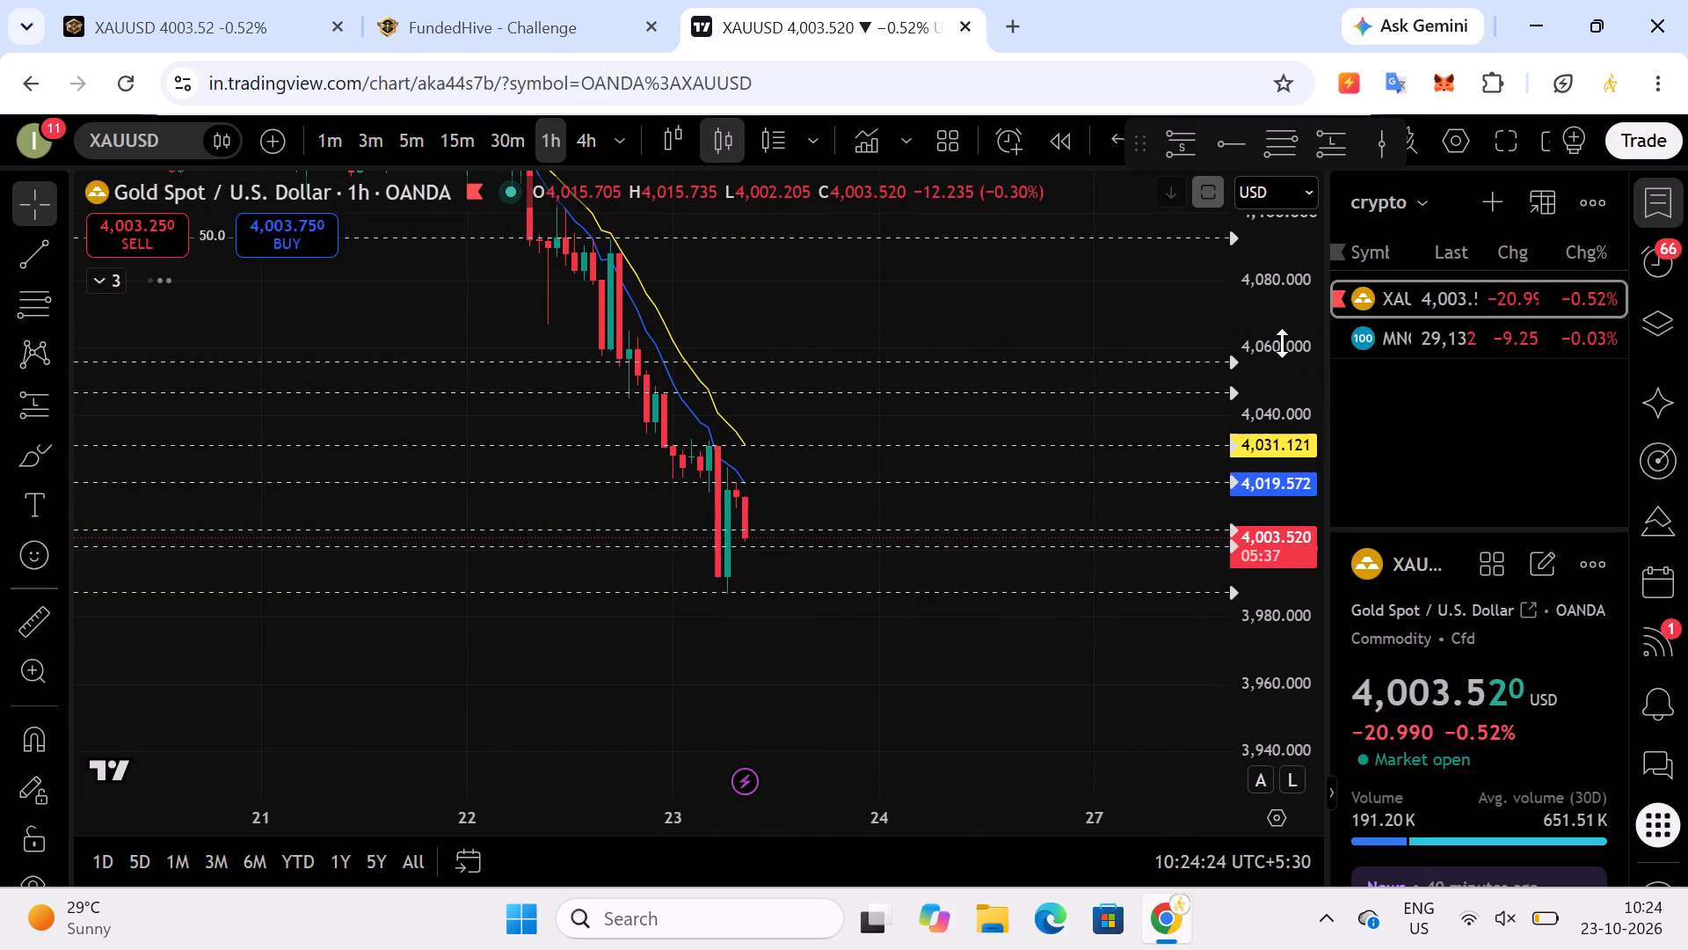
drag(1282, 343, 1296, 420)
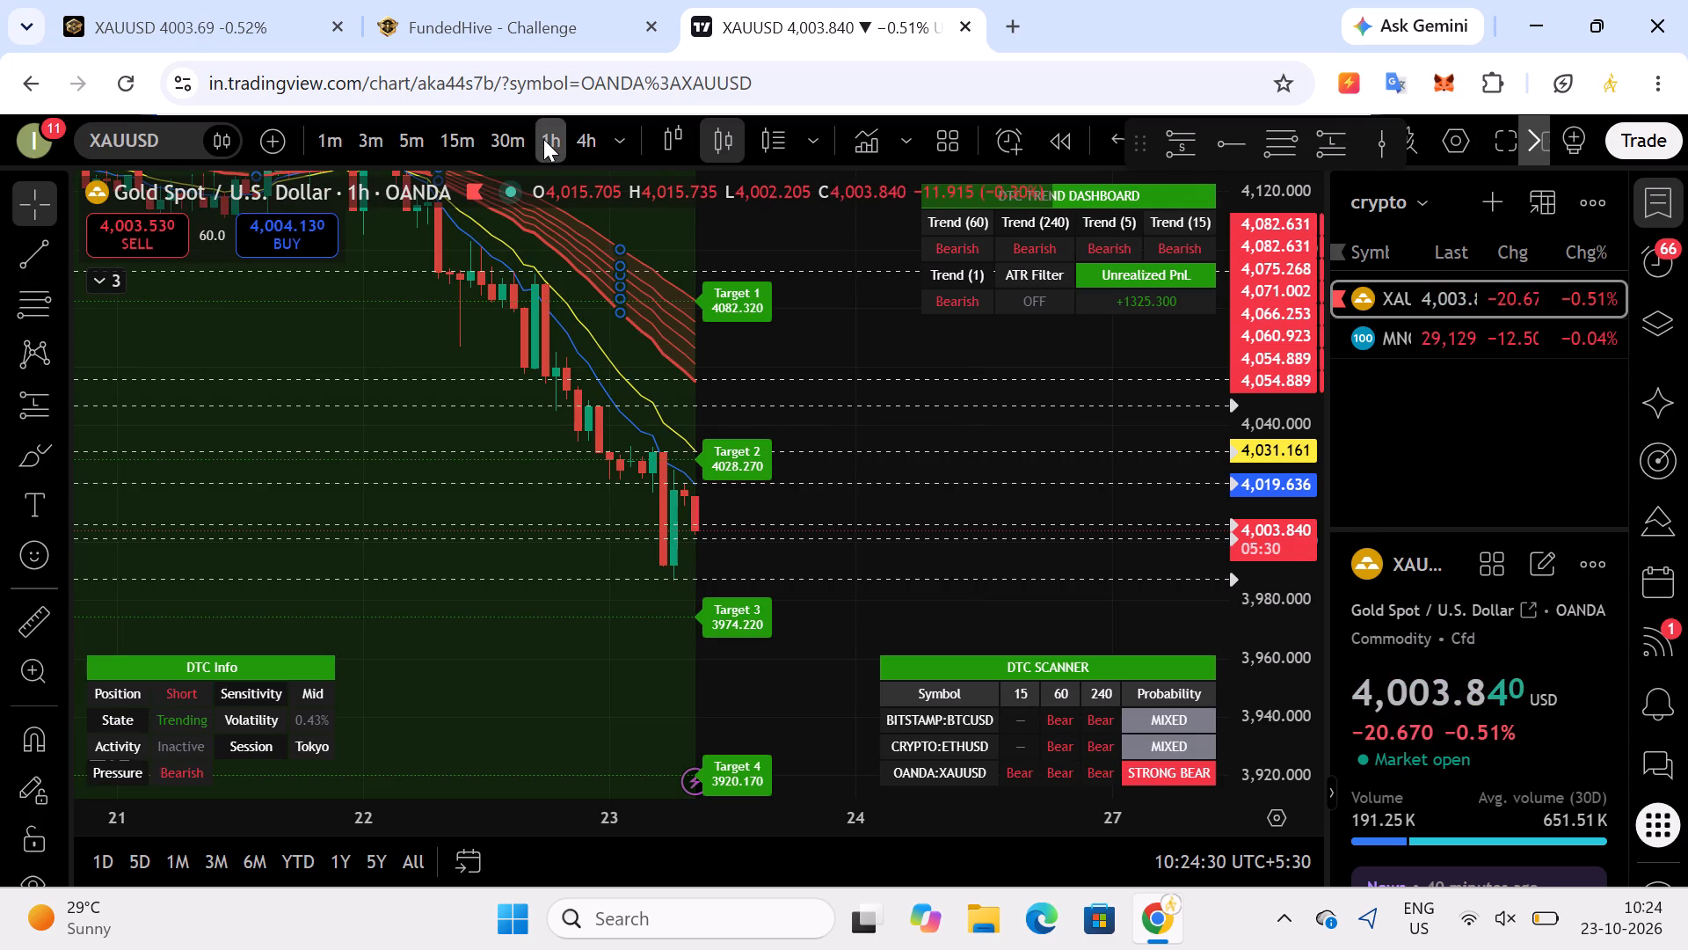
click(584, 136)
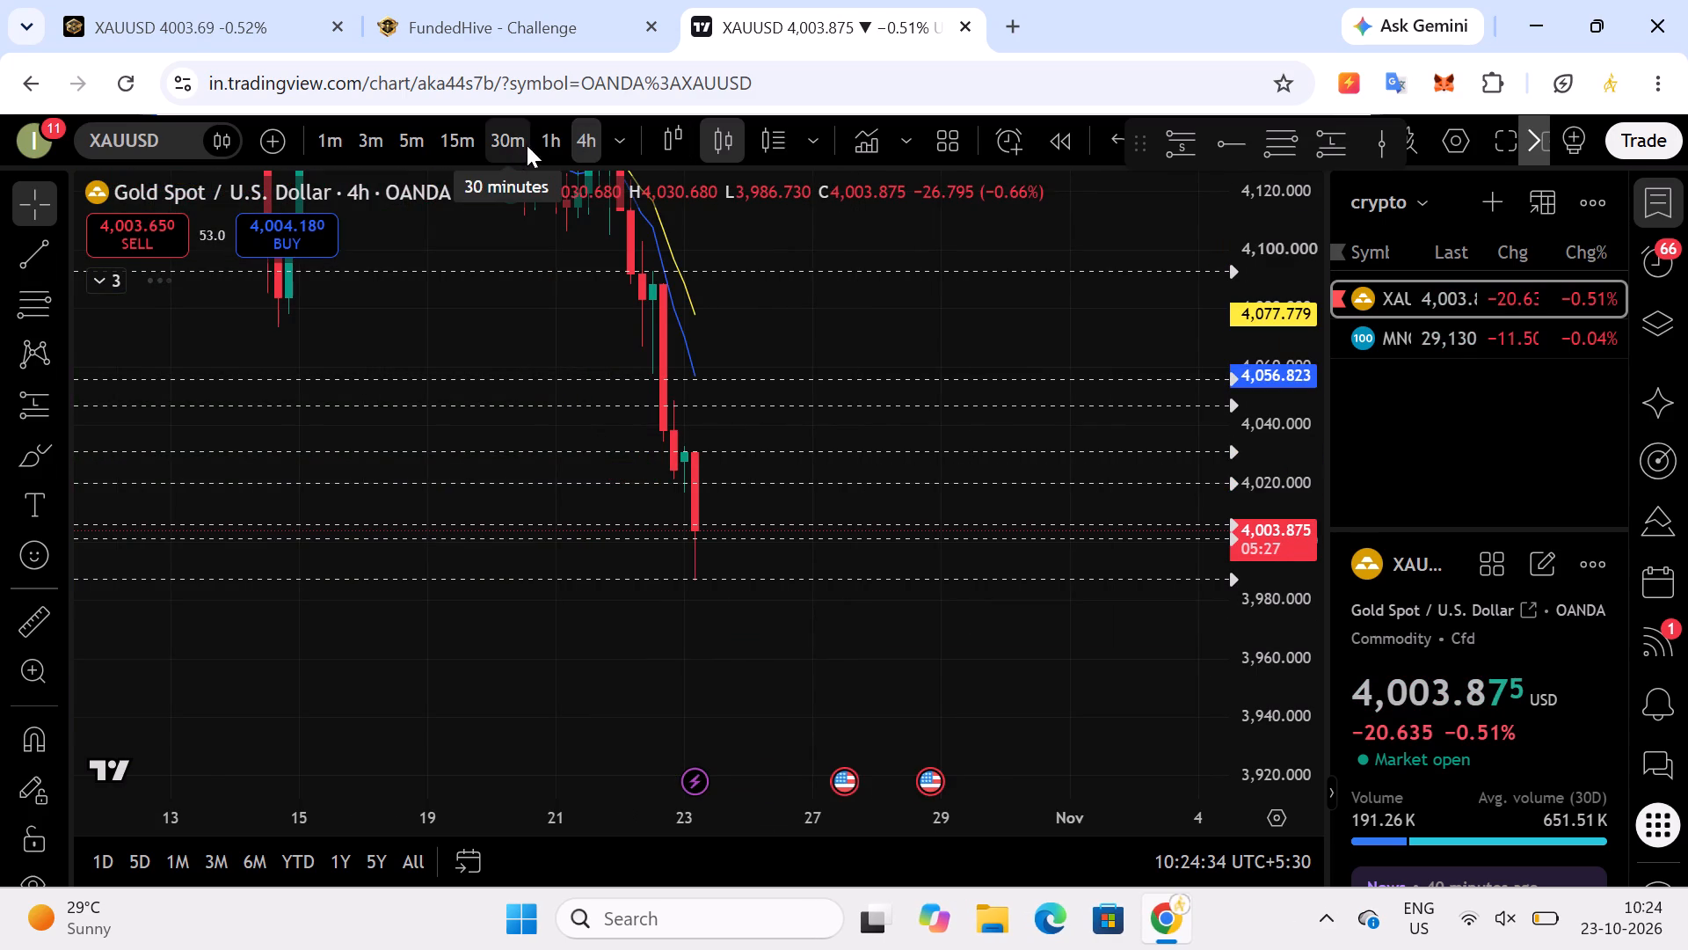
Return the XAUUSD chart to the 15-minute timeframe and examine the recent candles against the target levels.
click(455, 150)
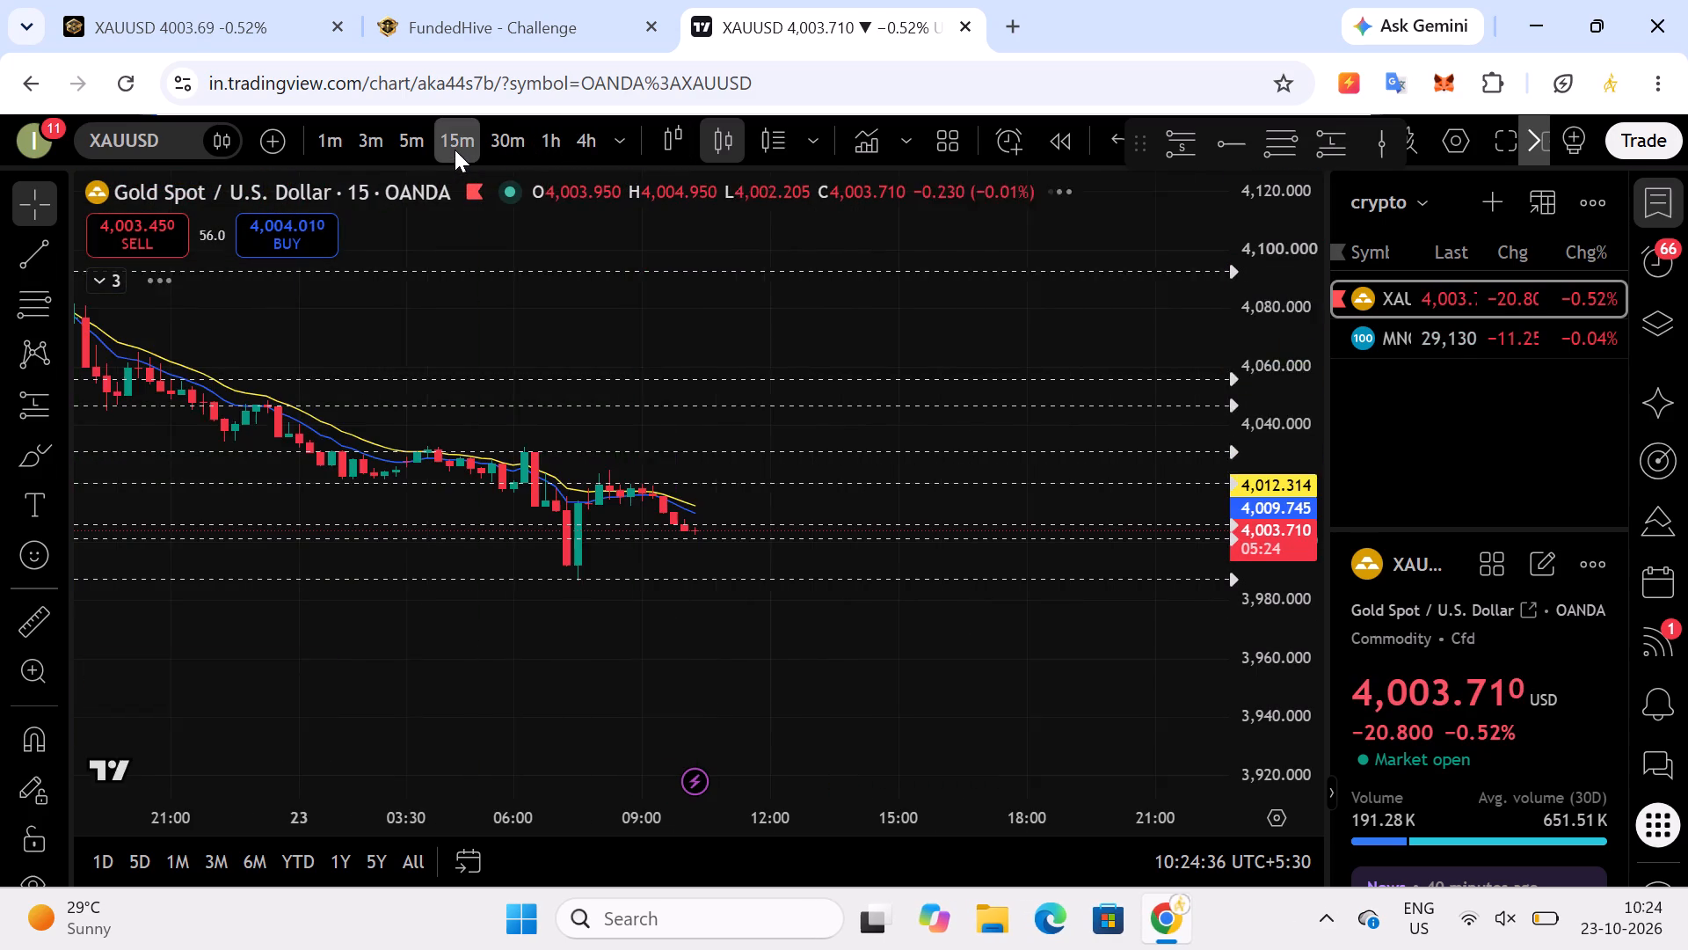
drag(1265, 574, 1273, 313)
drag(1035, 401, 1039, 387)
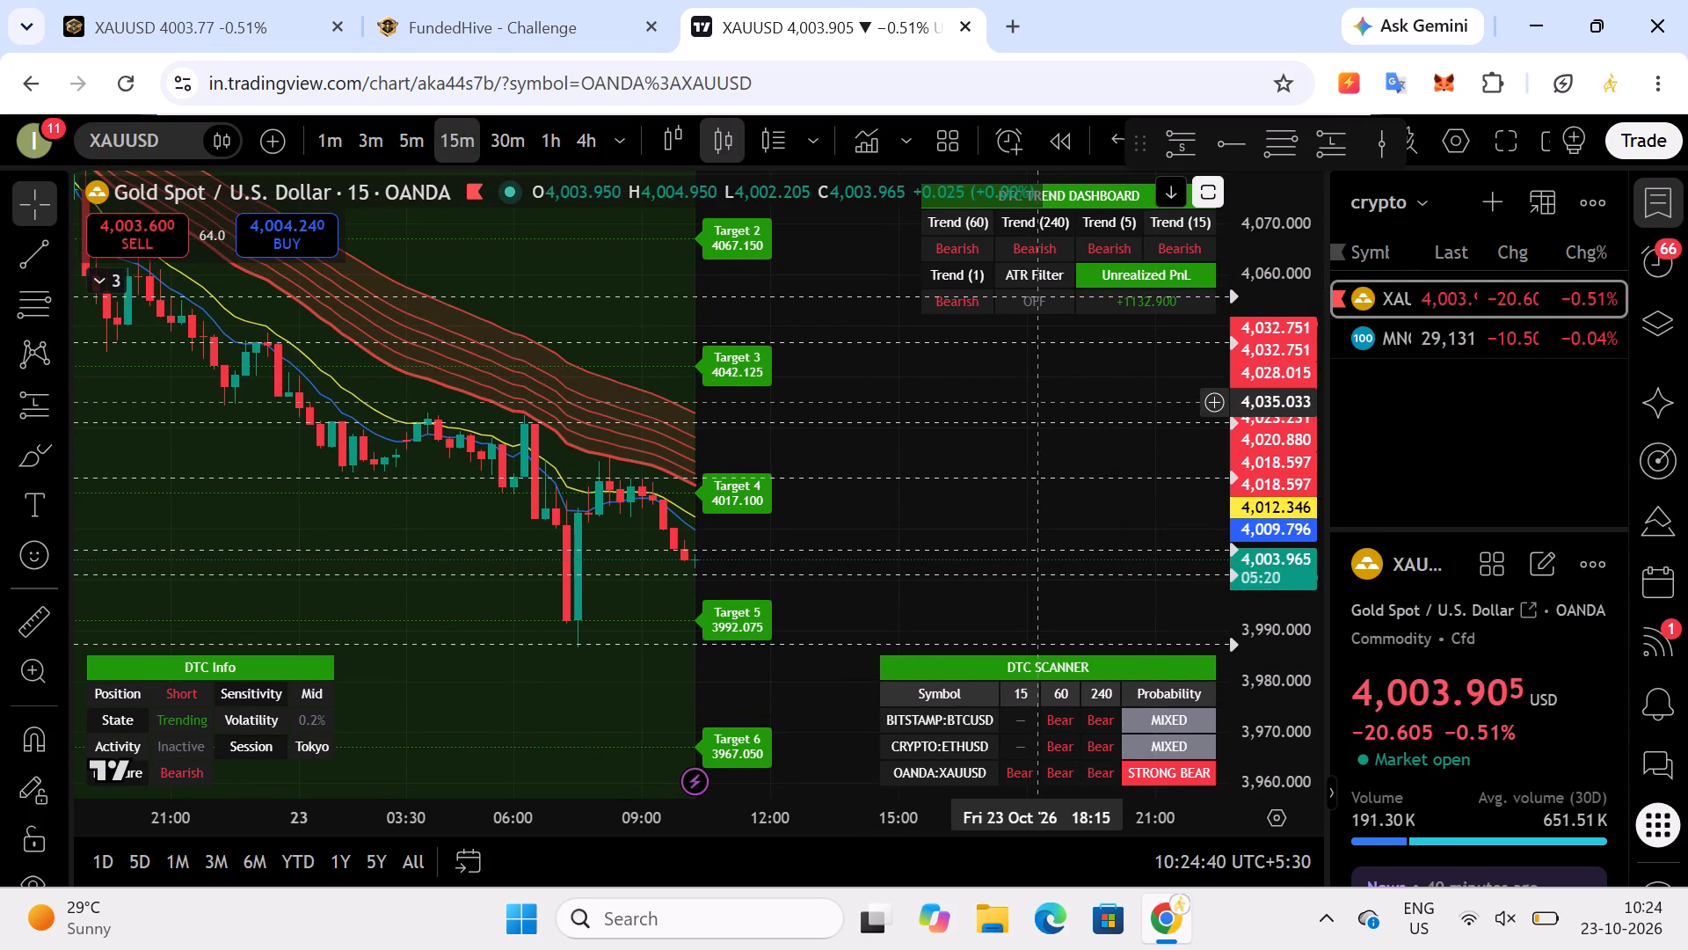
drag(1039, 387, 1044, 372)
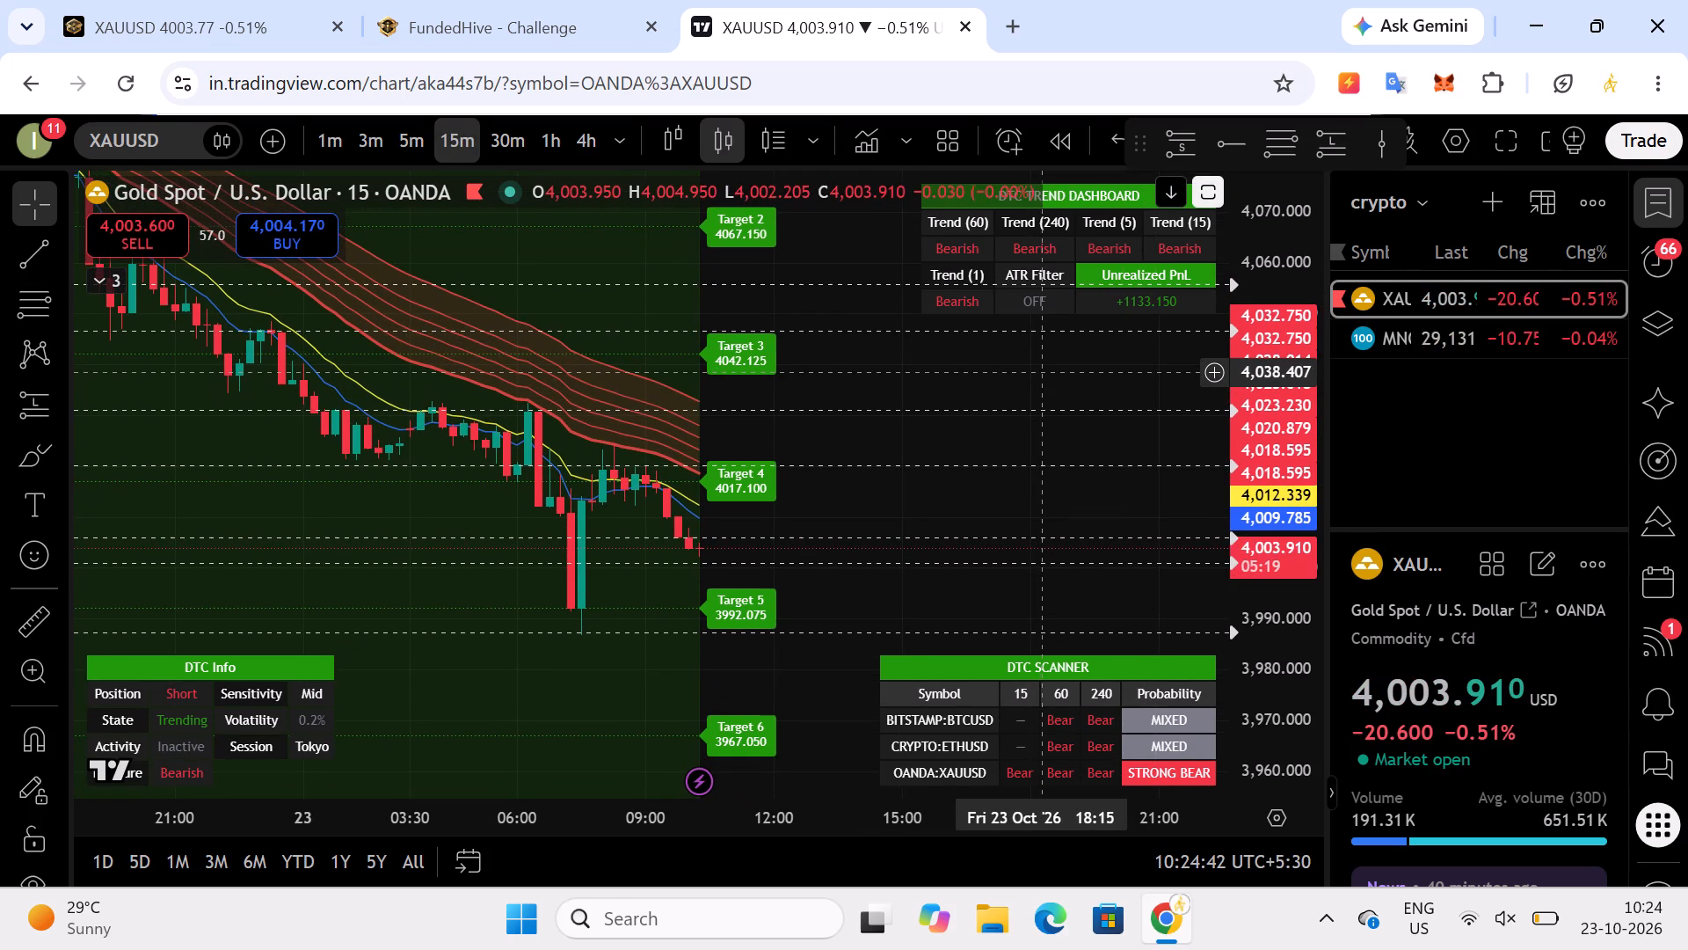
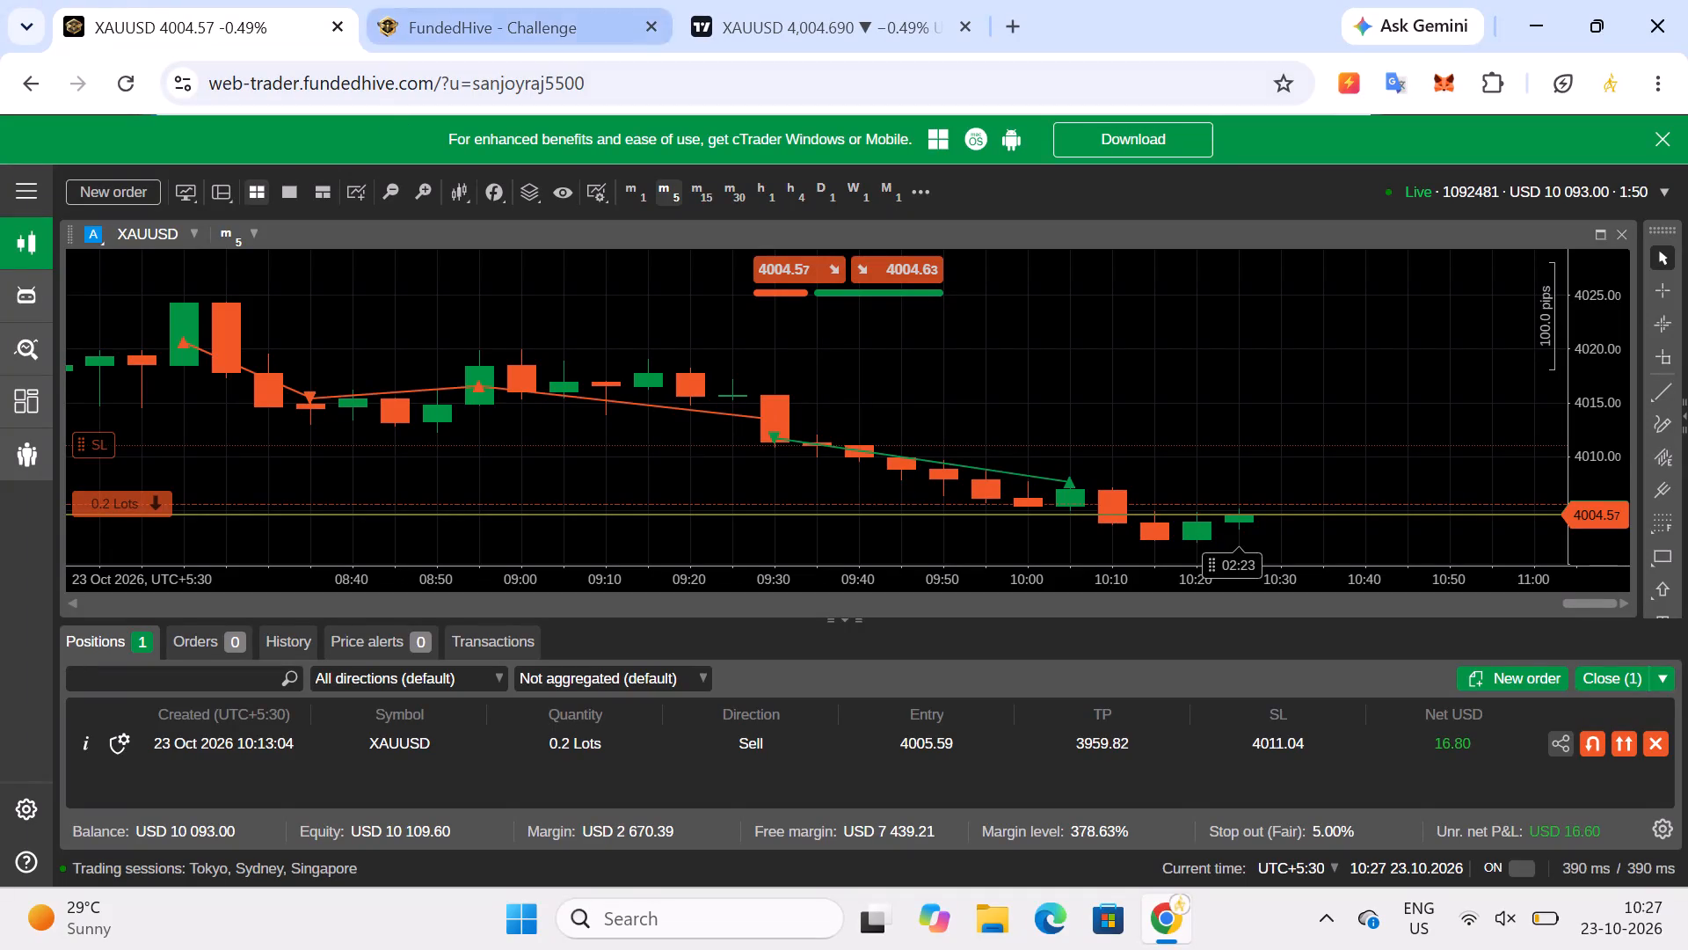
Switch to the TradingView XAUUSD chart and examine the recent price action on the 3-minute and 5-minute timeframes.
click(819, 9)
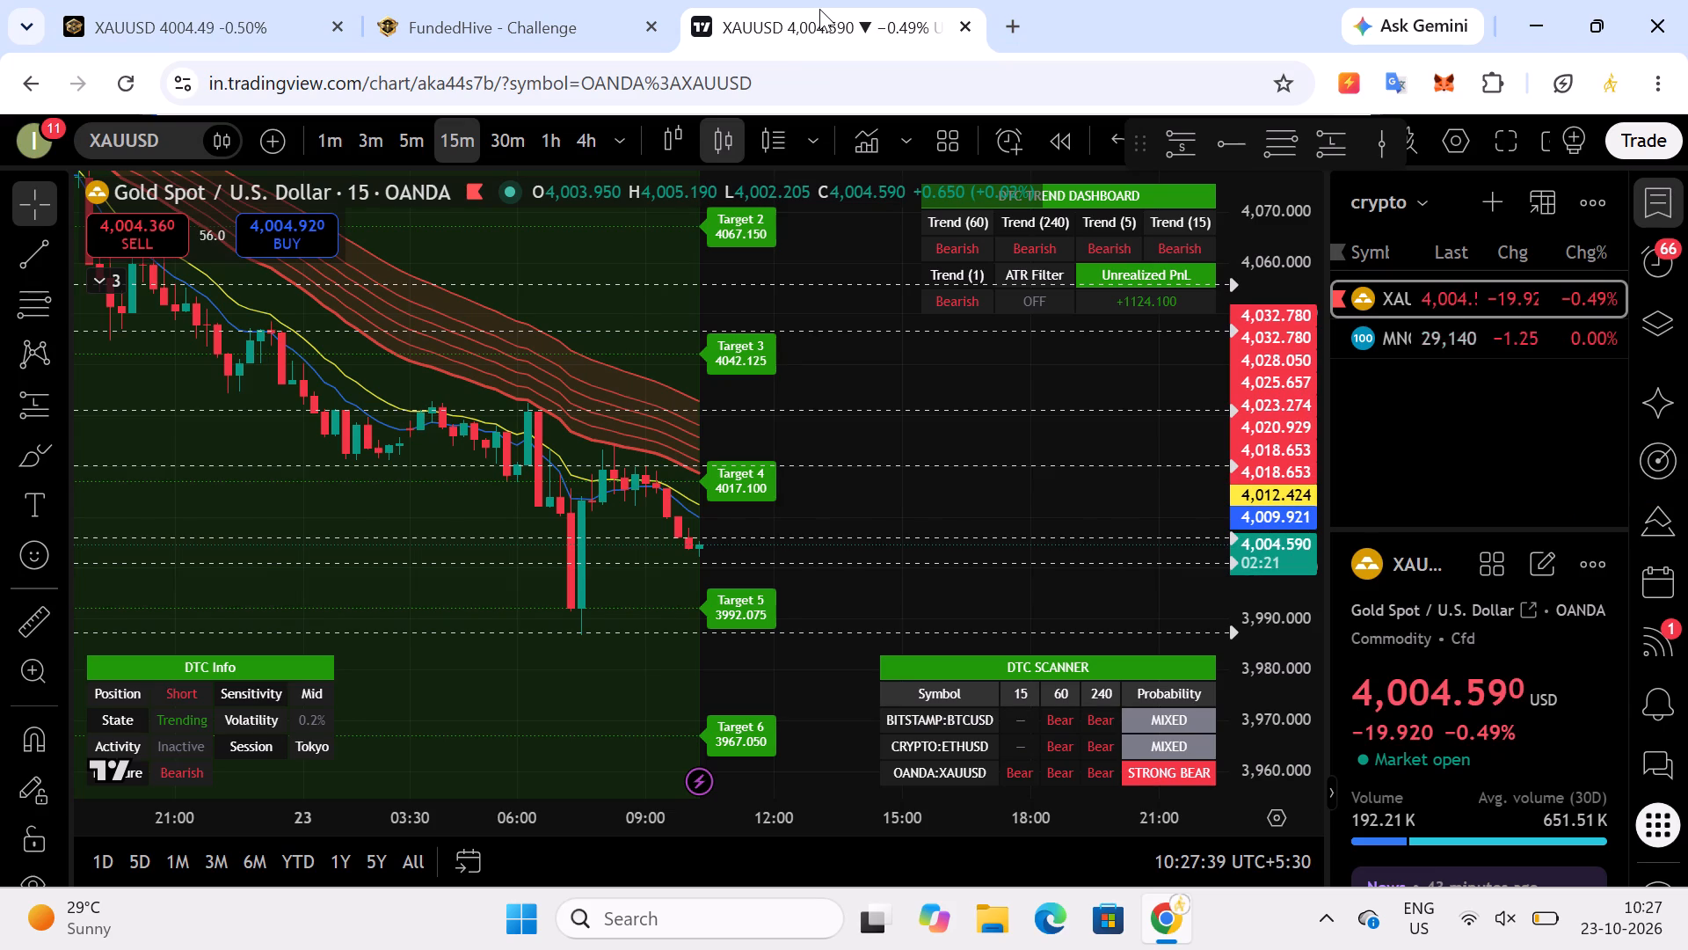
click(359, 138)
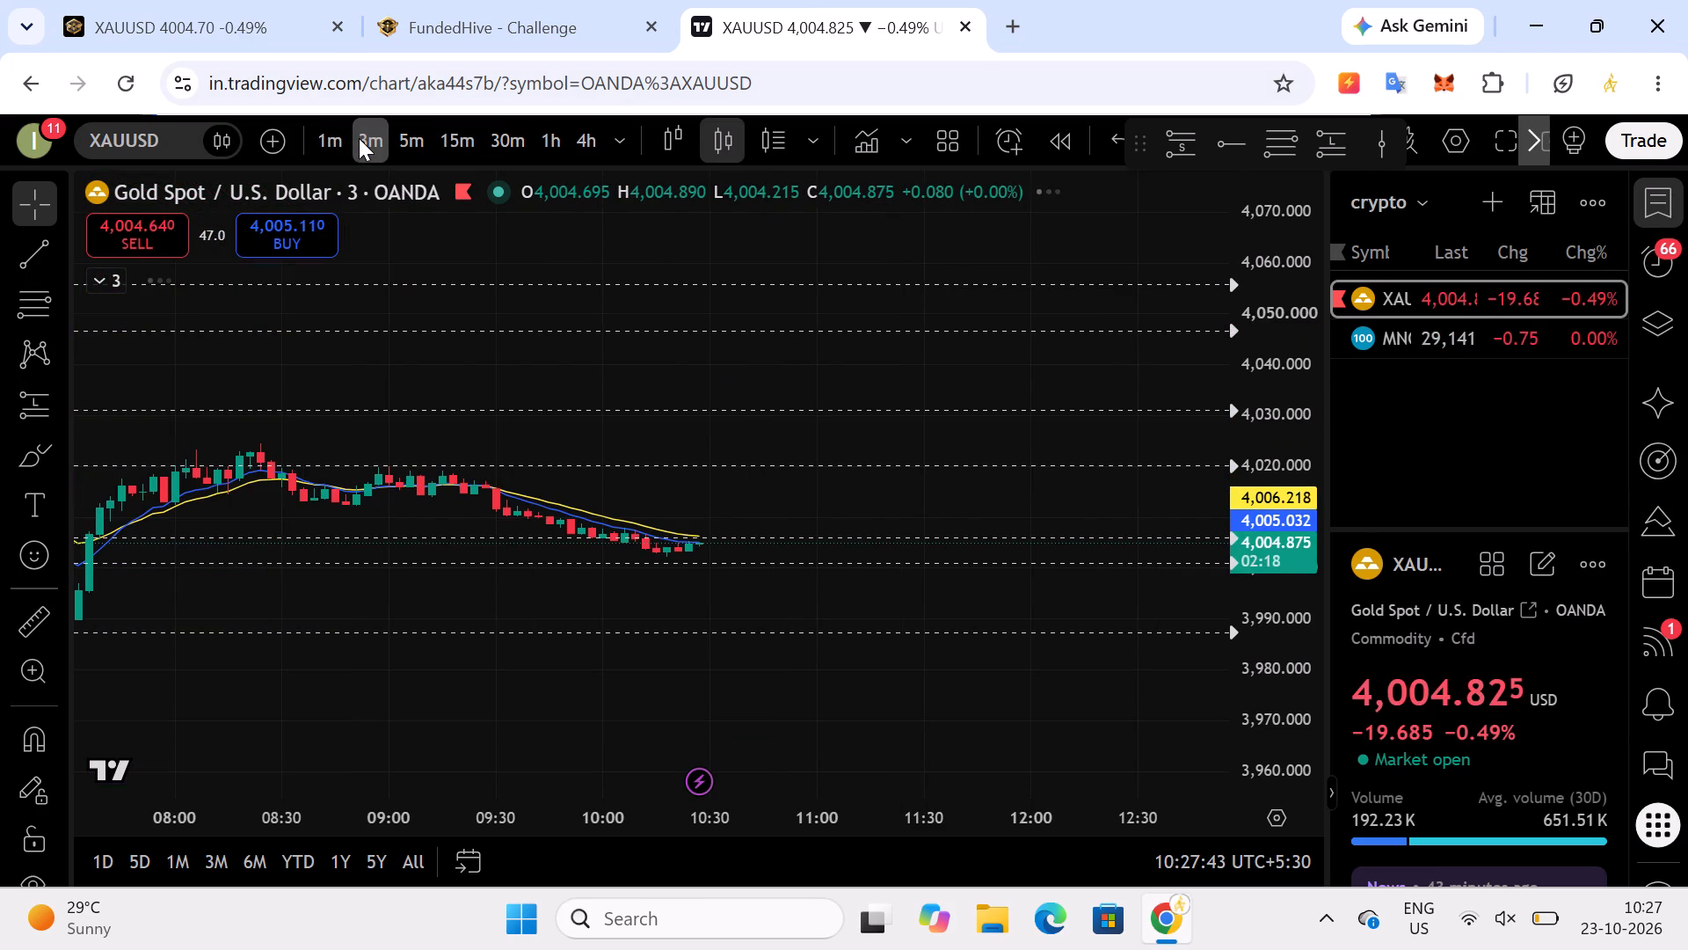
drag(1274, 543, 1277, 409)
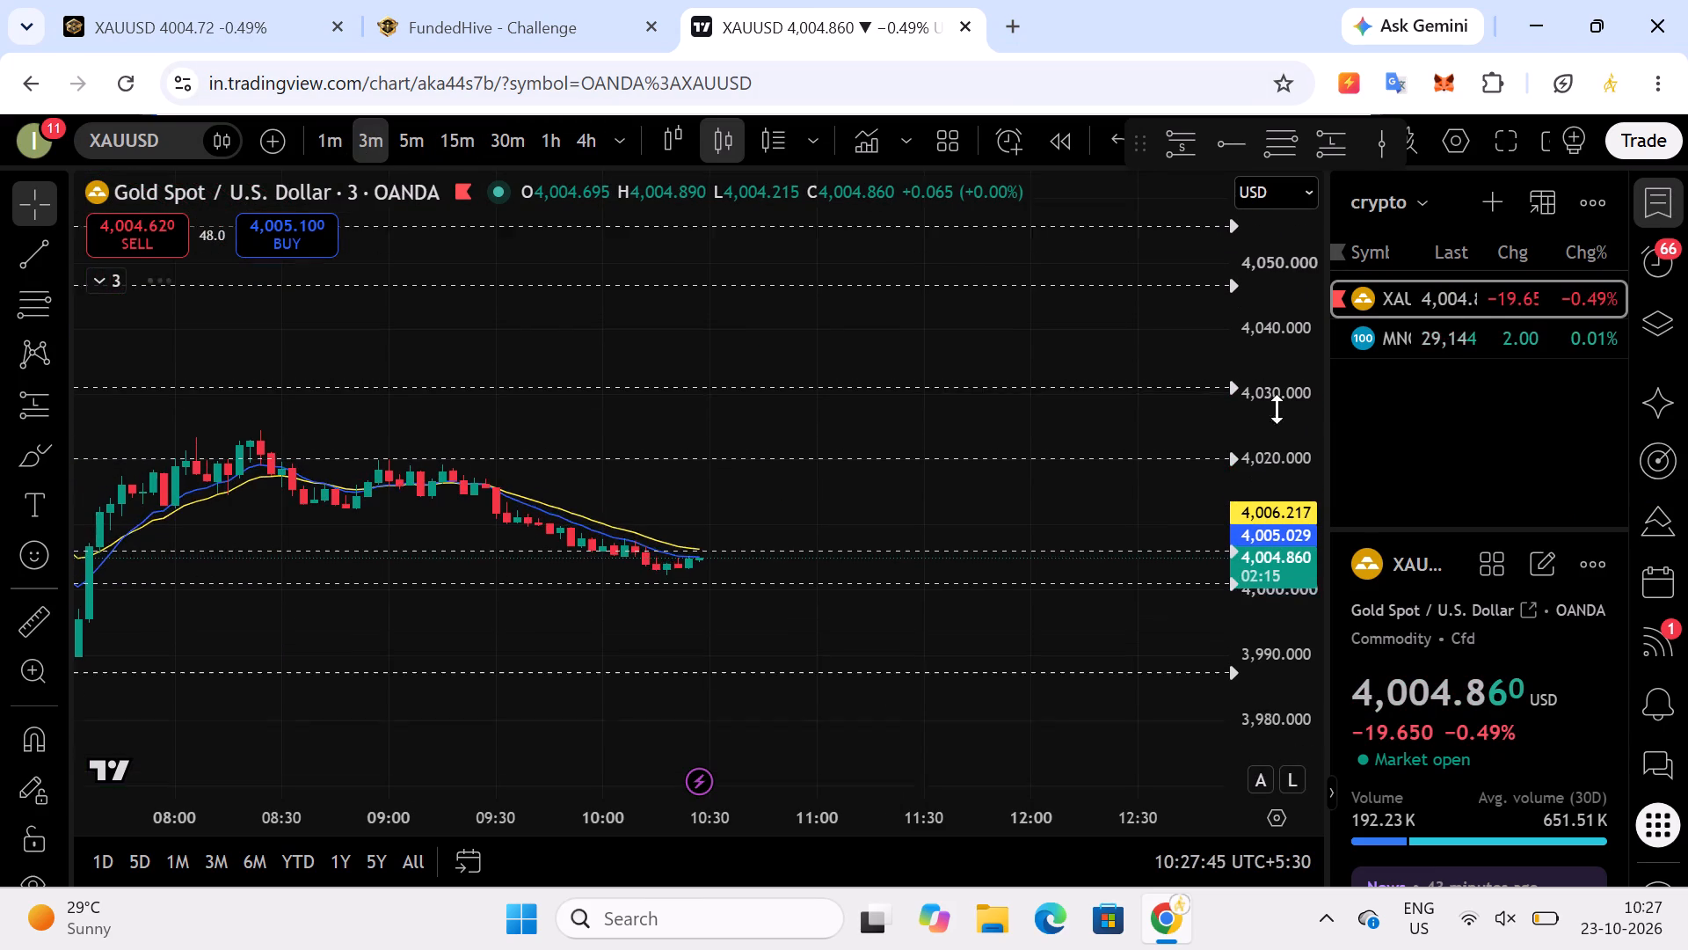
drag(1277, 409, 1298, 16)
drag(919, 501, 920, 475)
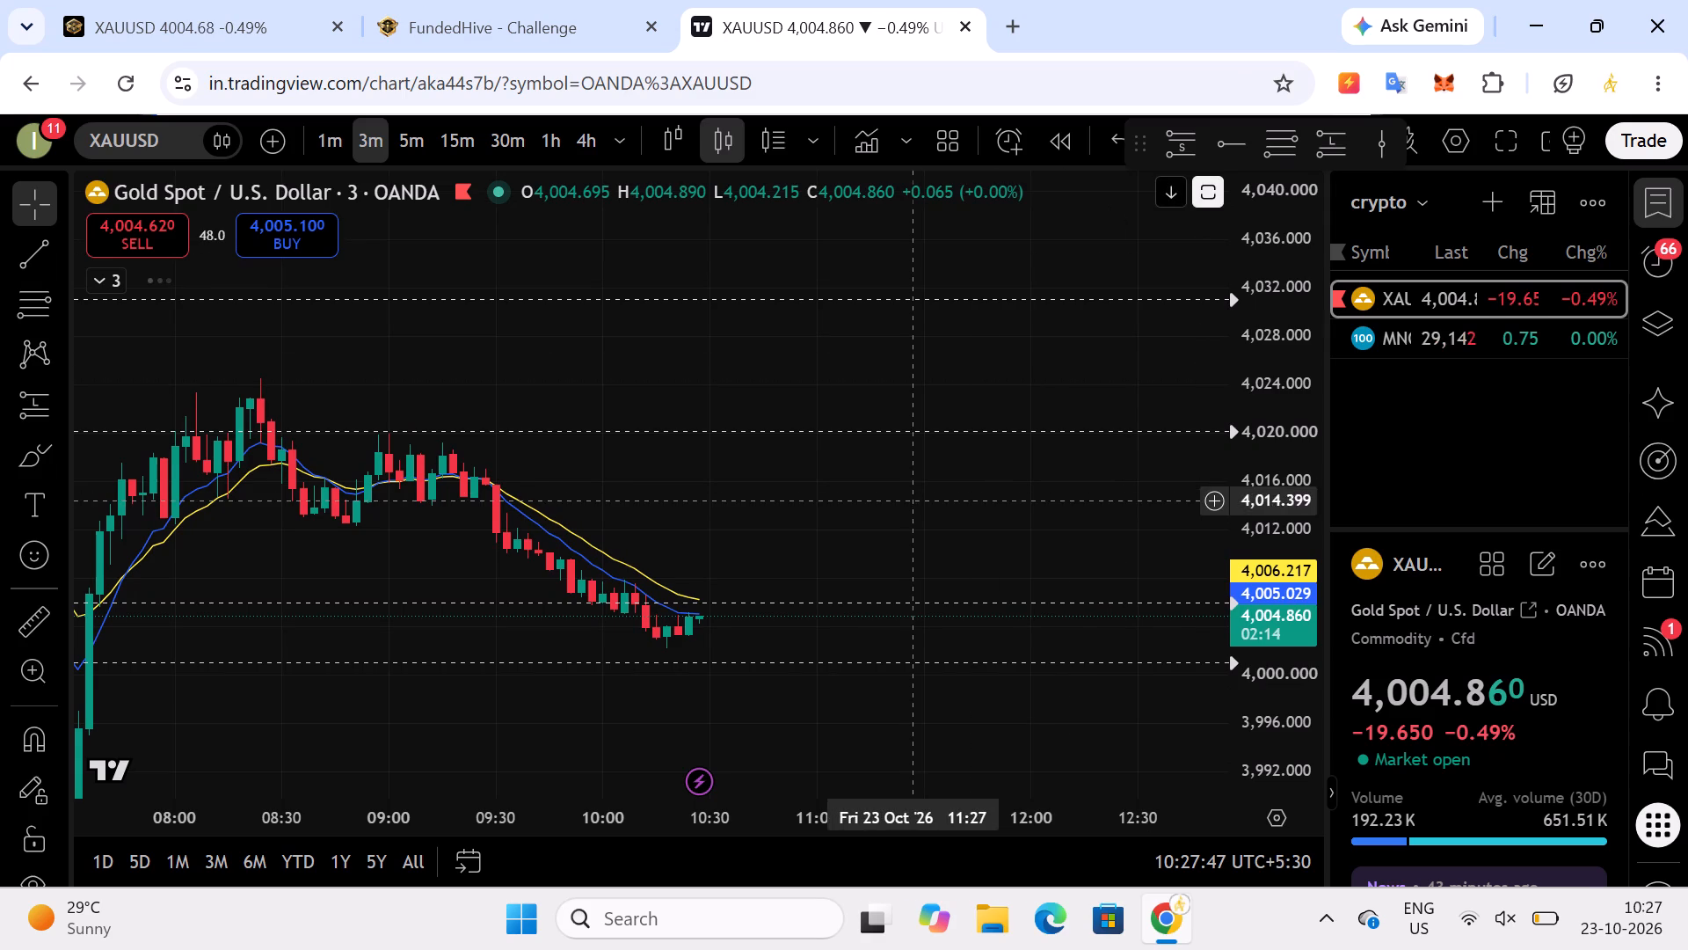
drag(920, 475, 923, 347)
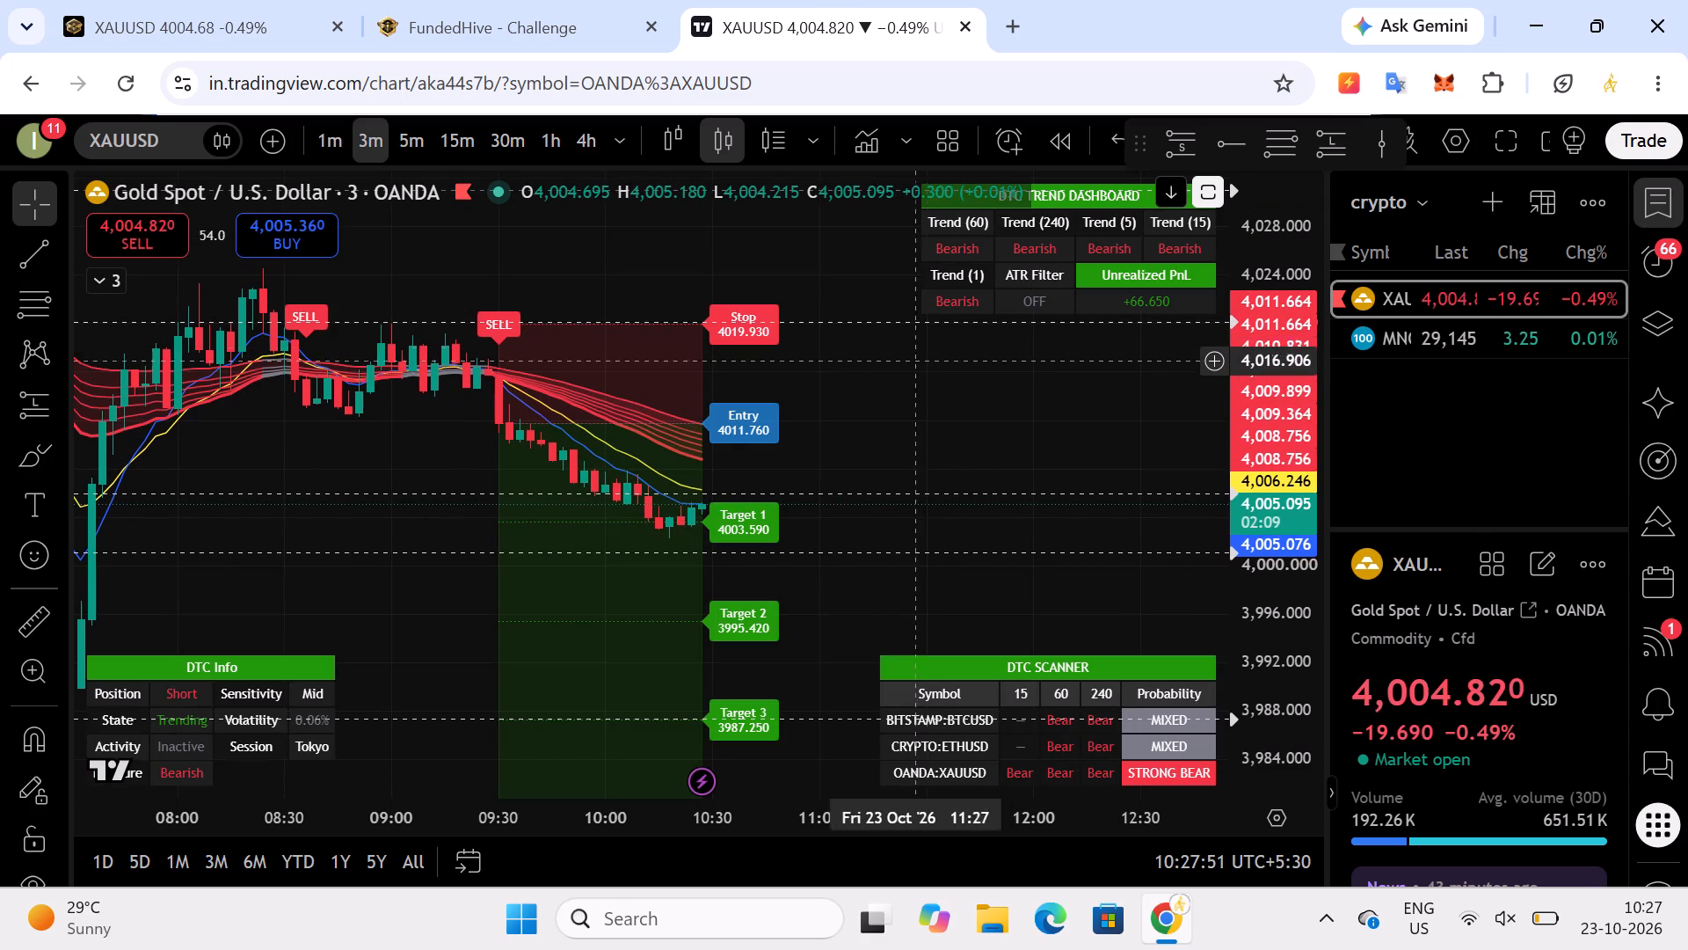
click(425, 145)
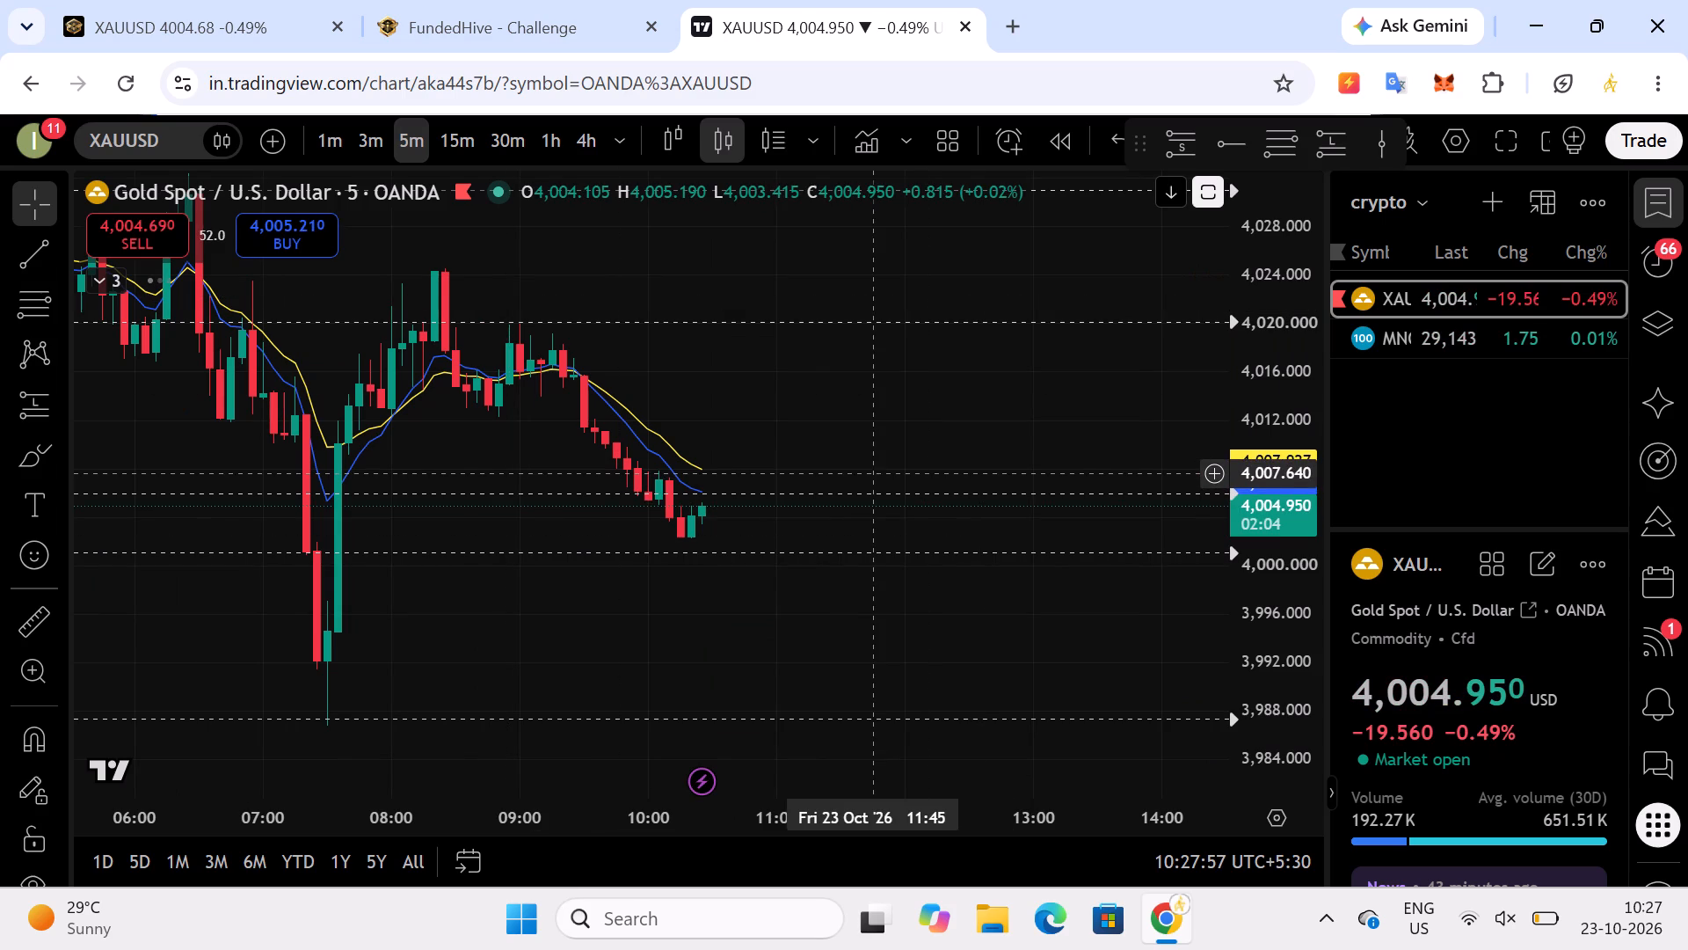
Glance at the FundedHive challenge page and return to the web trader to check the open XAUUSD sell position.
click(580, 5)
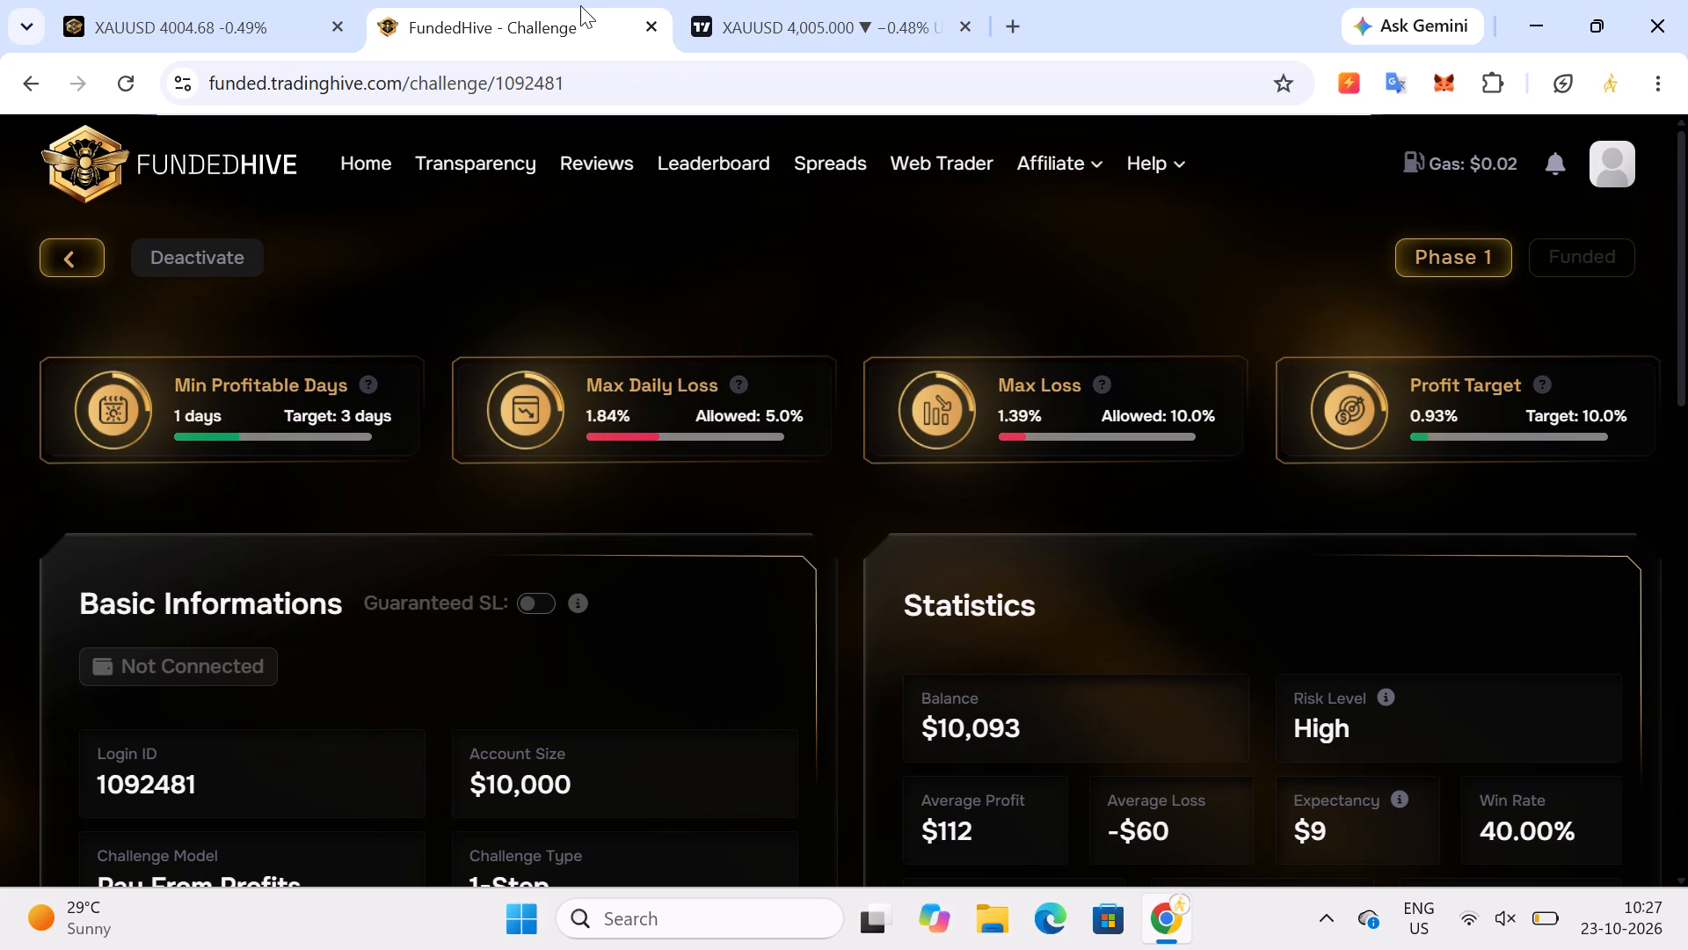
click(223, 21)
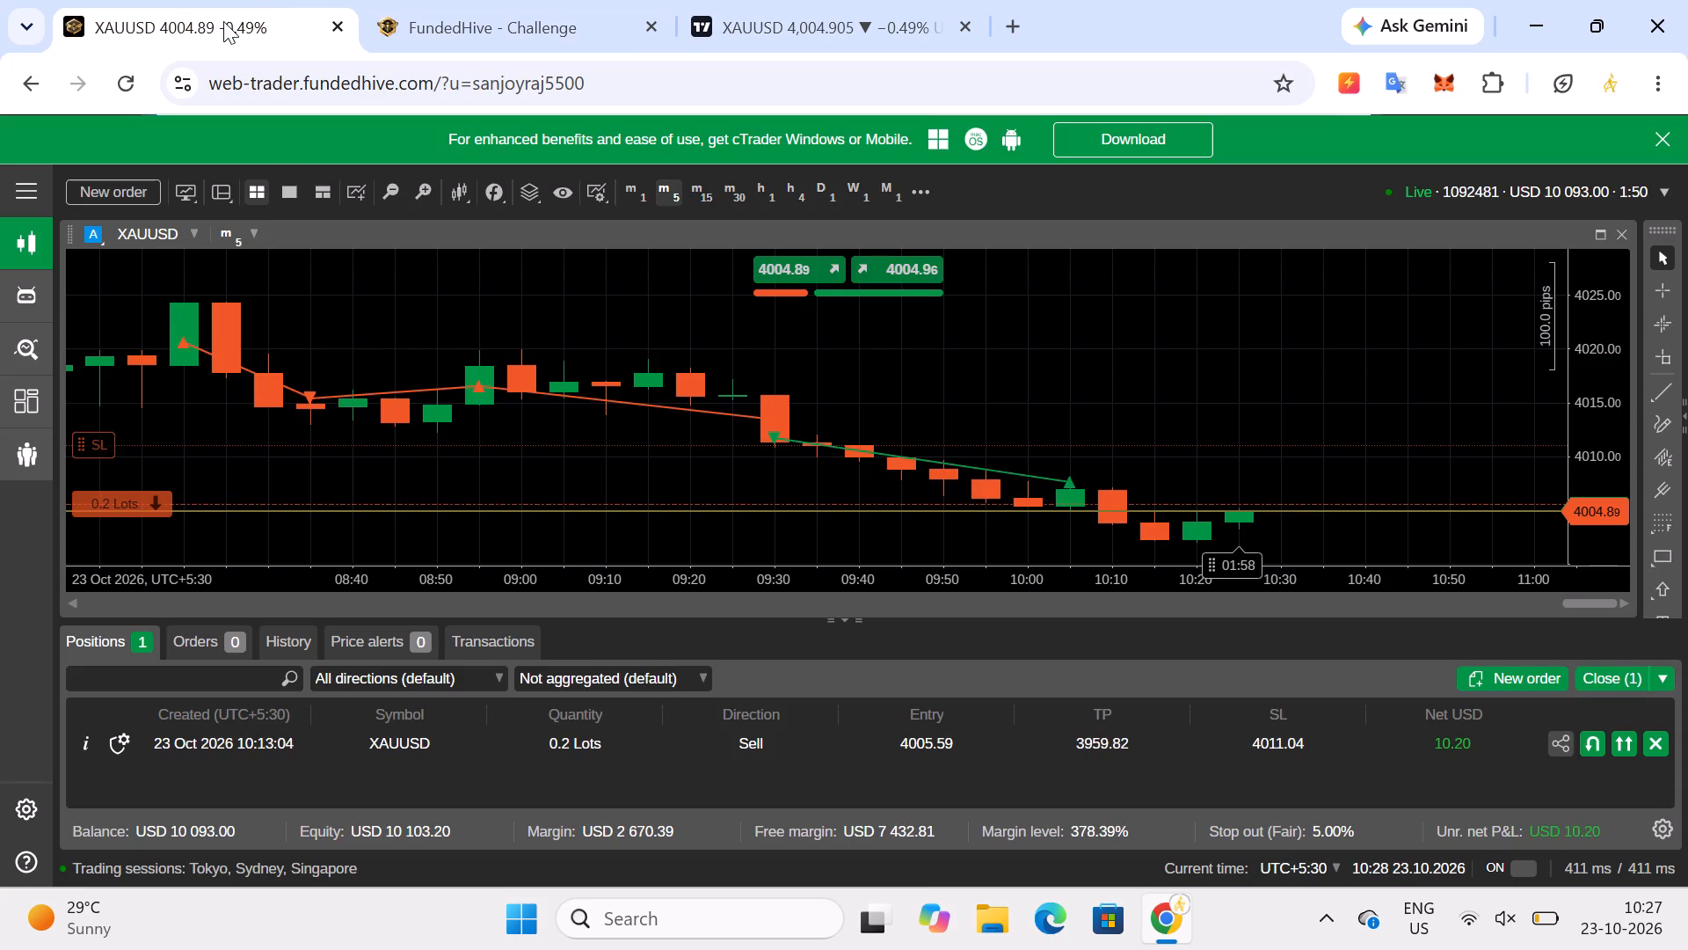
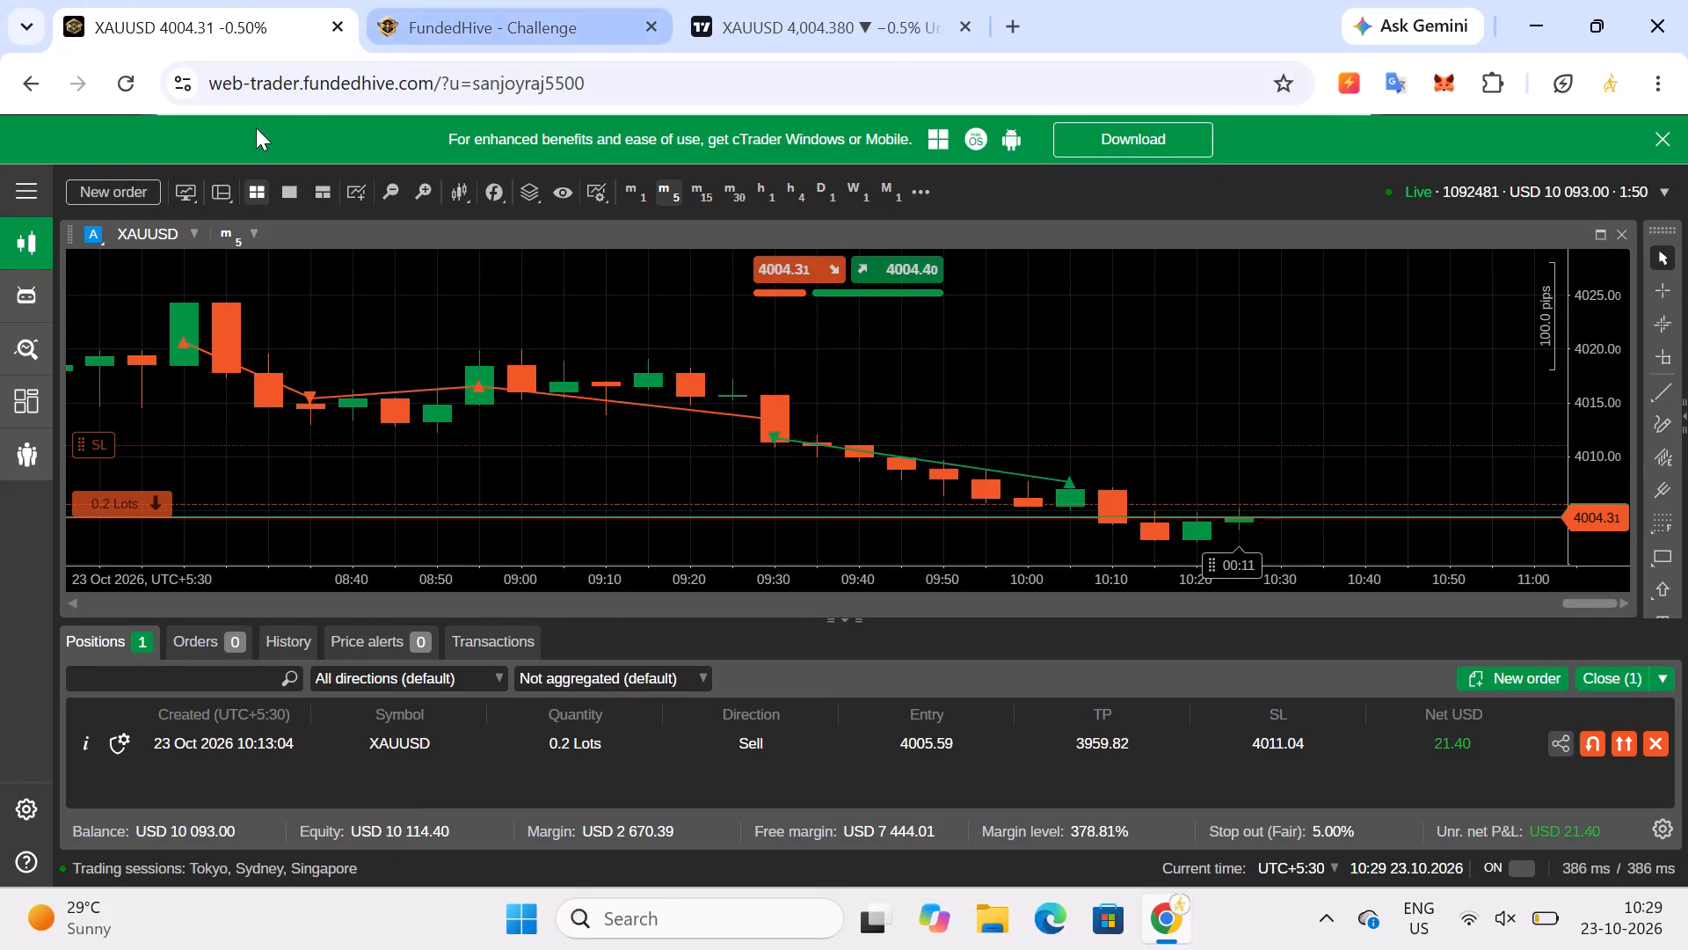
Switch to the TradingView XAUUSD chart and examine the price action on the 4-hour and 30-minute timeframes.
click(799, 40)
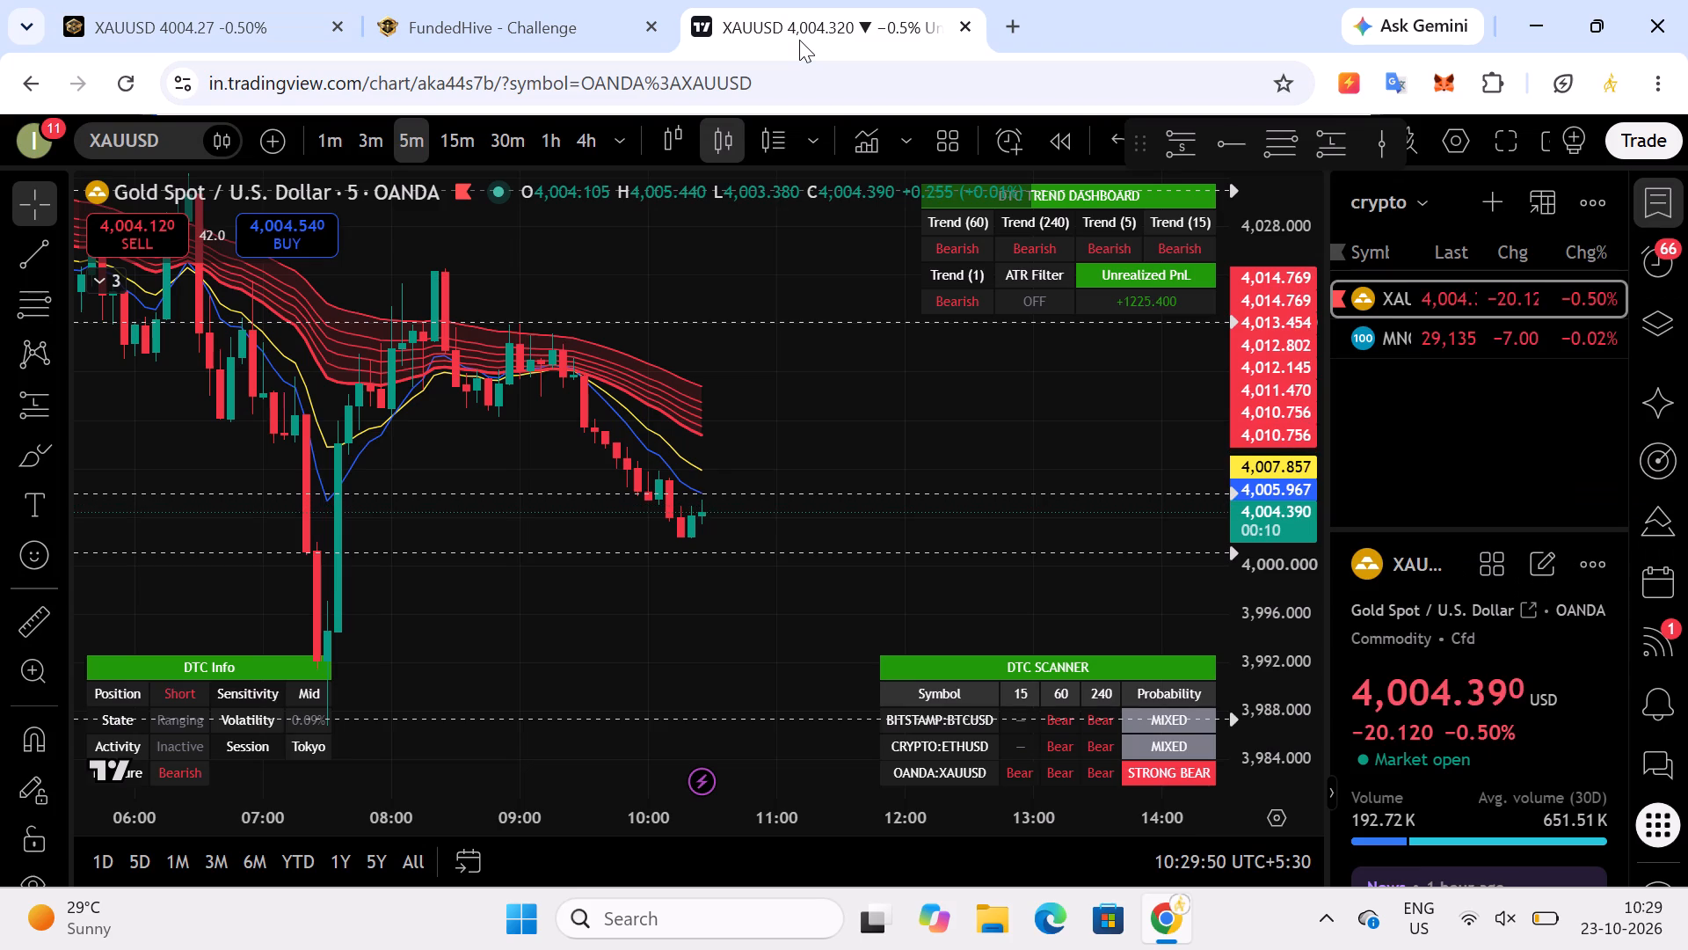
click(583, 142)
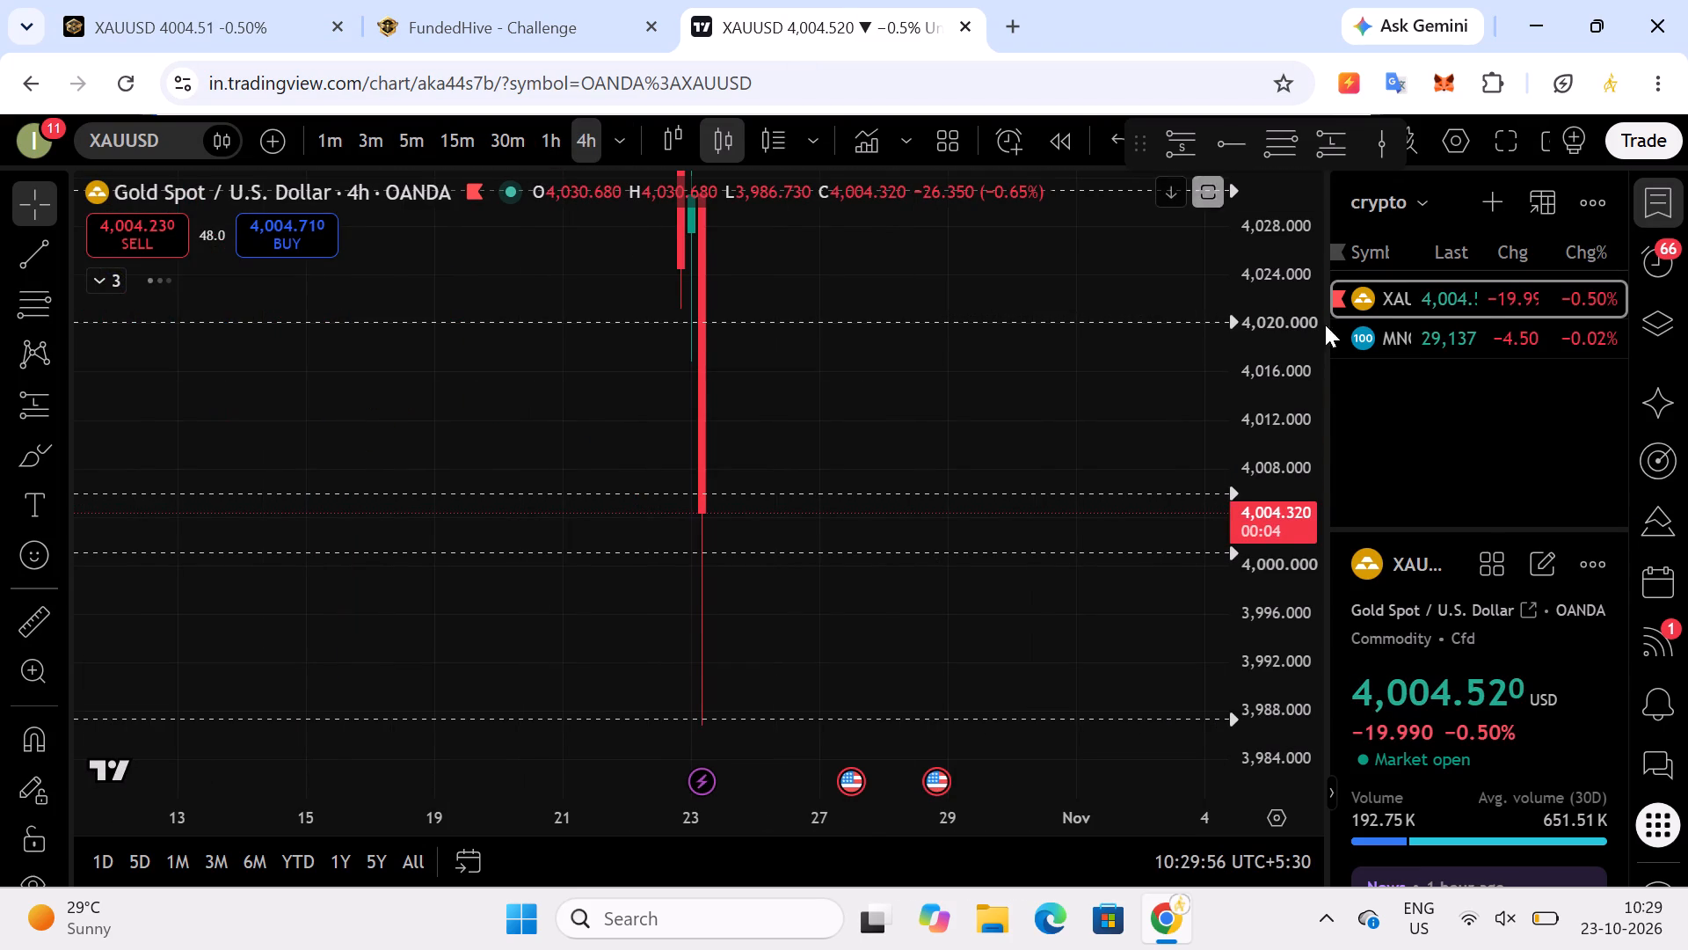
drag(1284, 330, 1284, 621)
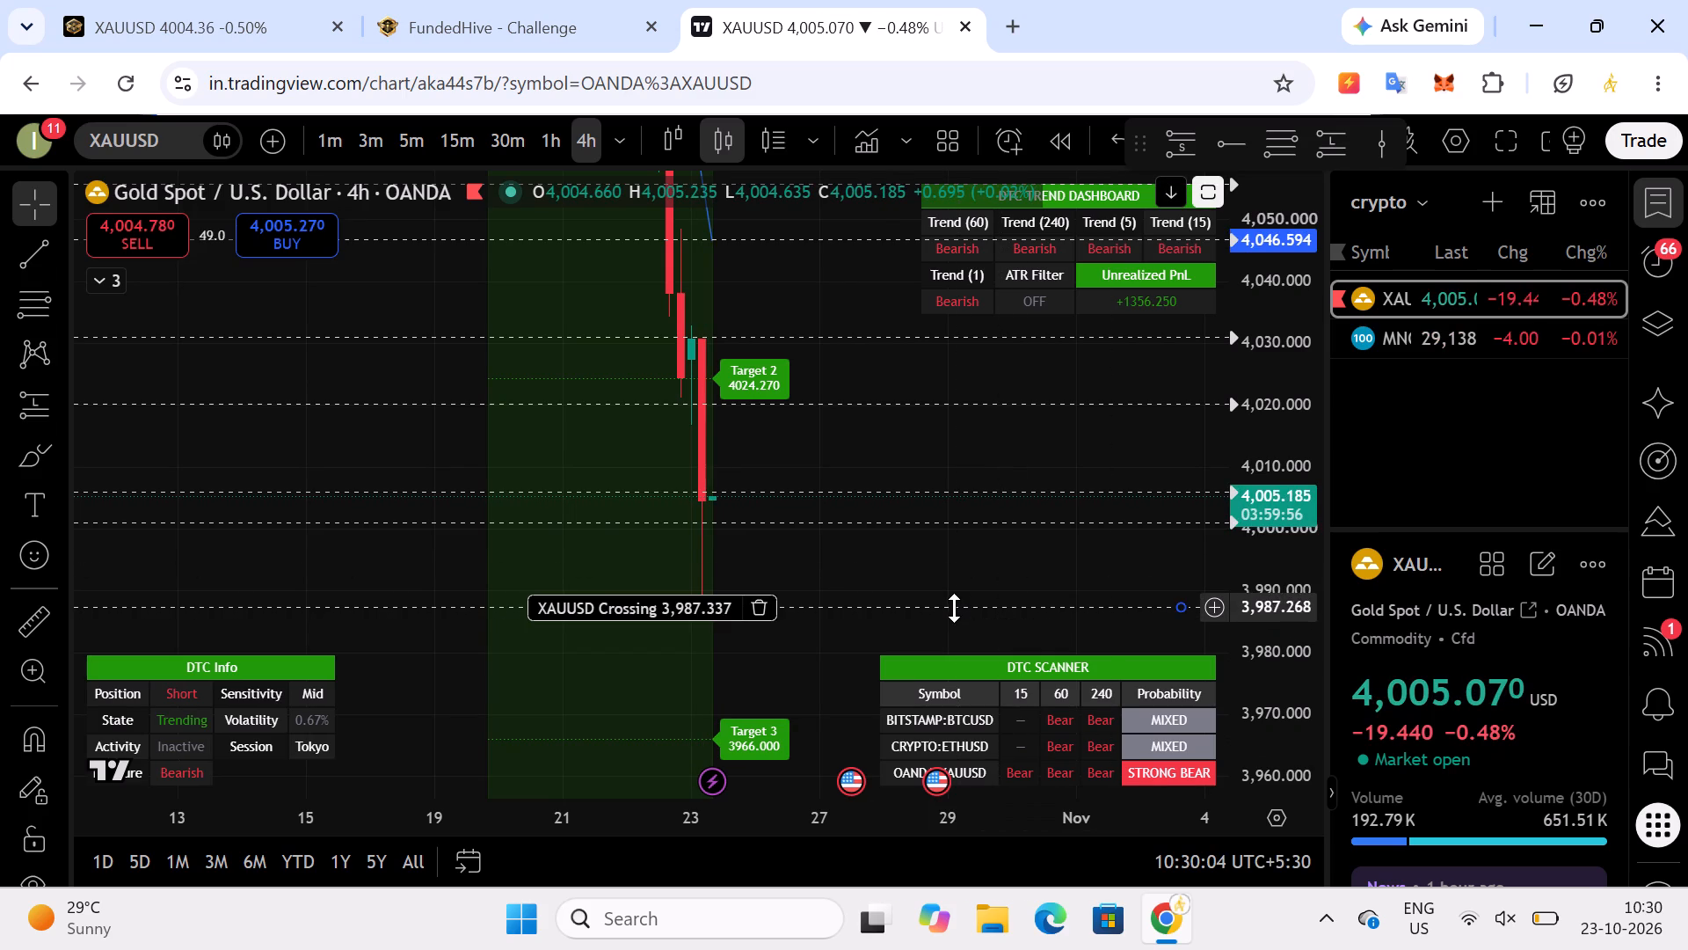
click(529, 141)
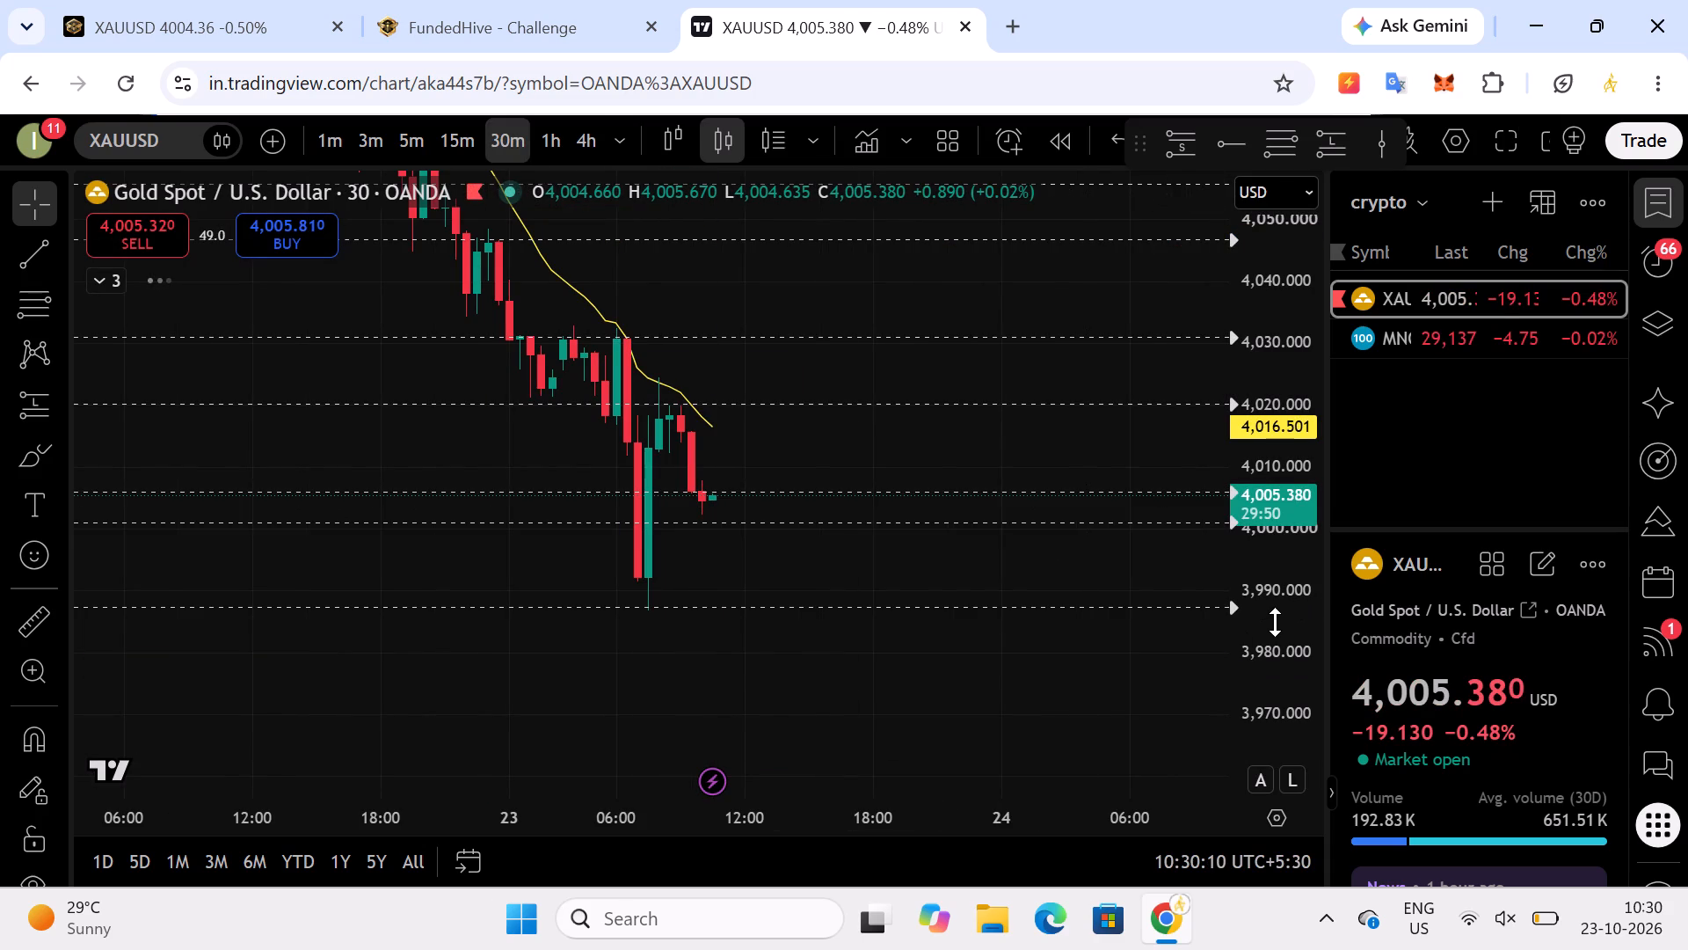
drag(1275, 622, 1293, 362)
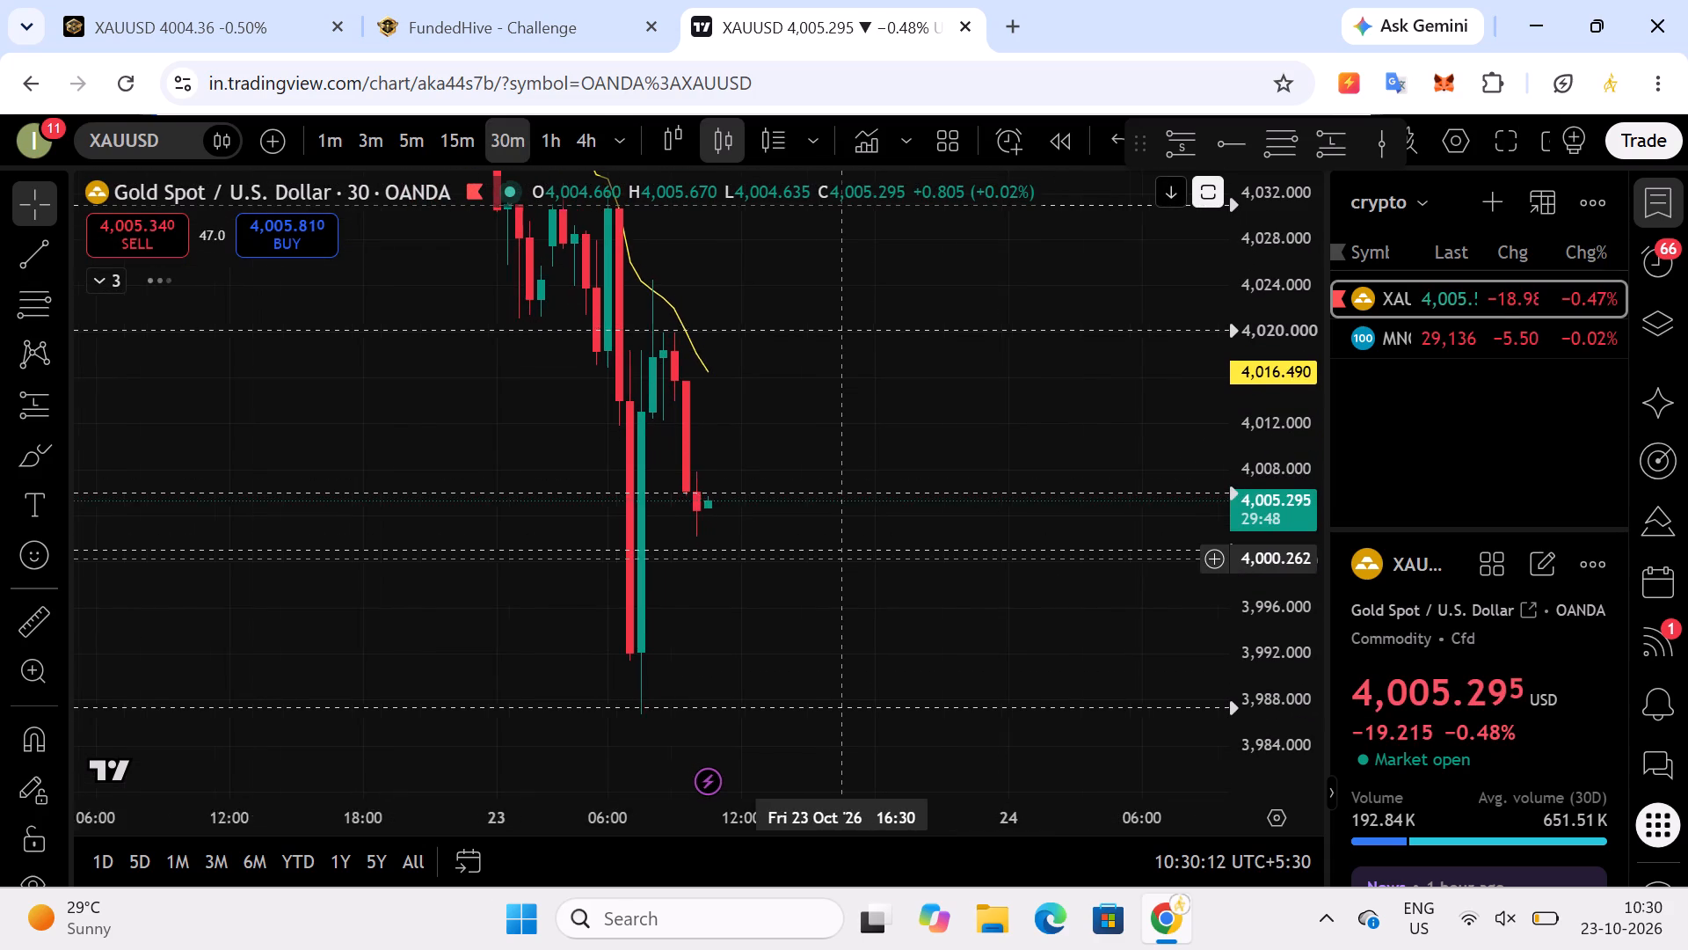
drag(1276, 580, 1280, 492)
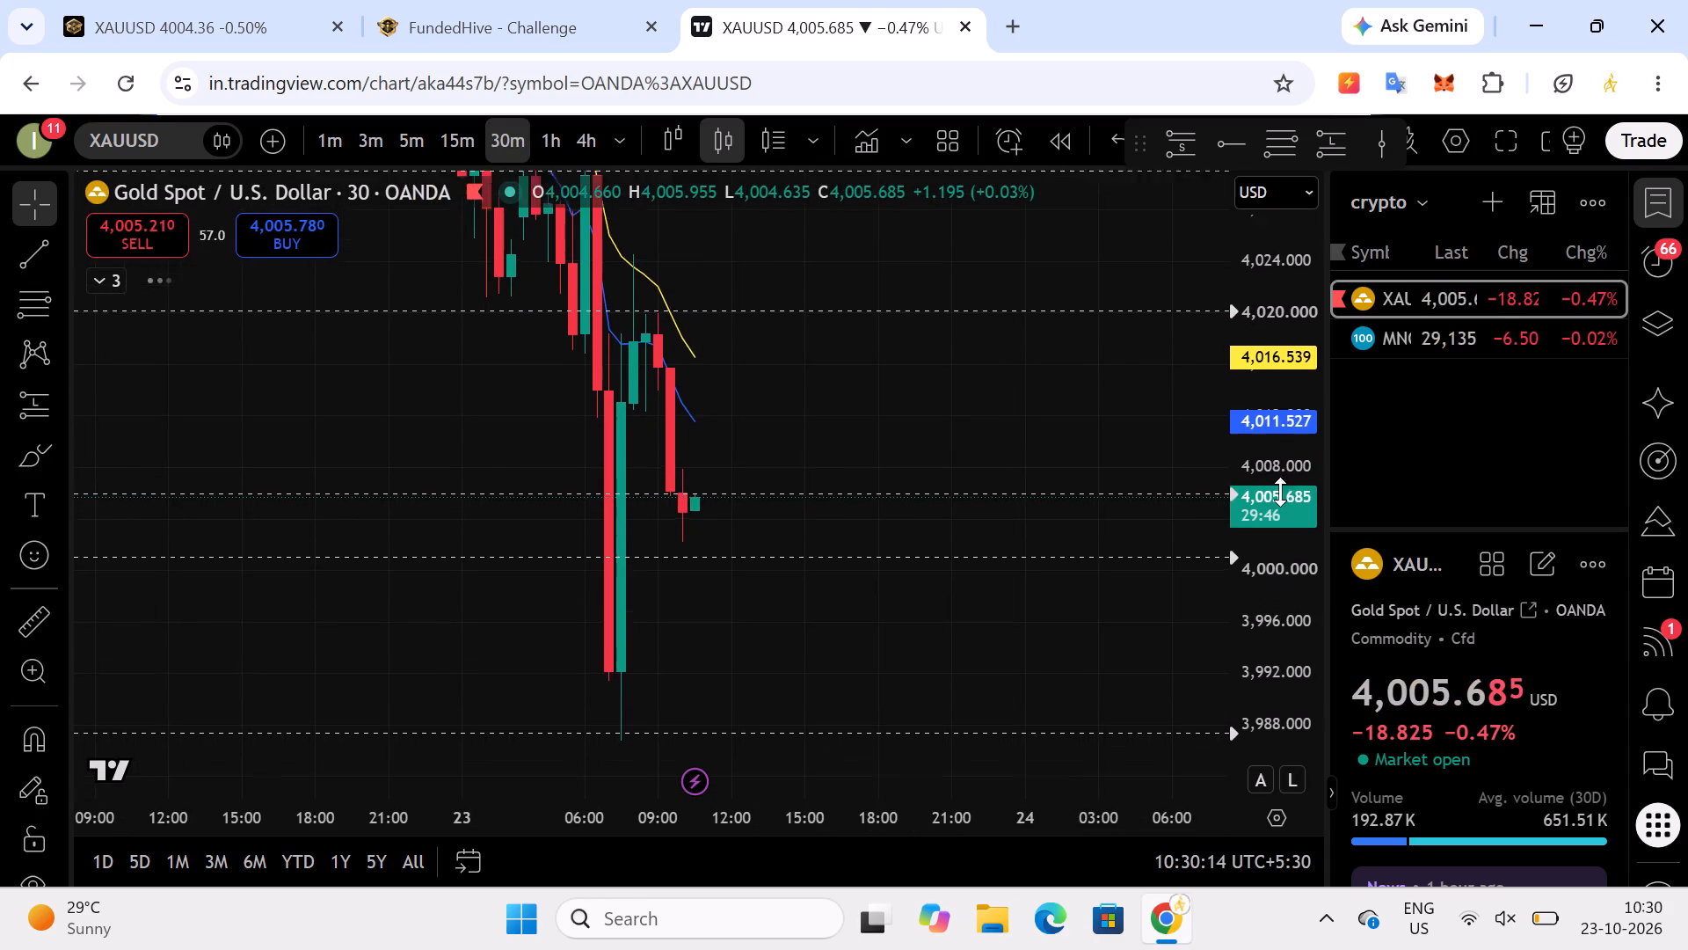
drag(1280, 492, 1299, 354)
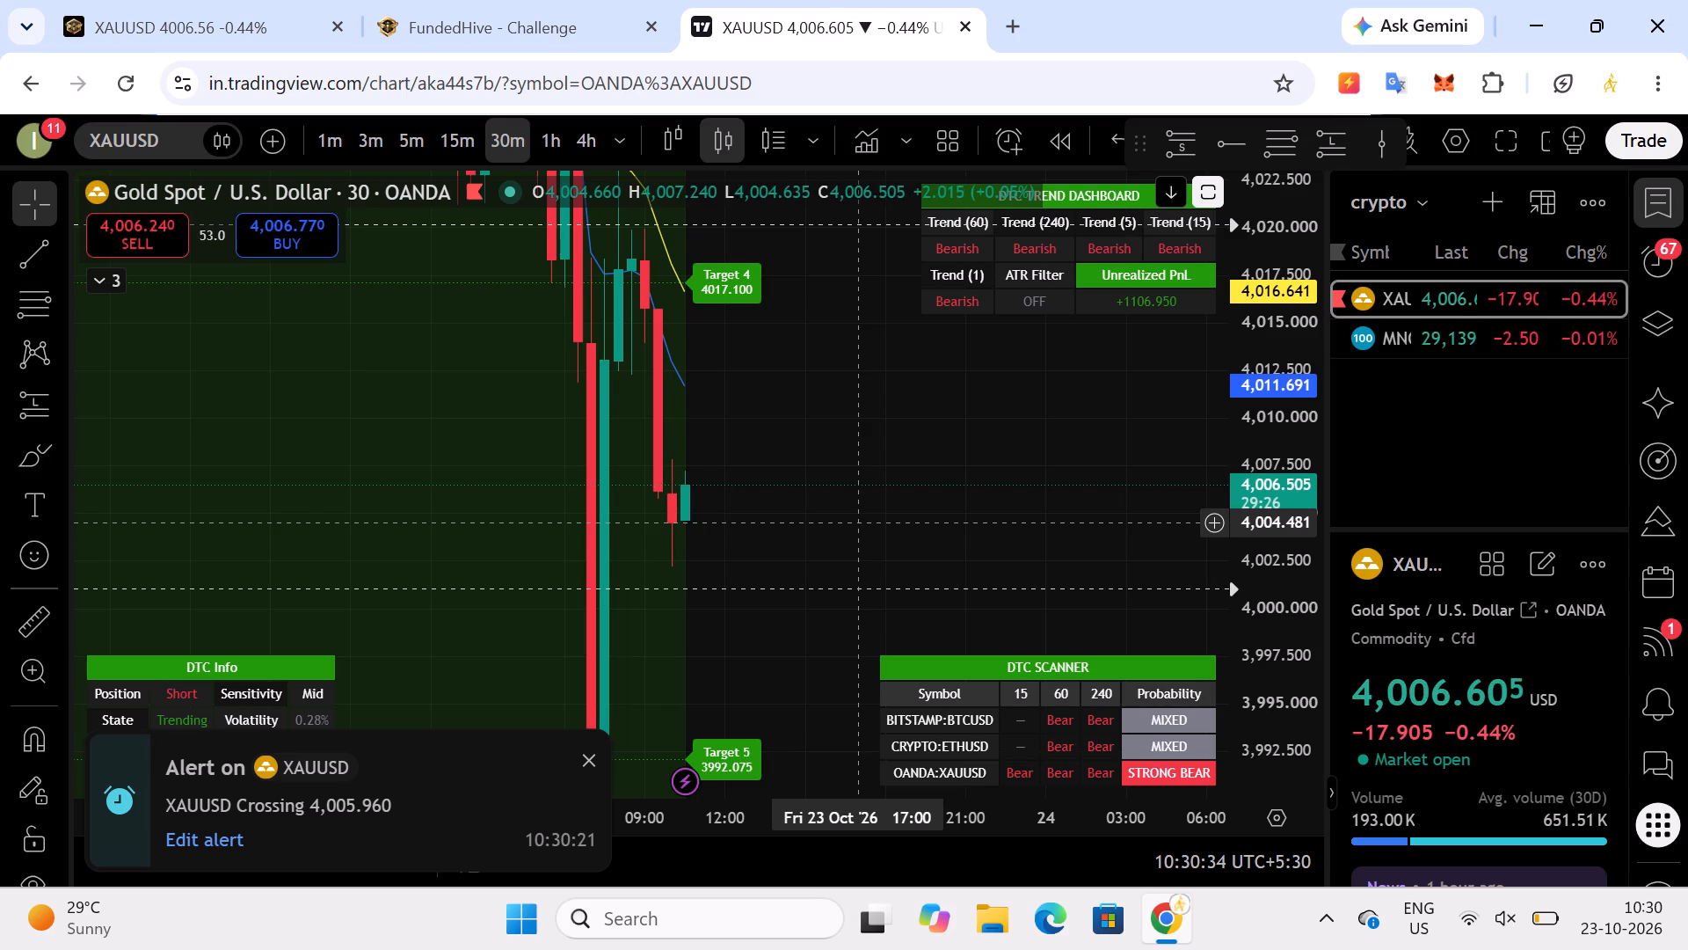
Check the open XAUUSD sell position in the web trader and compare it with the 30-minute TradingView chart.
click(541, 22)
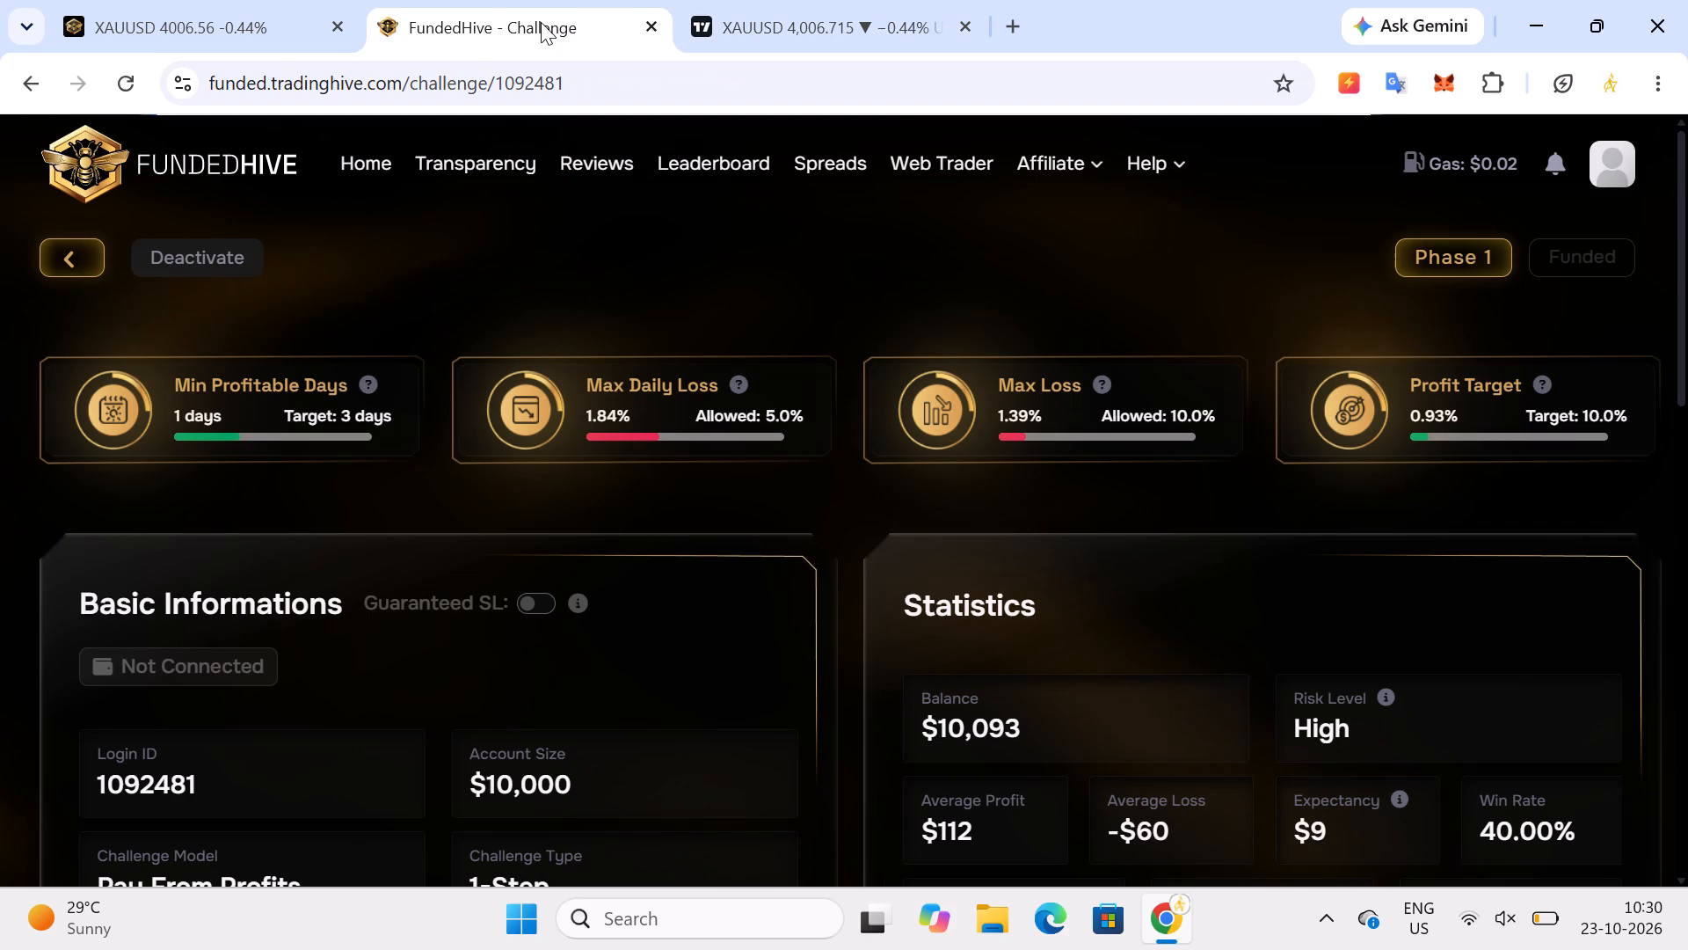
click(241, 29)
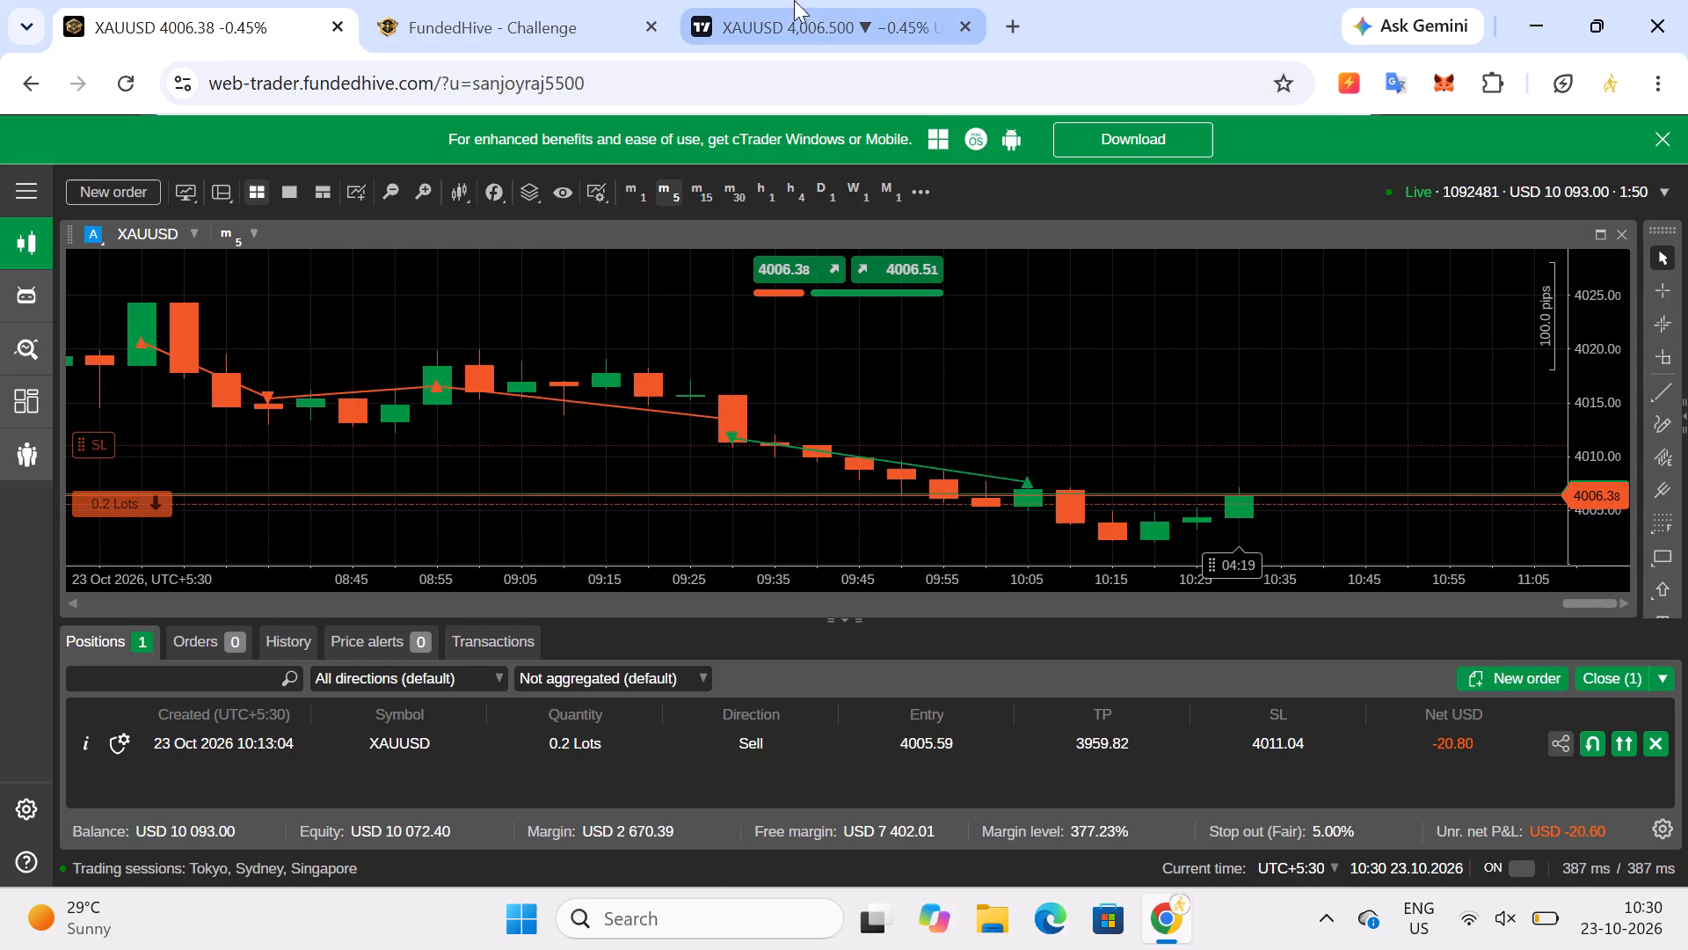
click(815, 23)
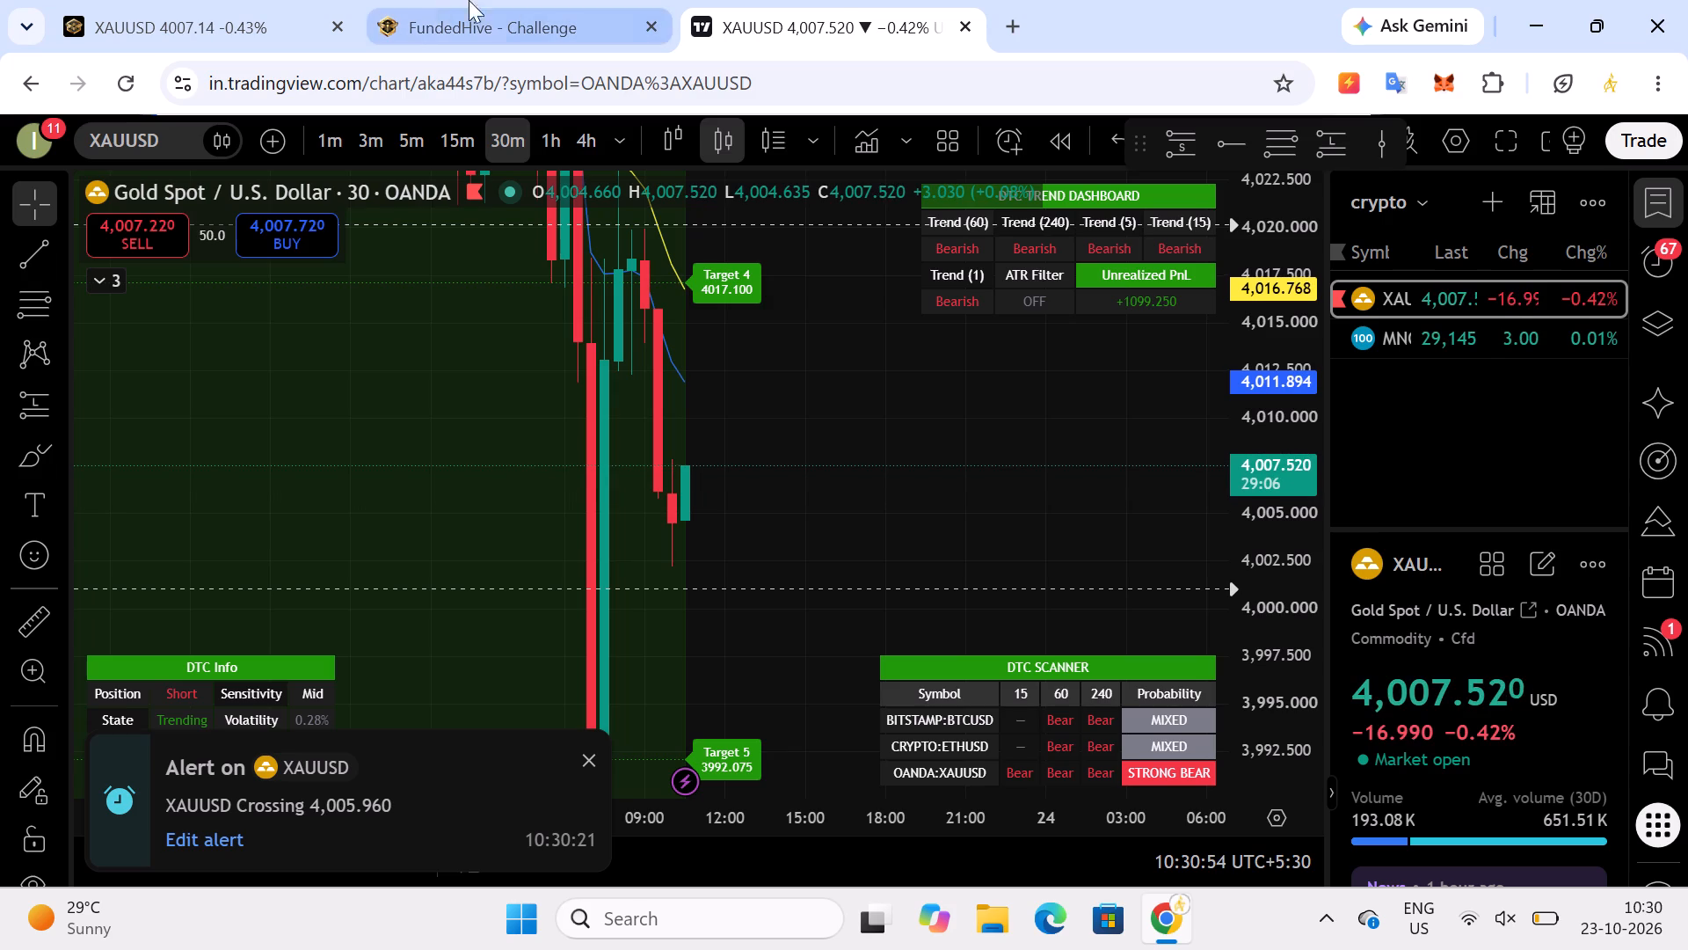
Return to the web trader and switch its XAUUSD chart to the 15-minute timeframe.
click(242, 6)
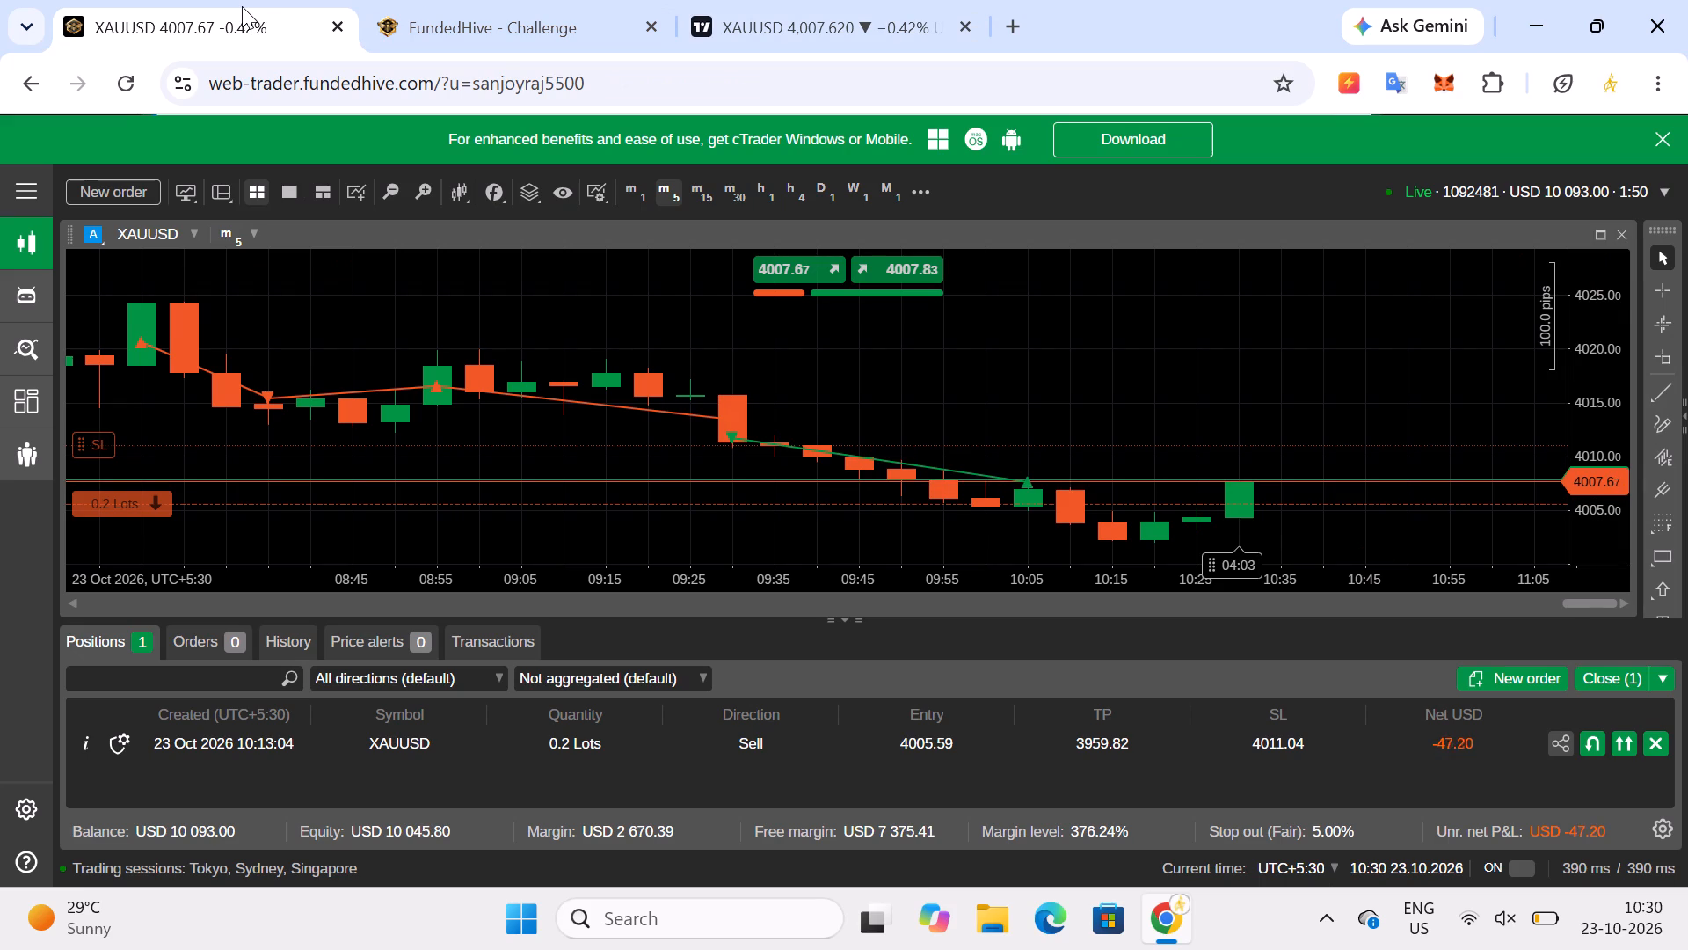
click(702, 188)
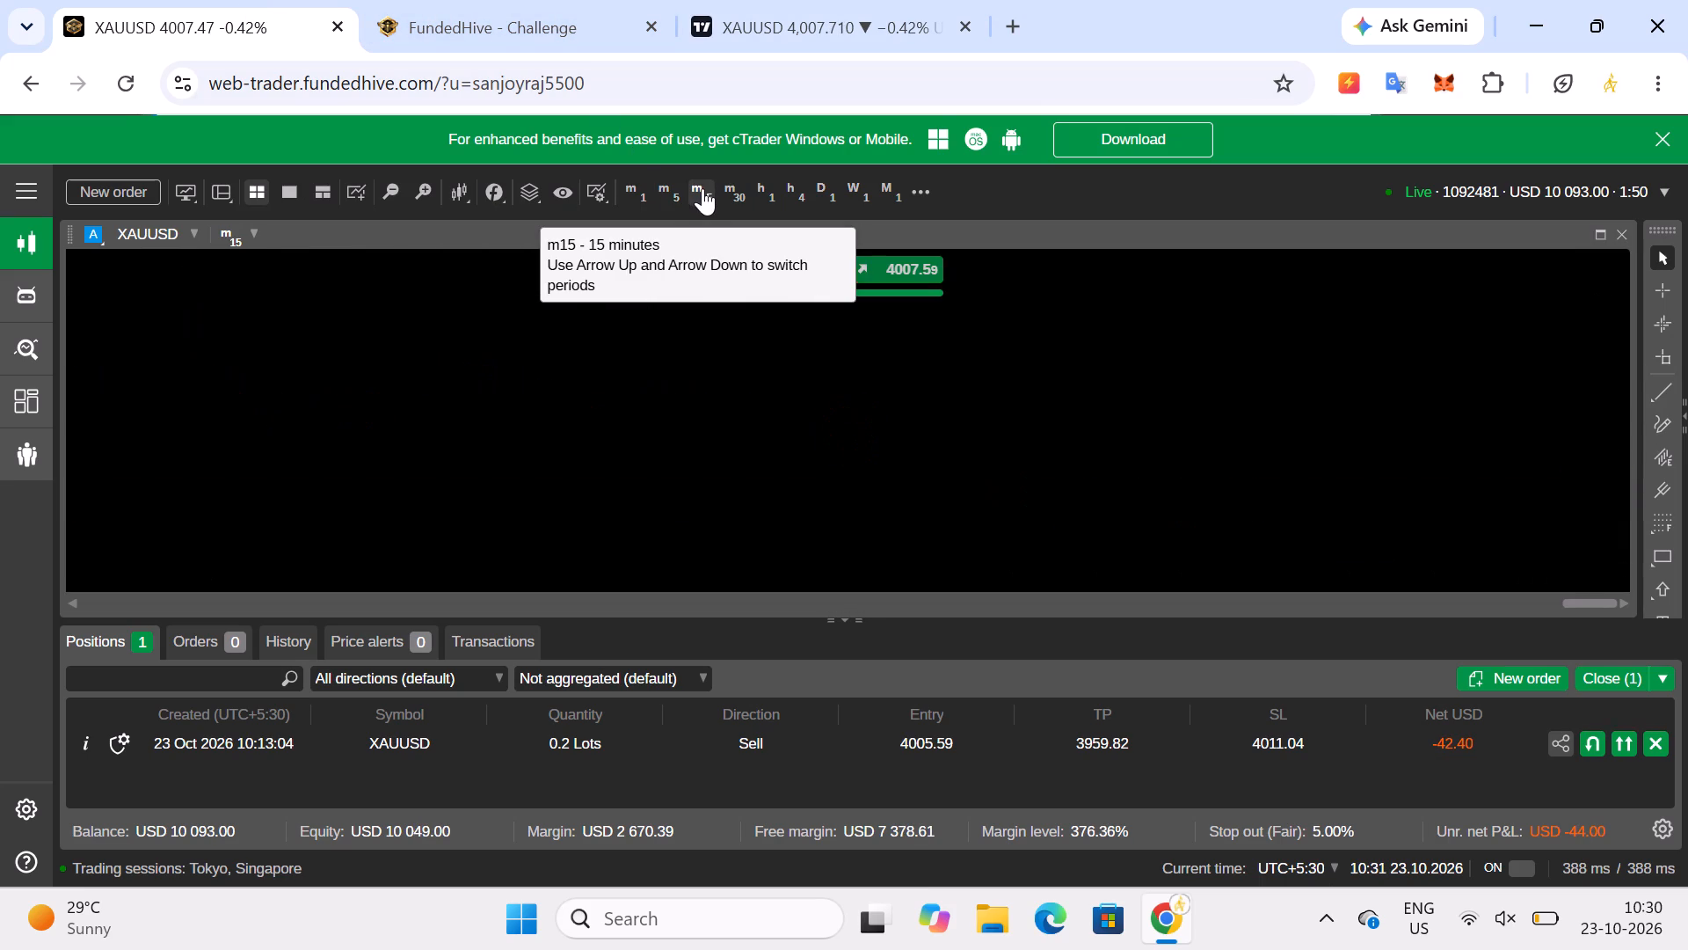
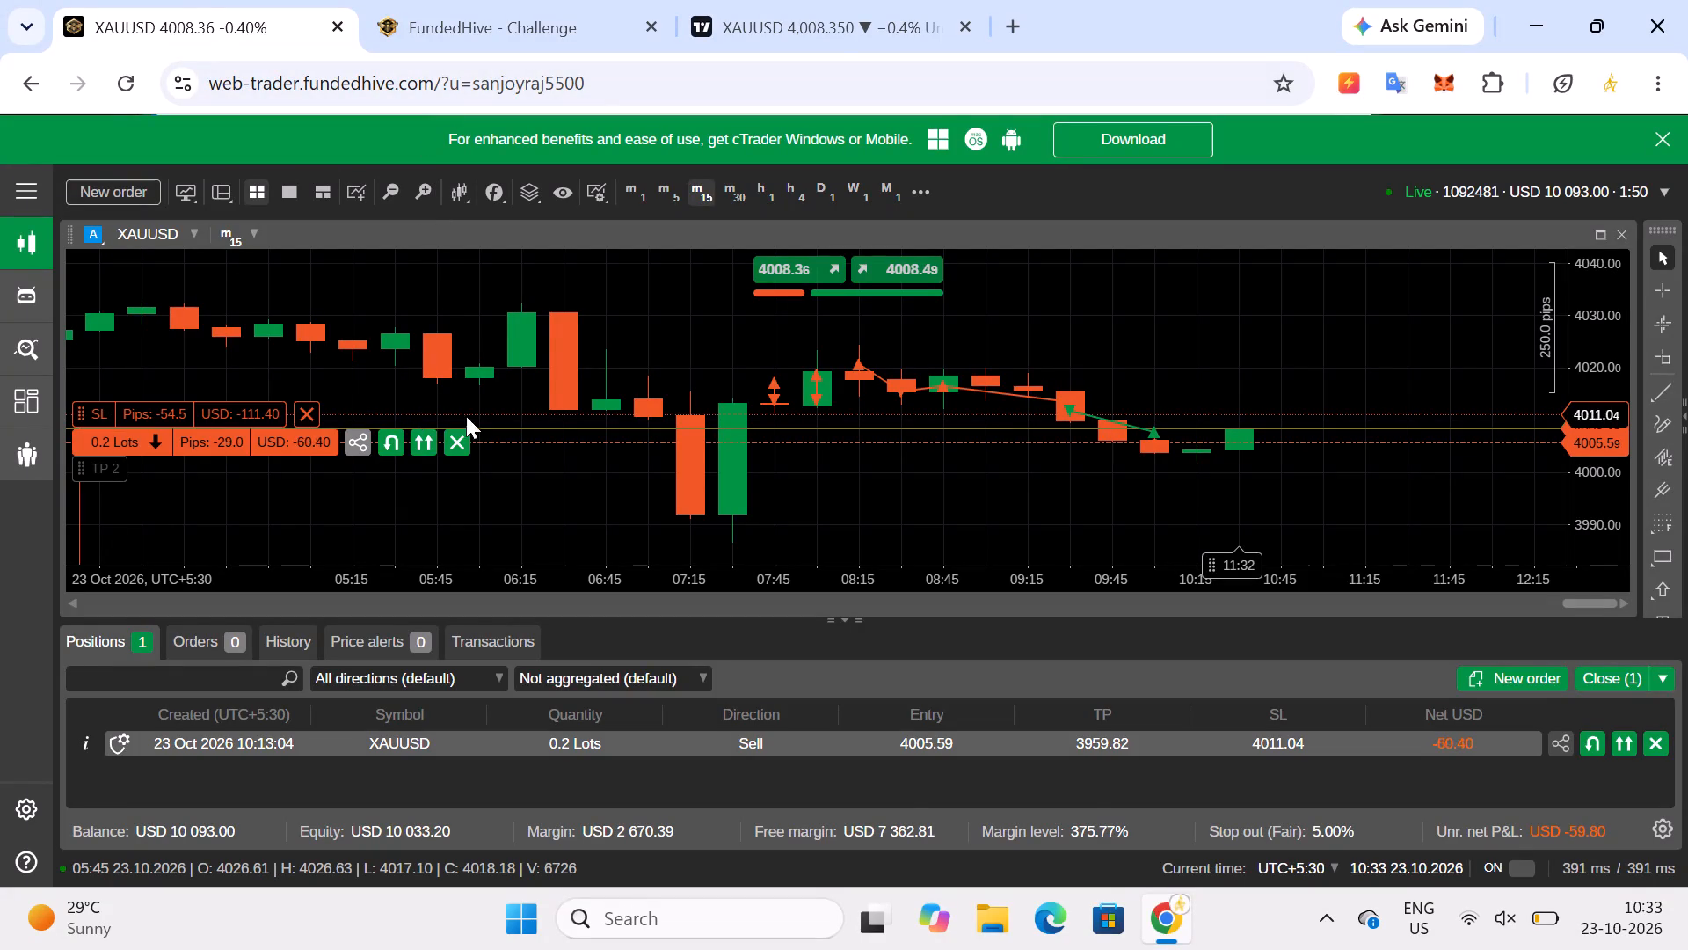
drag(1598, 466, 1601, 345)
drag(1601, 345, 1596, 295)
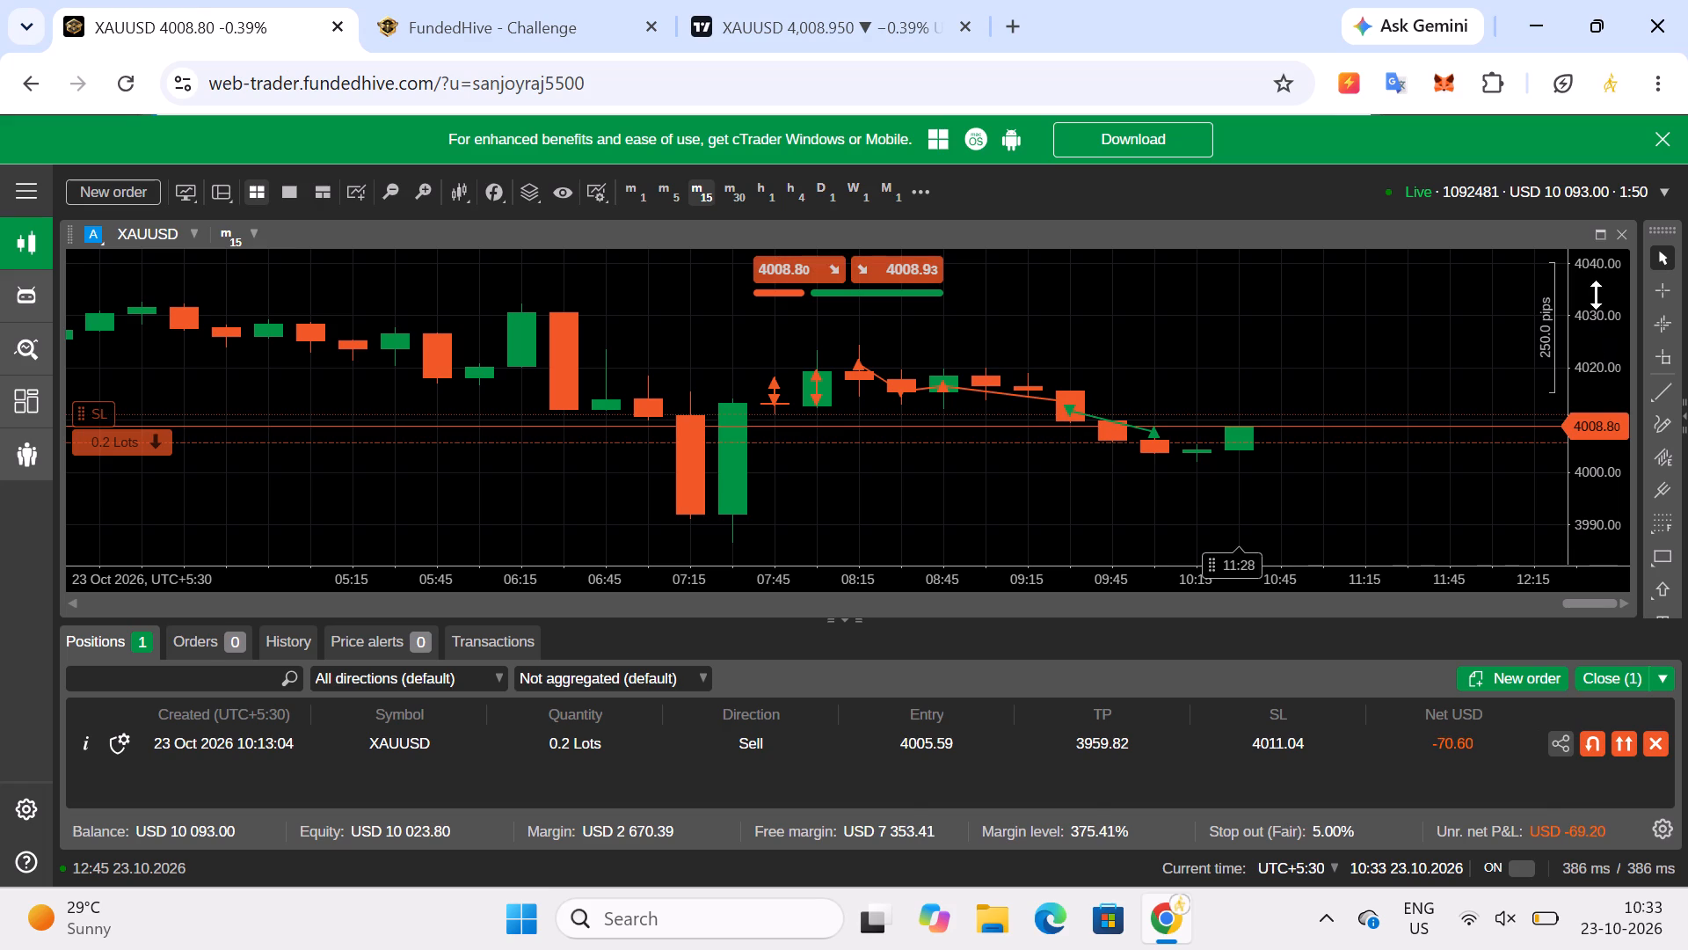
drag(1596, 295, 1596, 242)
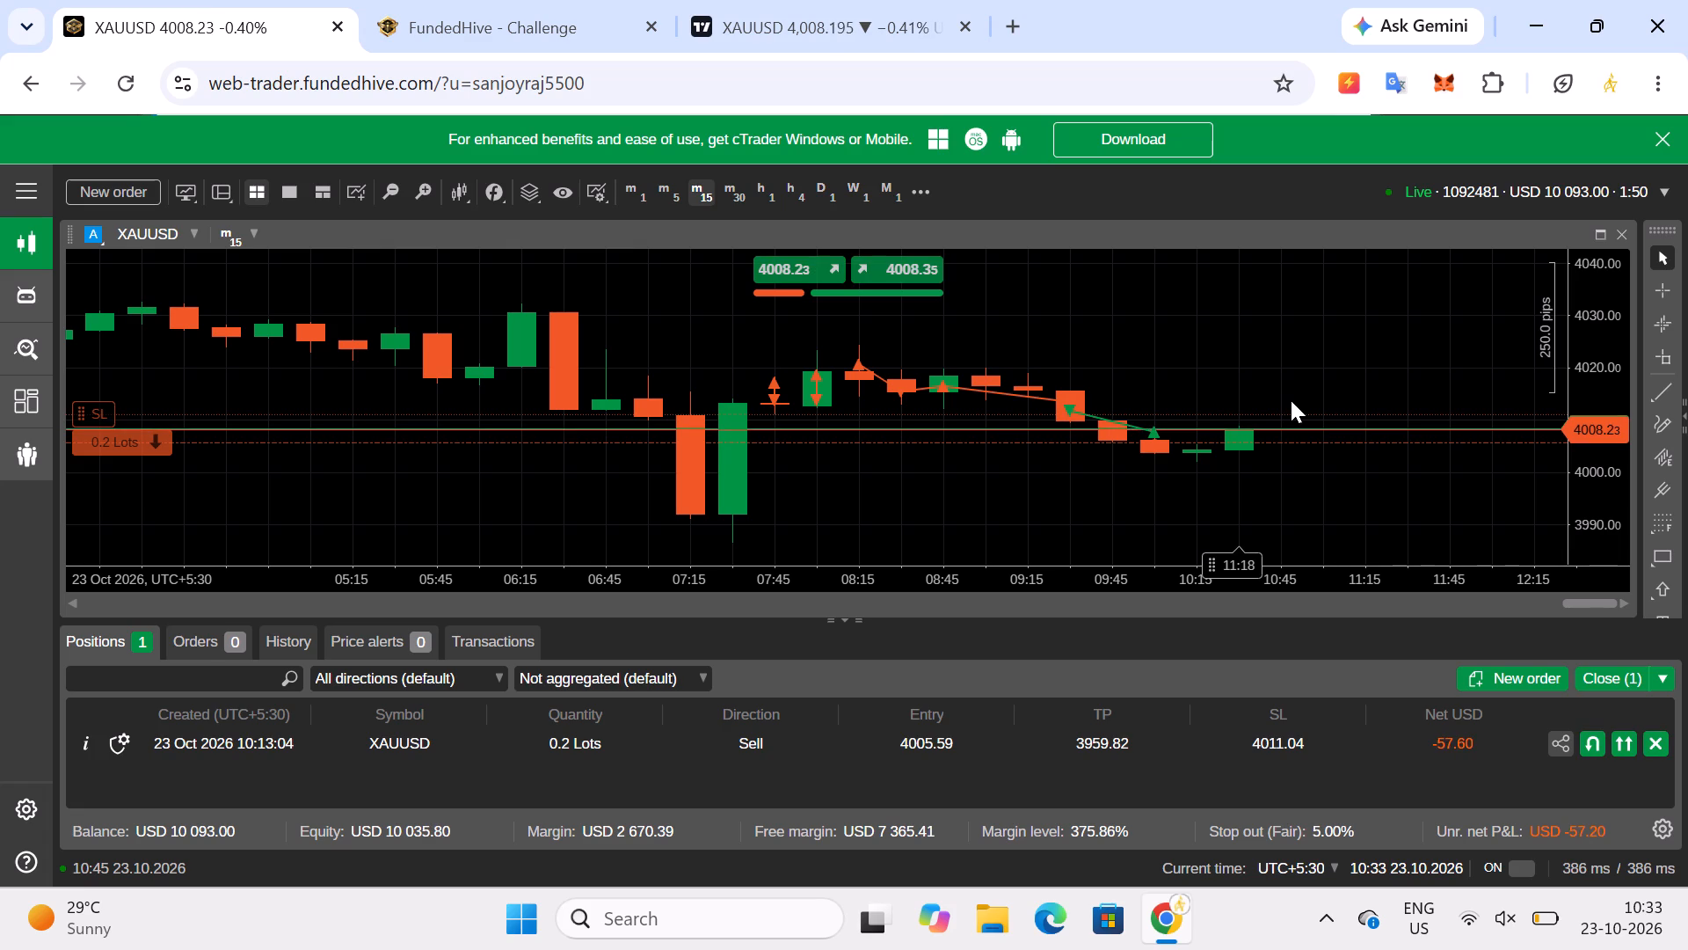
Switch to the TradingView XAUUSD chart and examine the recent 30-minute candles over a wider price range.
click(858, 9)
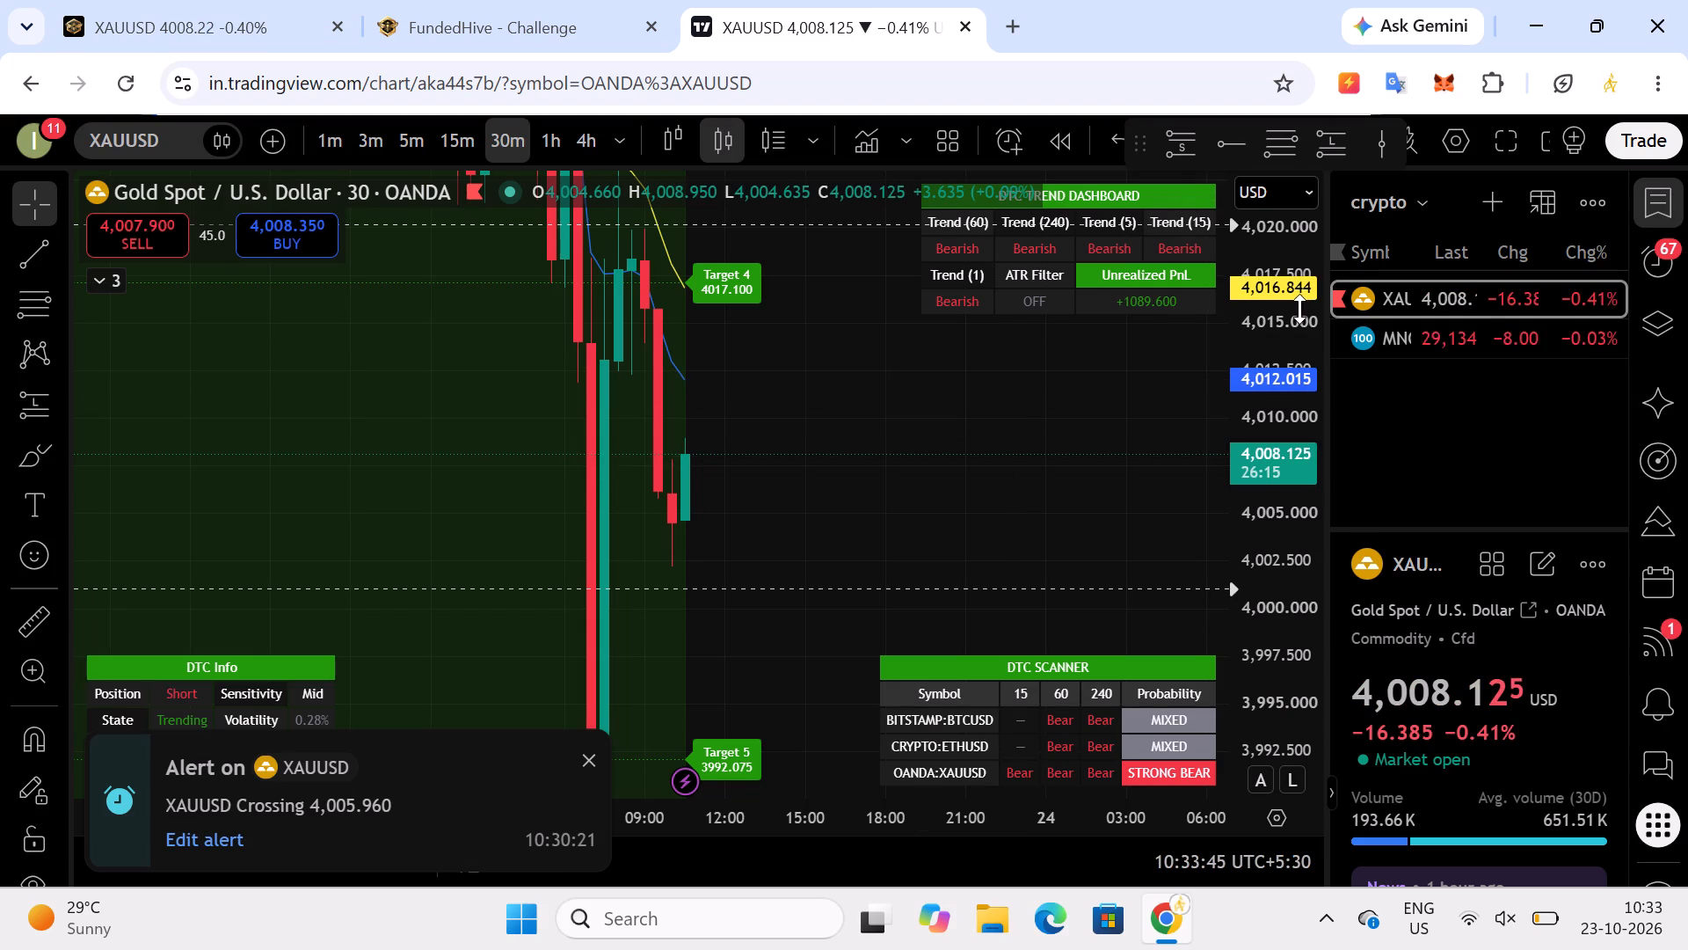
drag(1299, 310, 1279, 596)
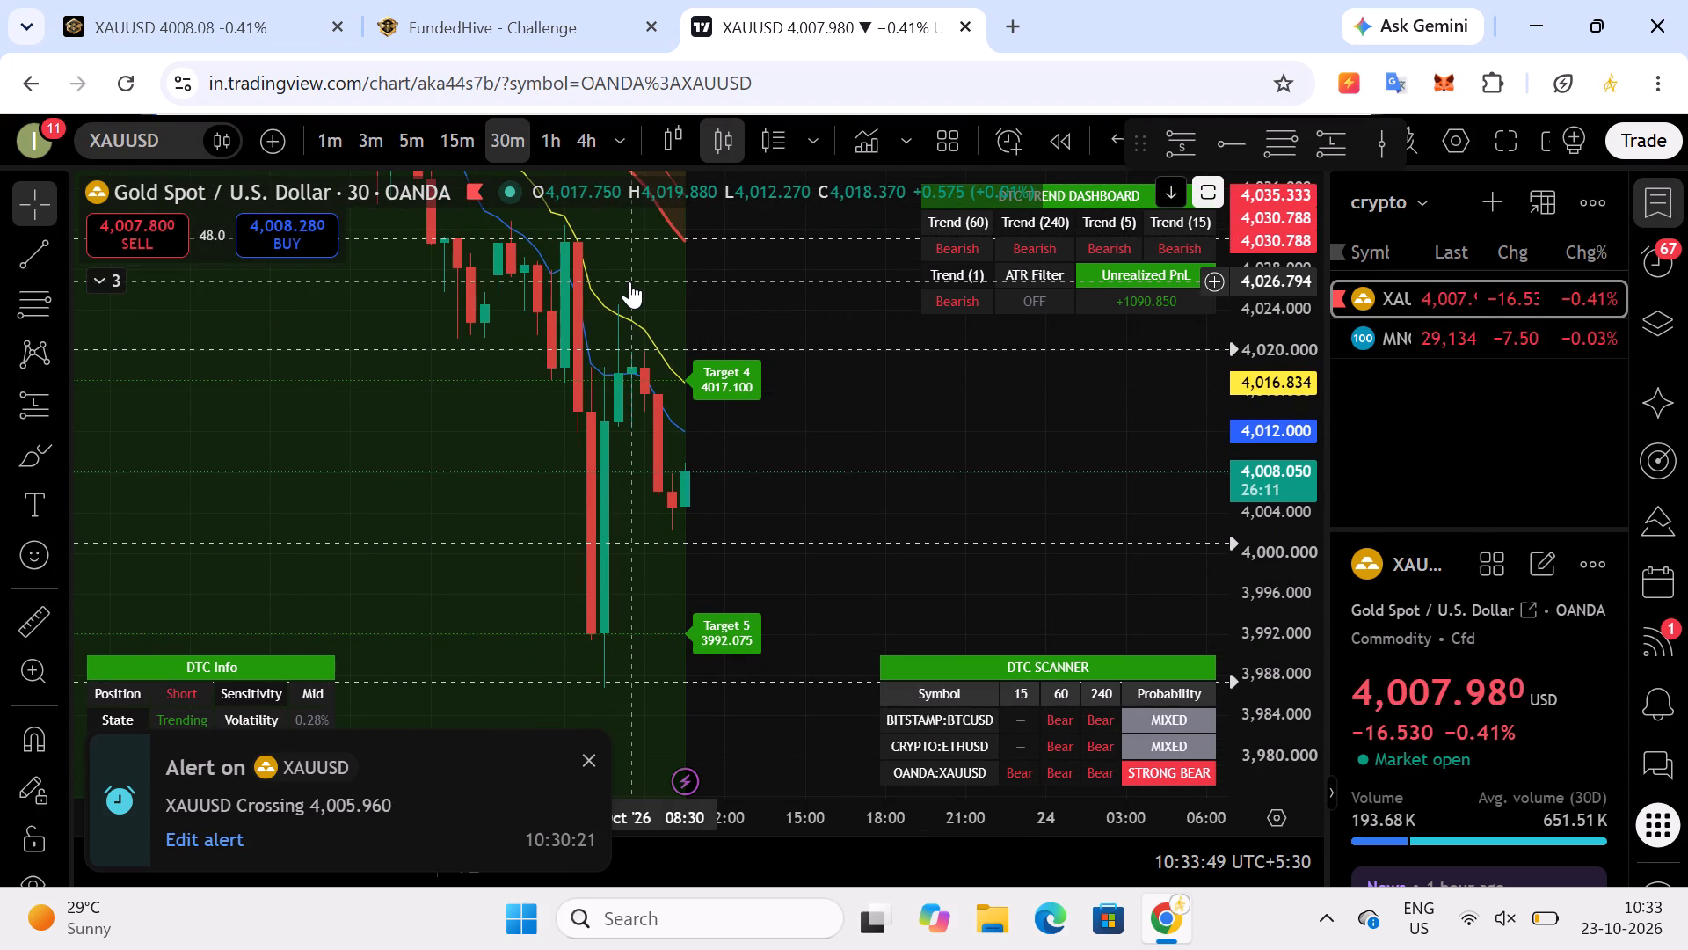
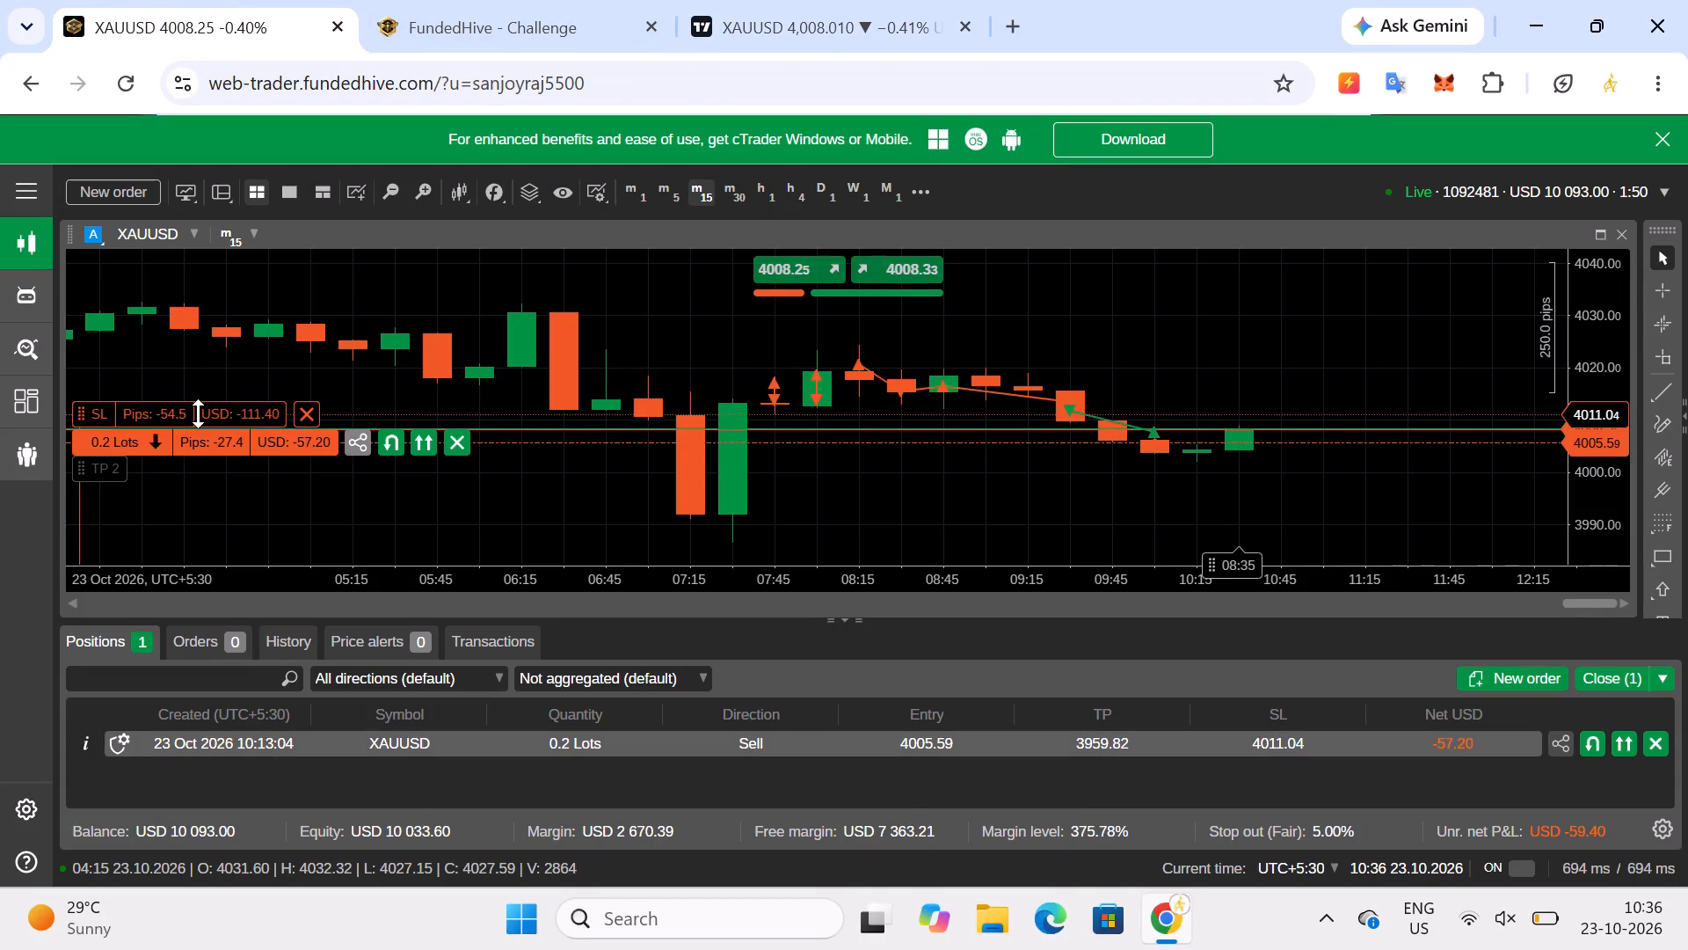
Switch to the TradingView XAUUSD chart and examine it at the 15-minute timeframe.
click(790, 14)
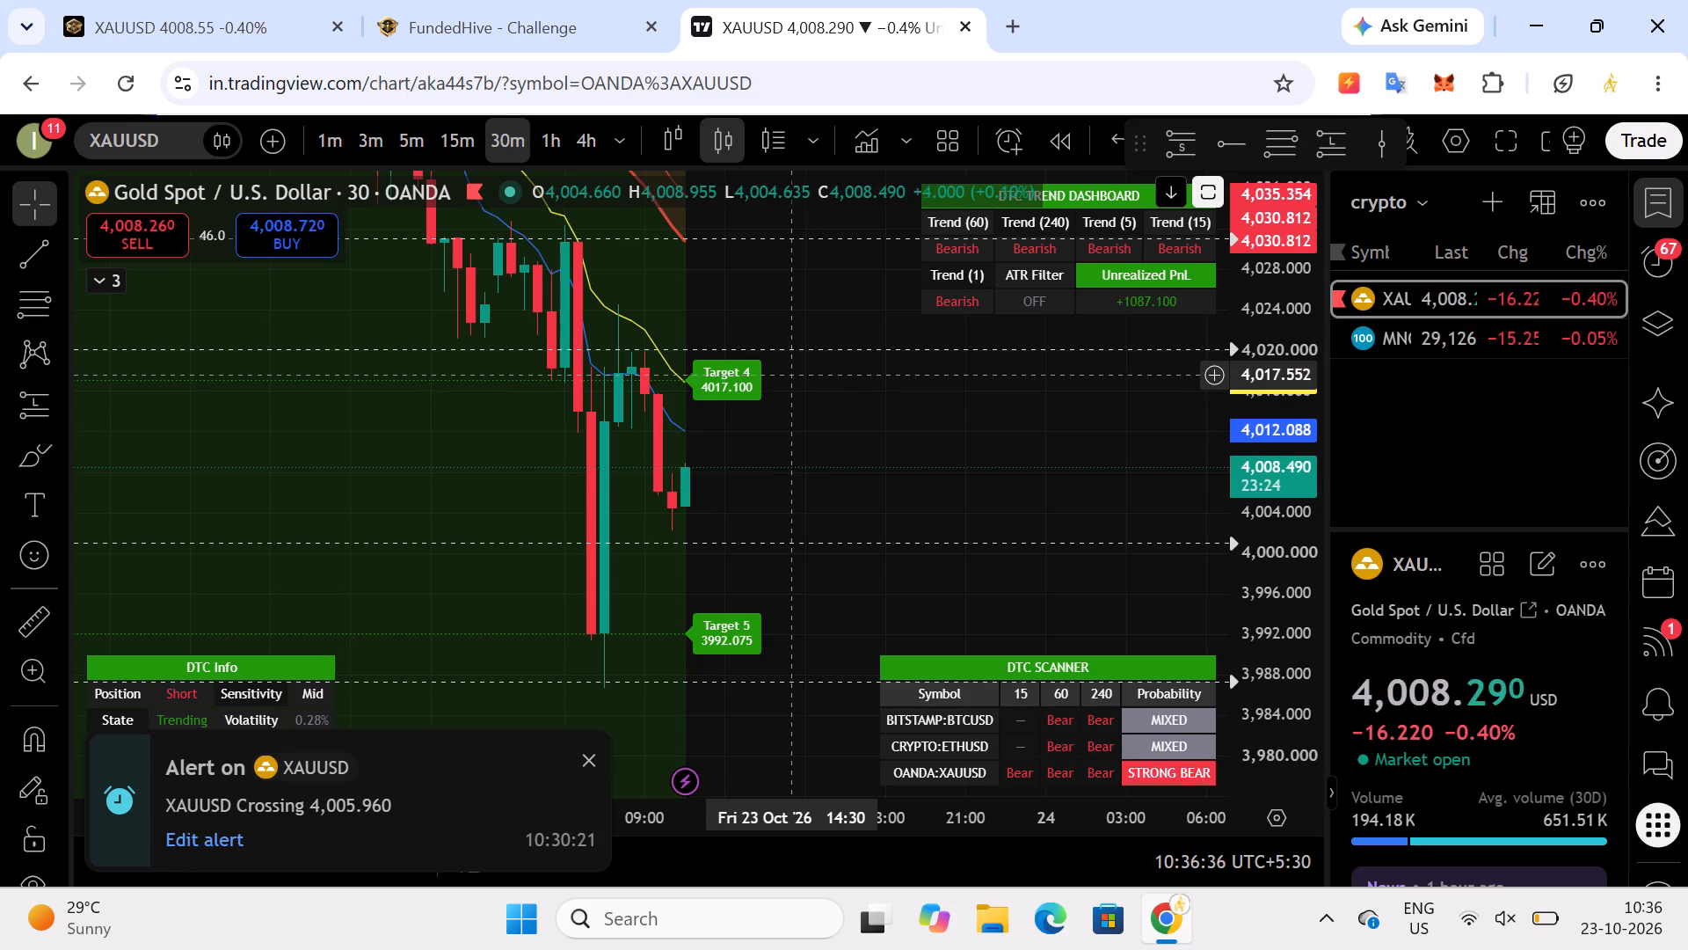
click(466, 133)
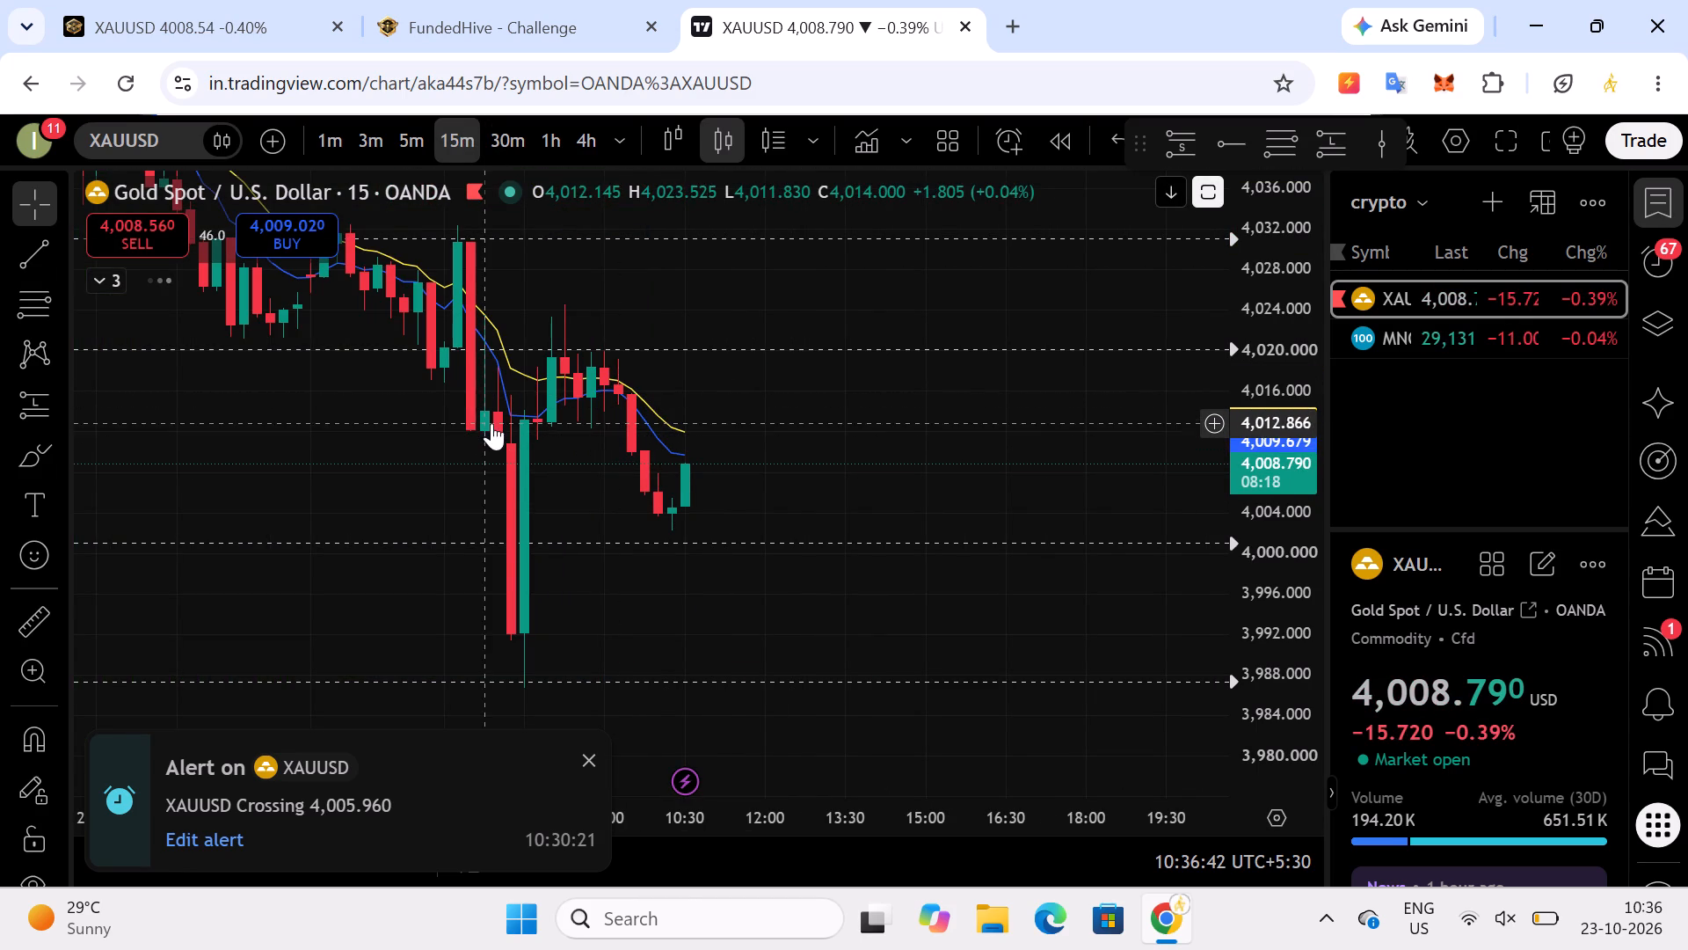
In the web trader, move the stop loss of the open 0.2-lot XAUUSD sell position to 4013.06.
click(241, 12)
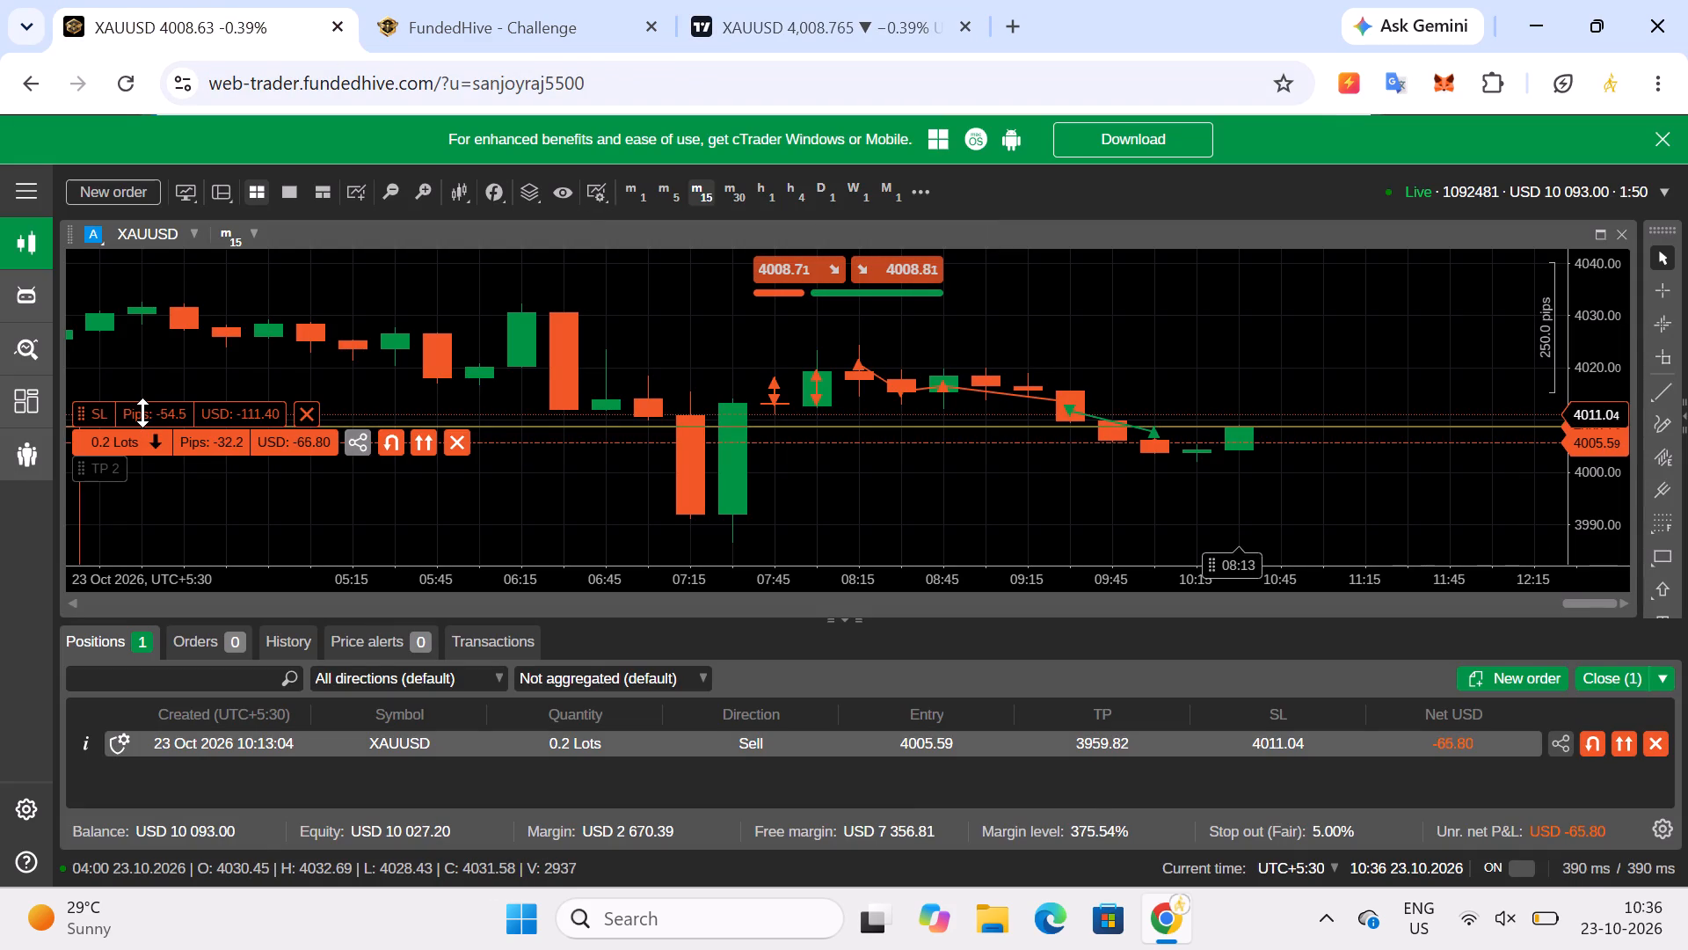
drag(142, 413, 149, 402)
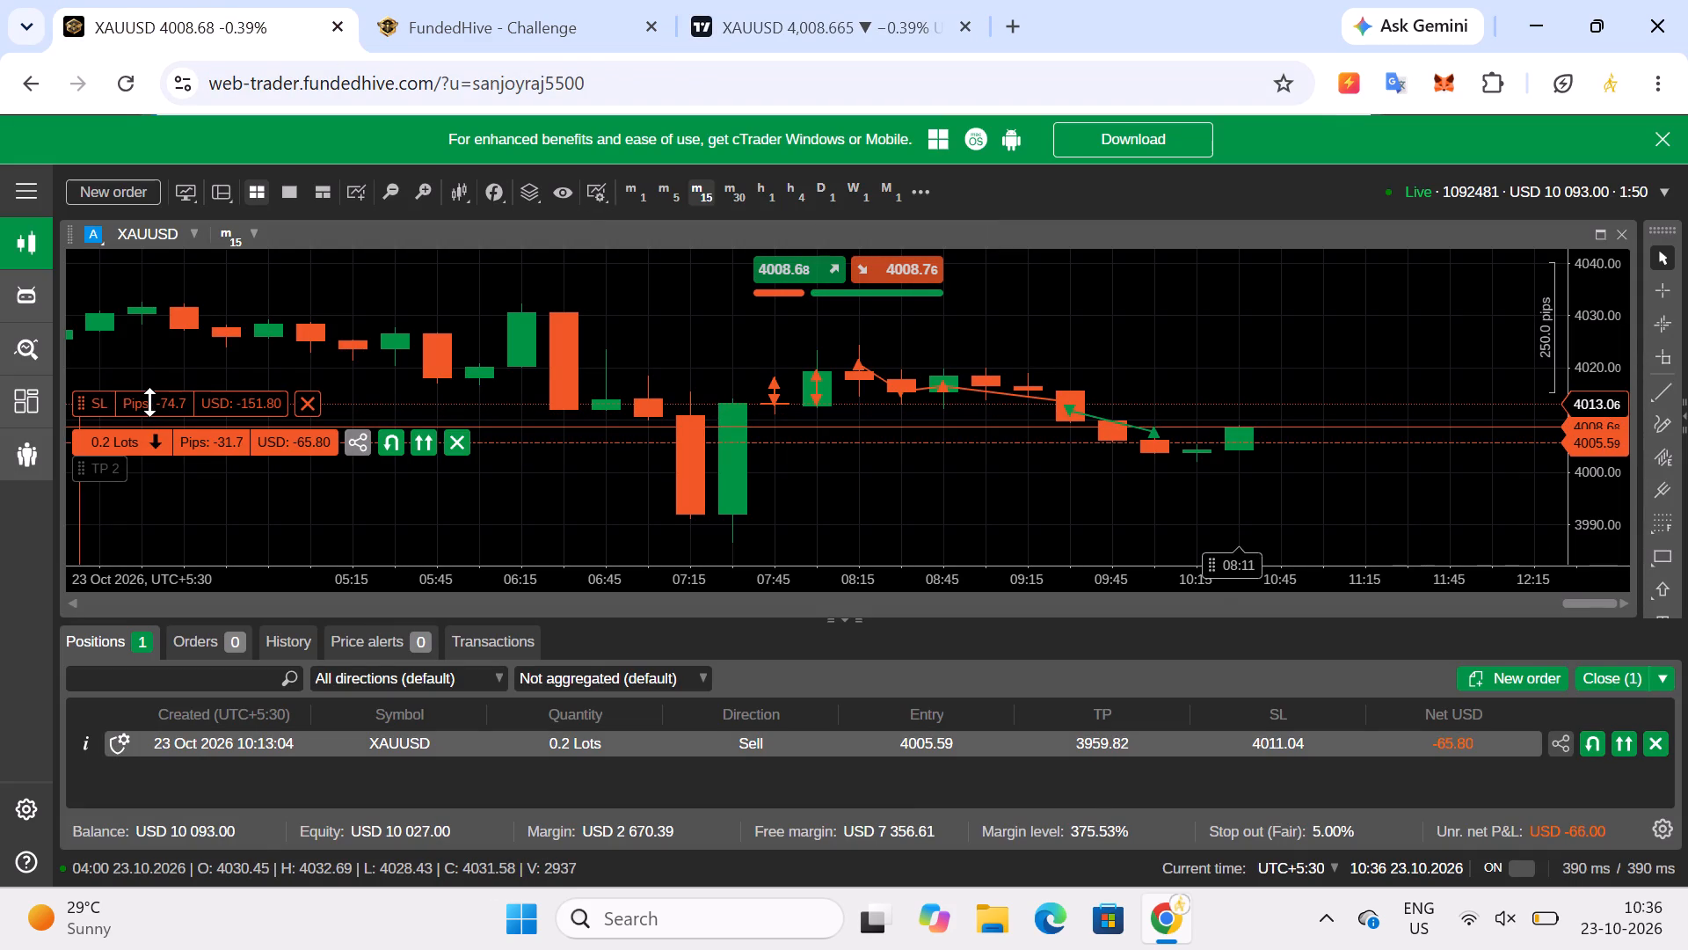
drag(149, 402, 152, 399)
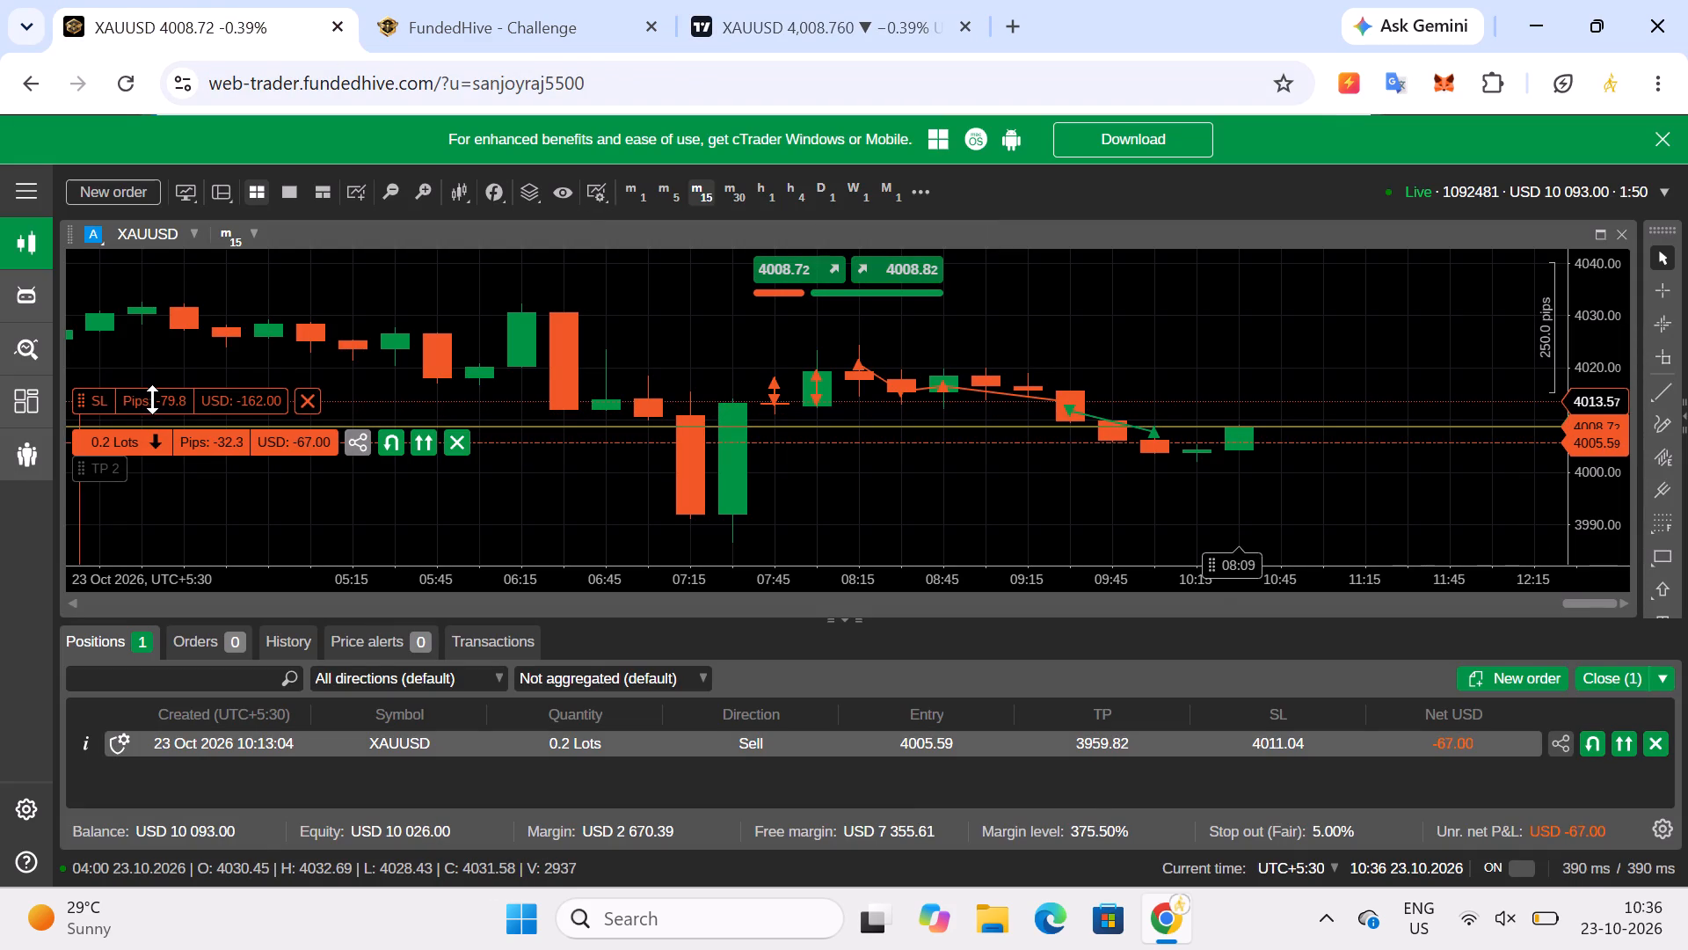
drag(152, 399, 152, 398)
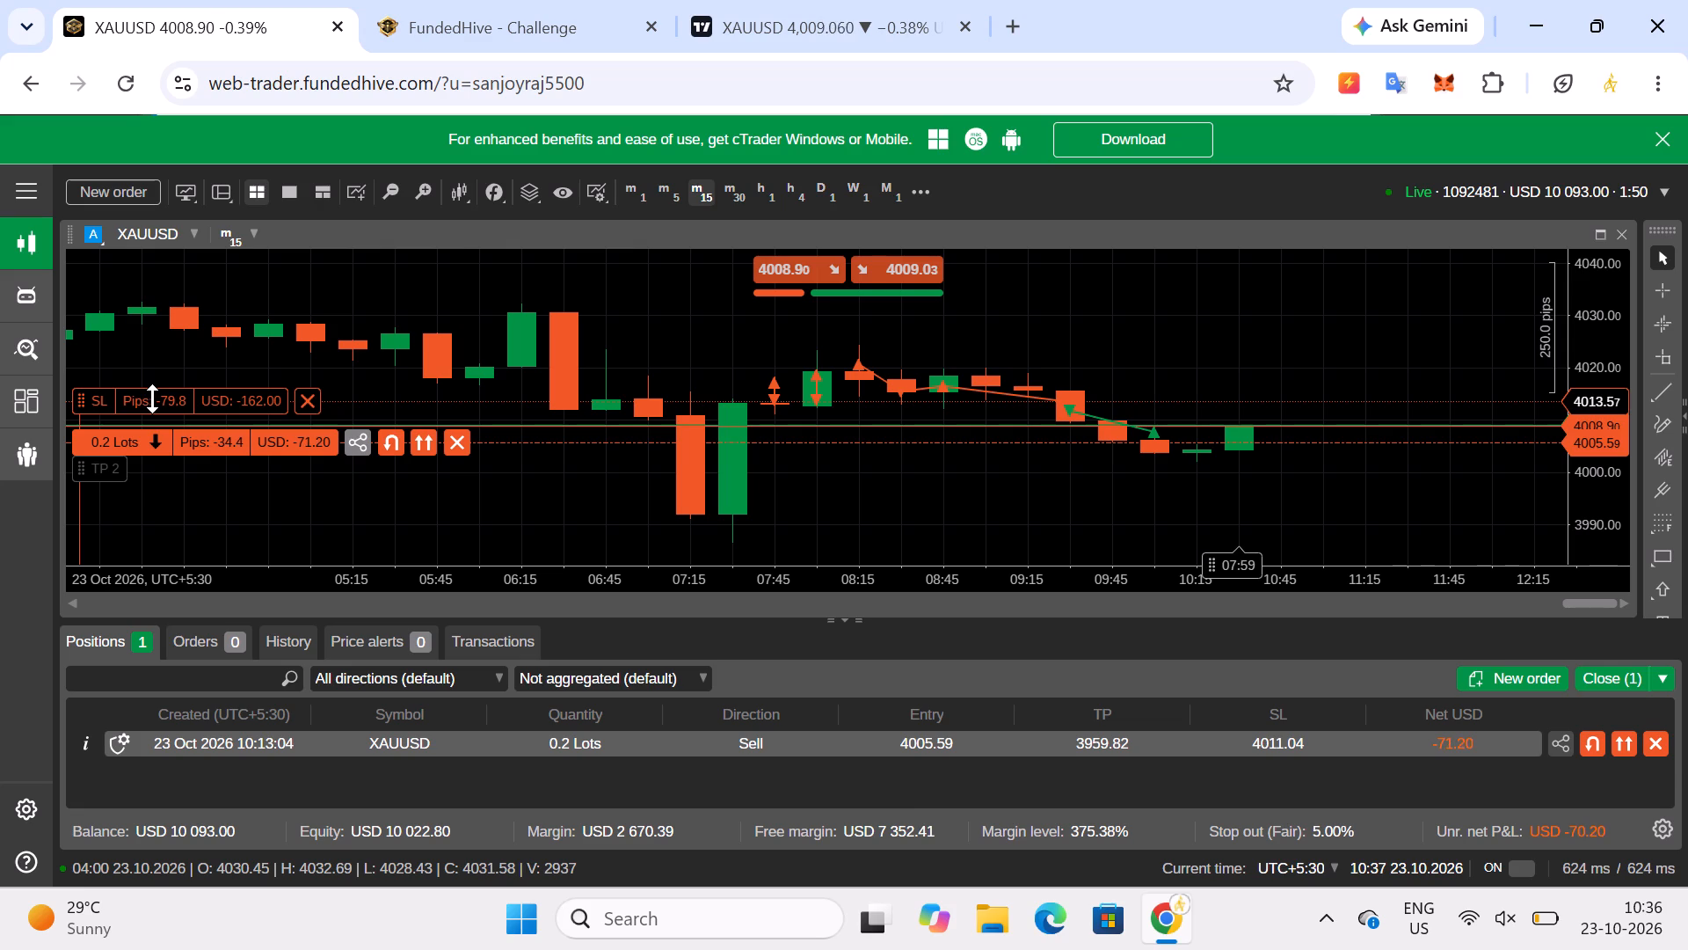
drag(152, 398, 152, 399)
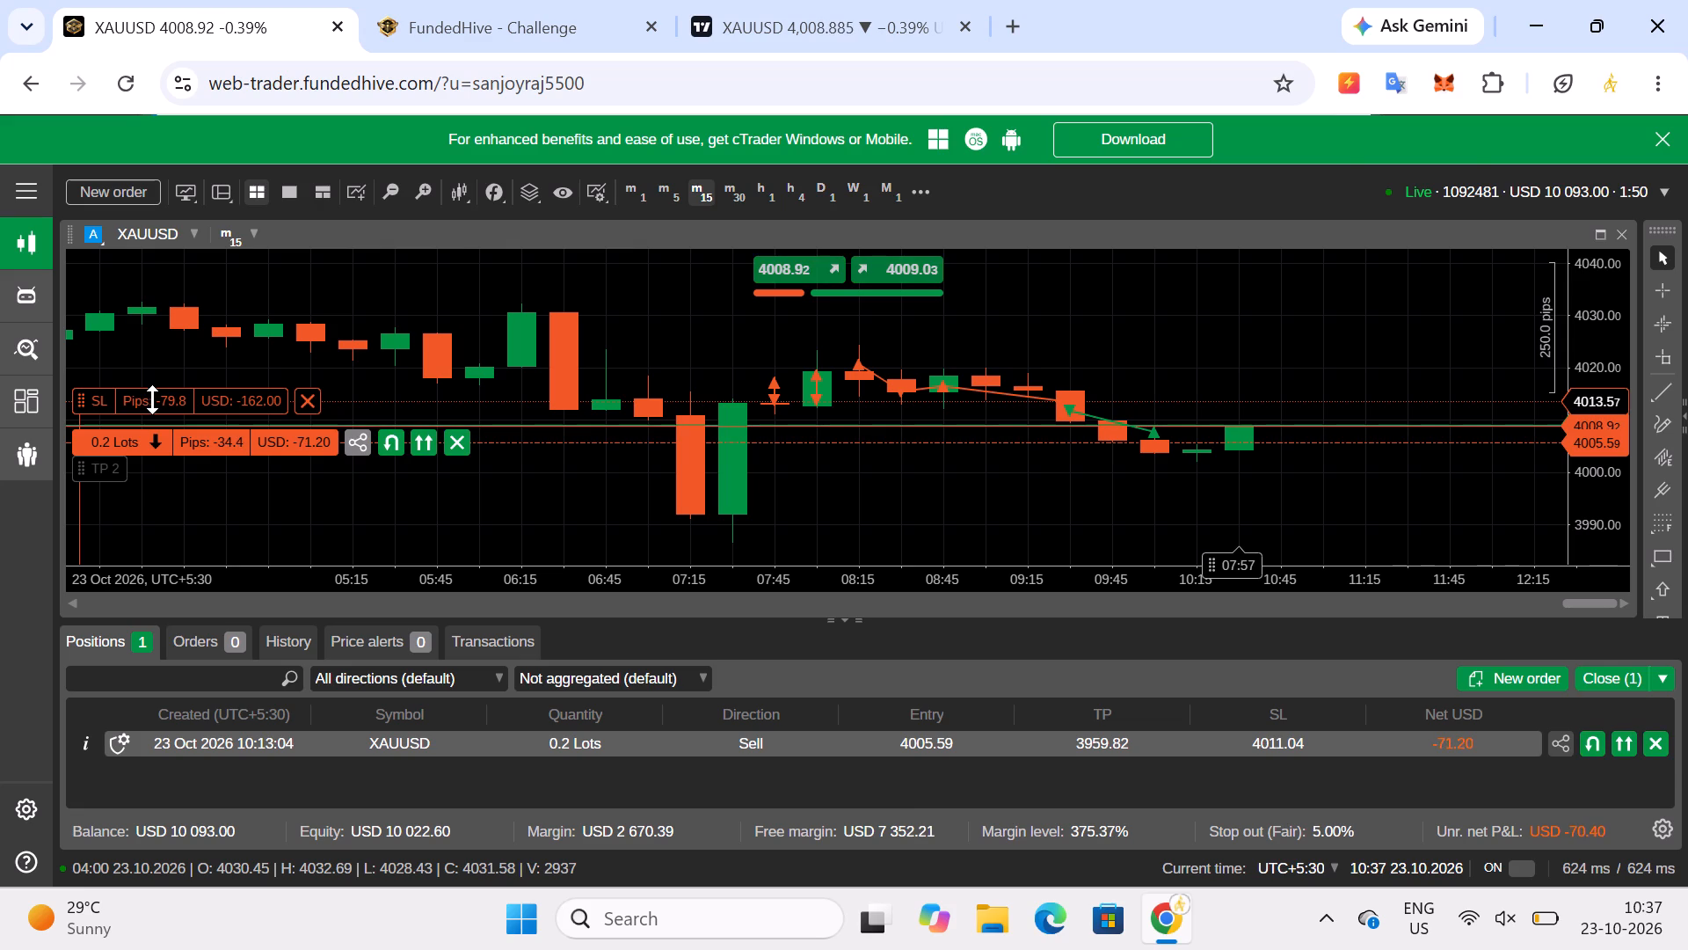
drag(152, 399, 152, 402)
Review XAUUSD on the web trader's 1-minute chart, the challenge statistics, and TradingView's 1-hour and 15-minute charts.
click(629, 208)
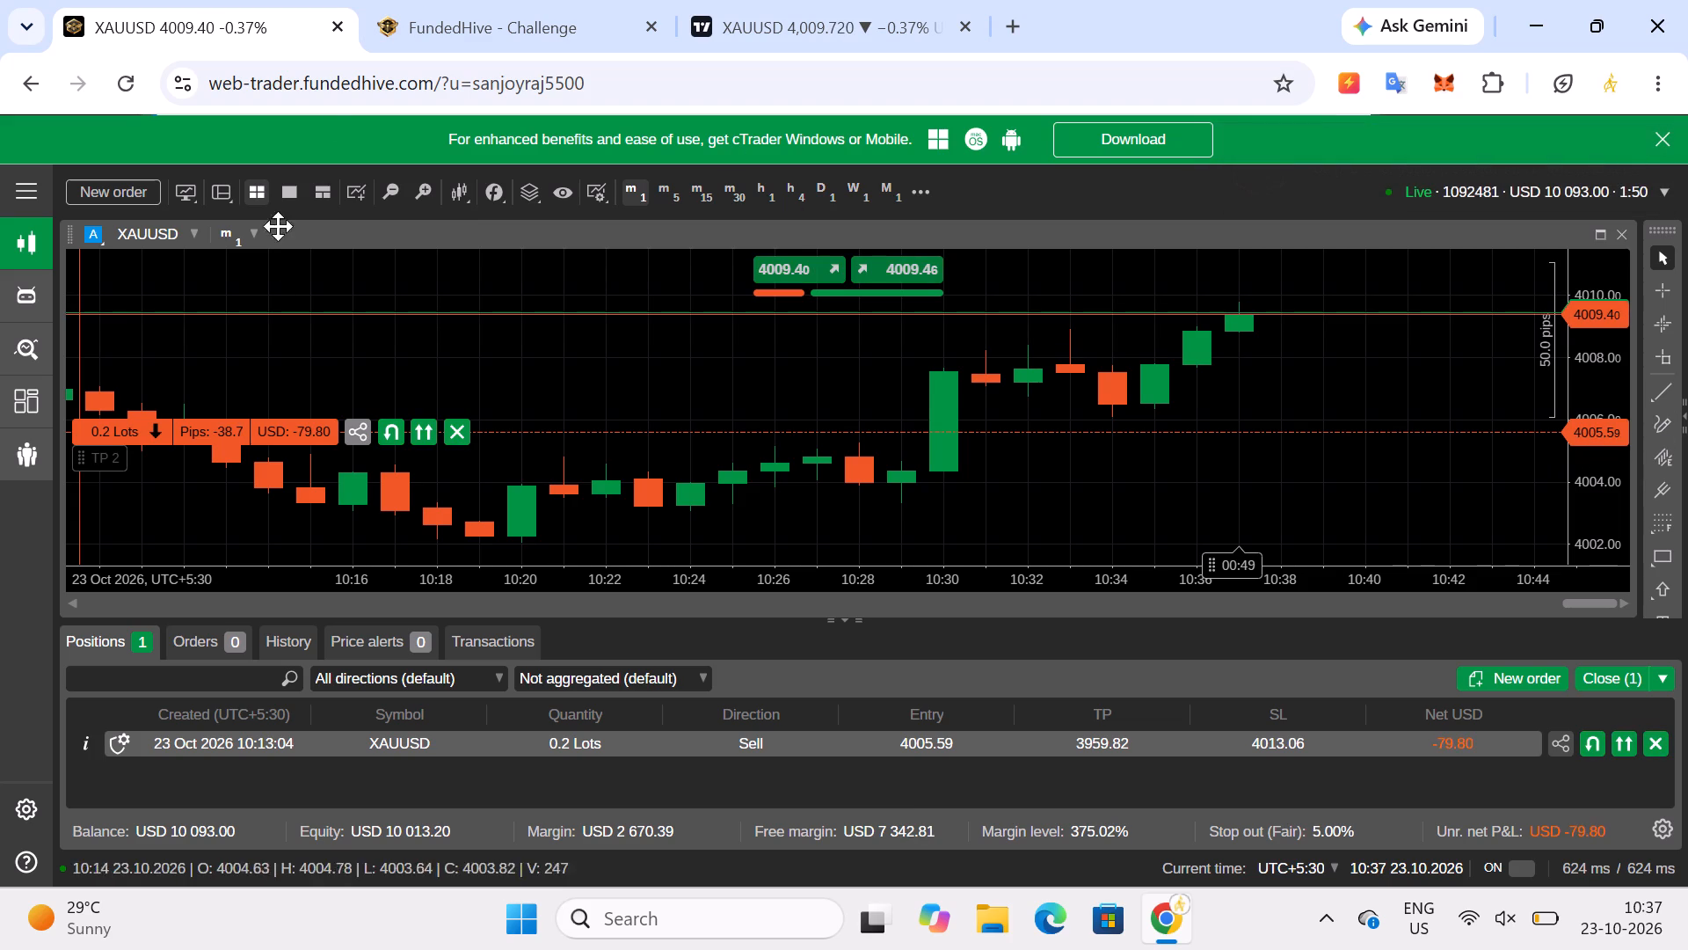
click(527, 23)
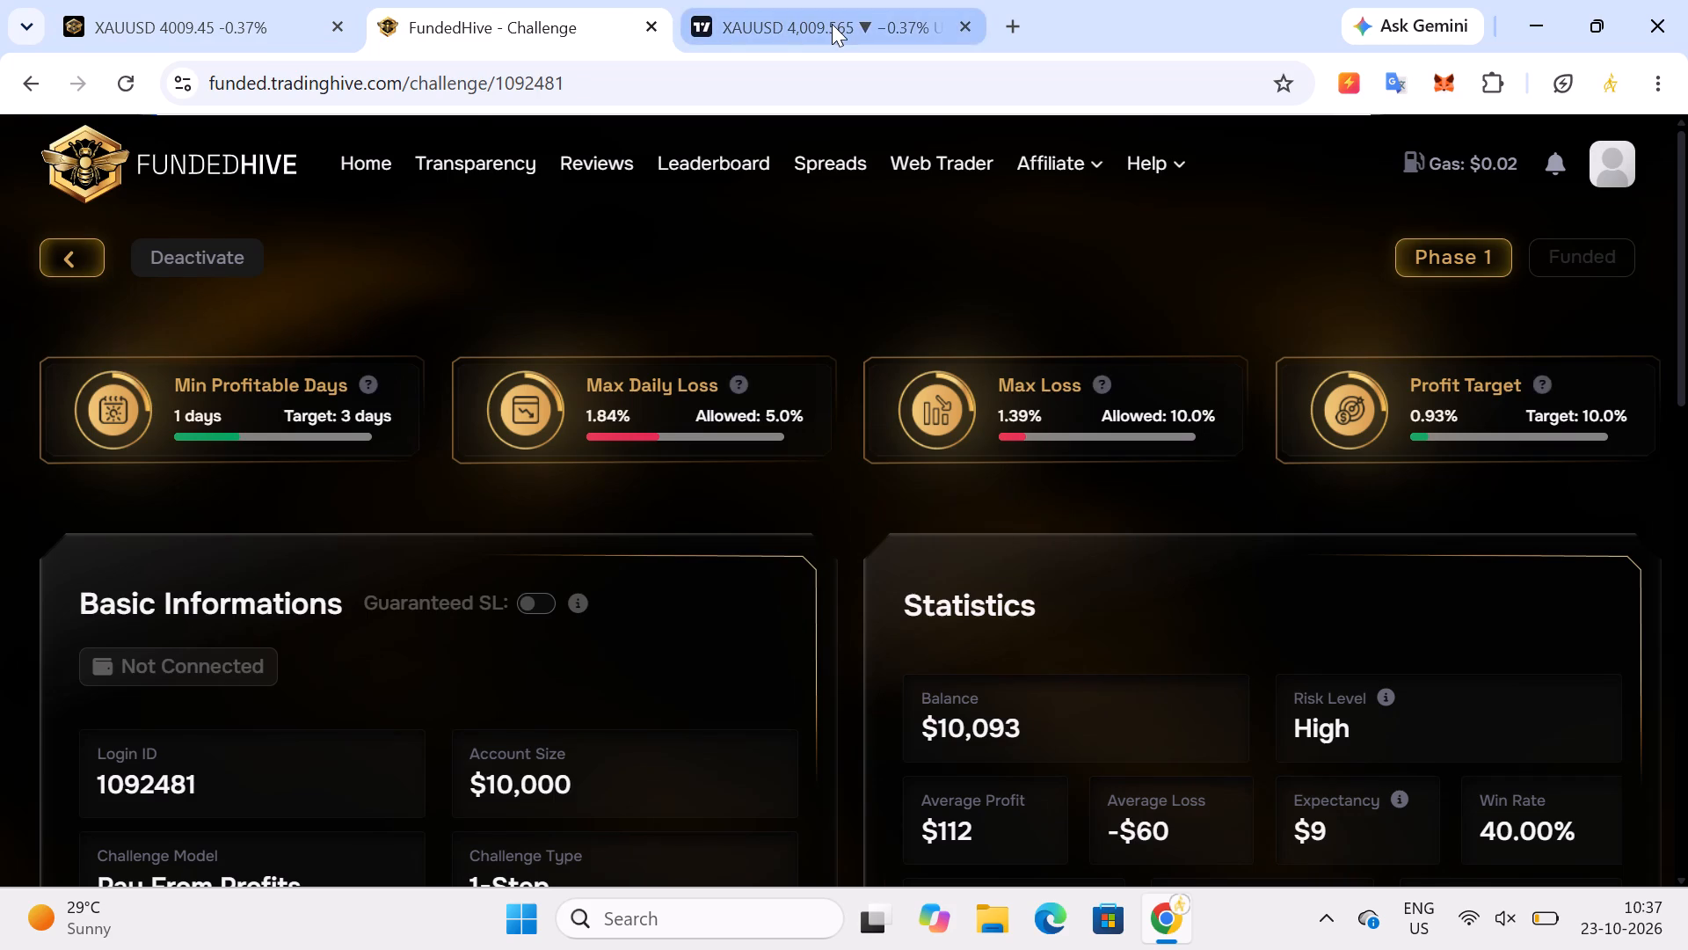
click(832, 24)
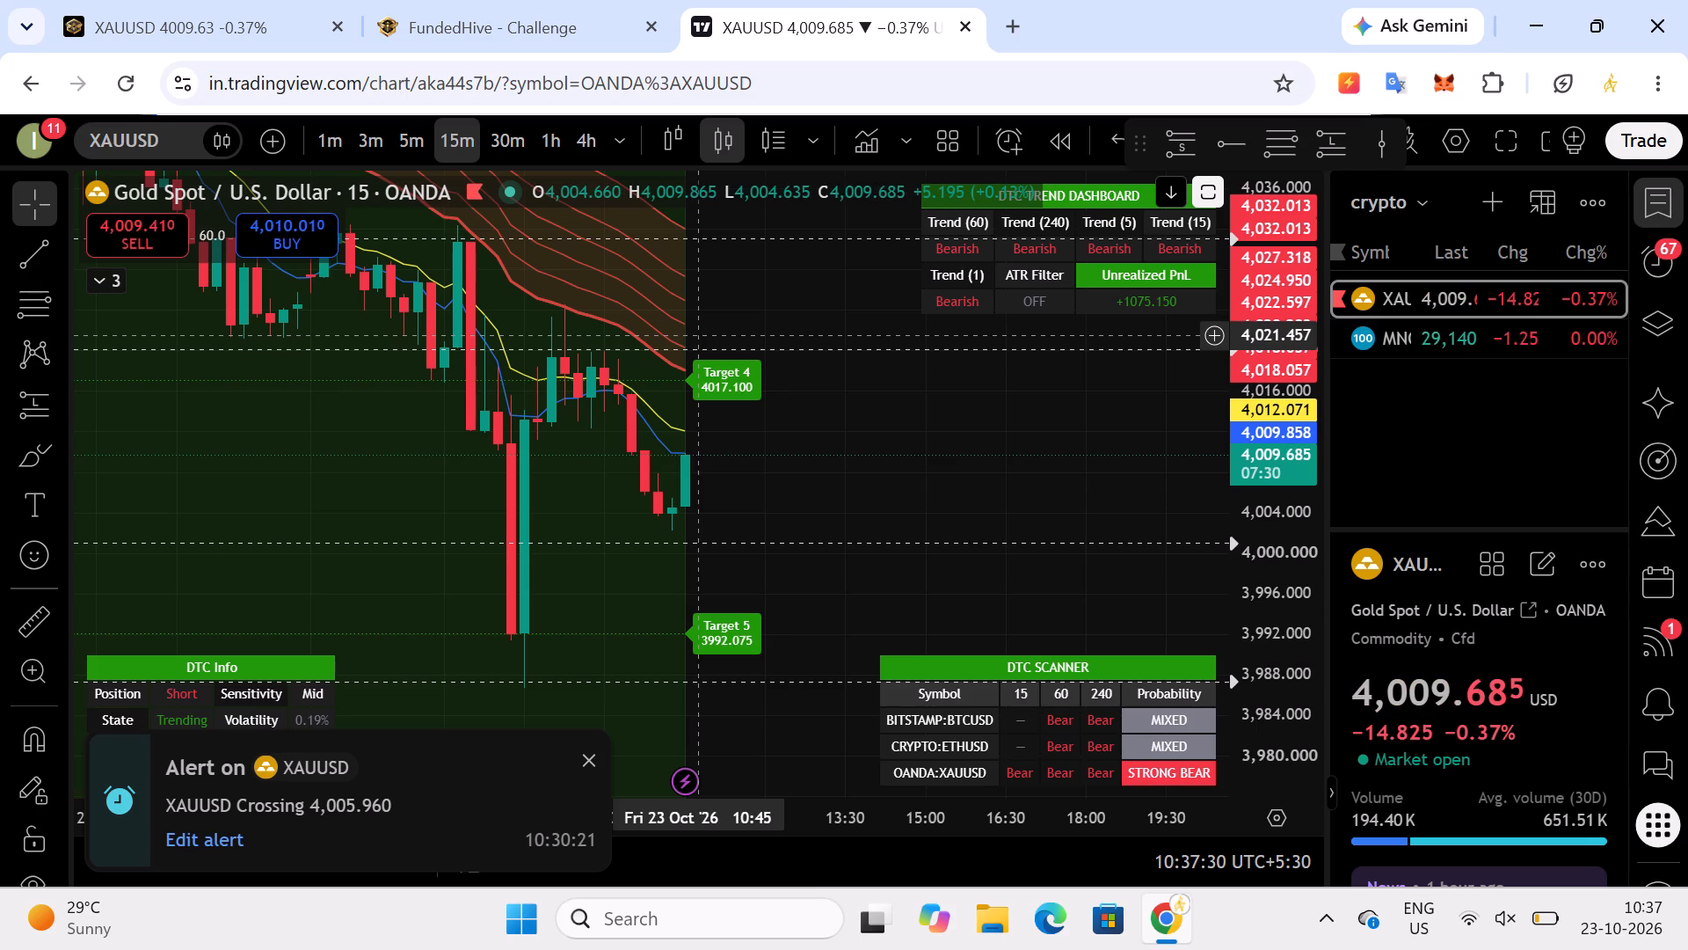
click(533, 136)
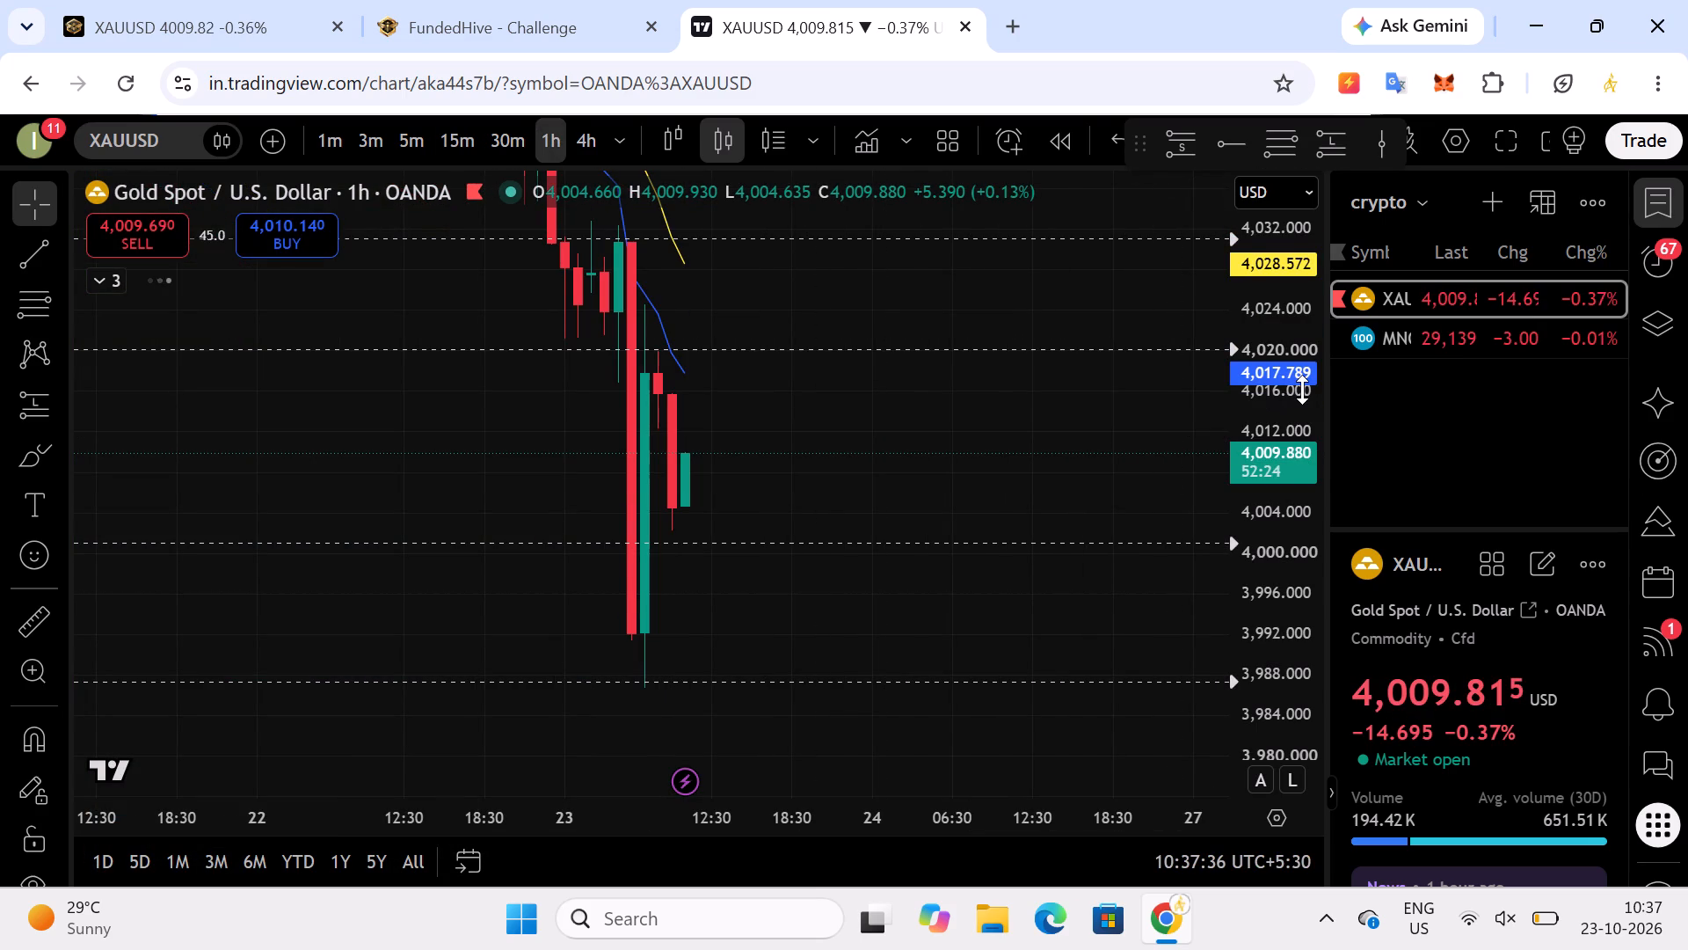
drag(1302, 390, 1305, 470)
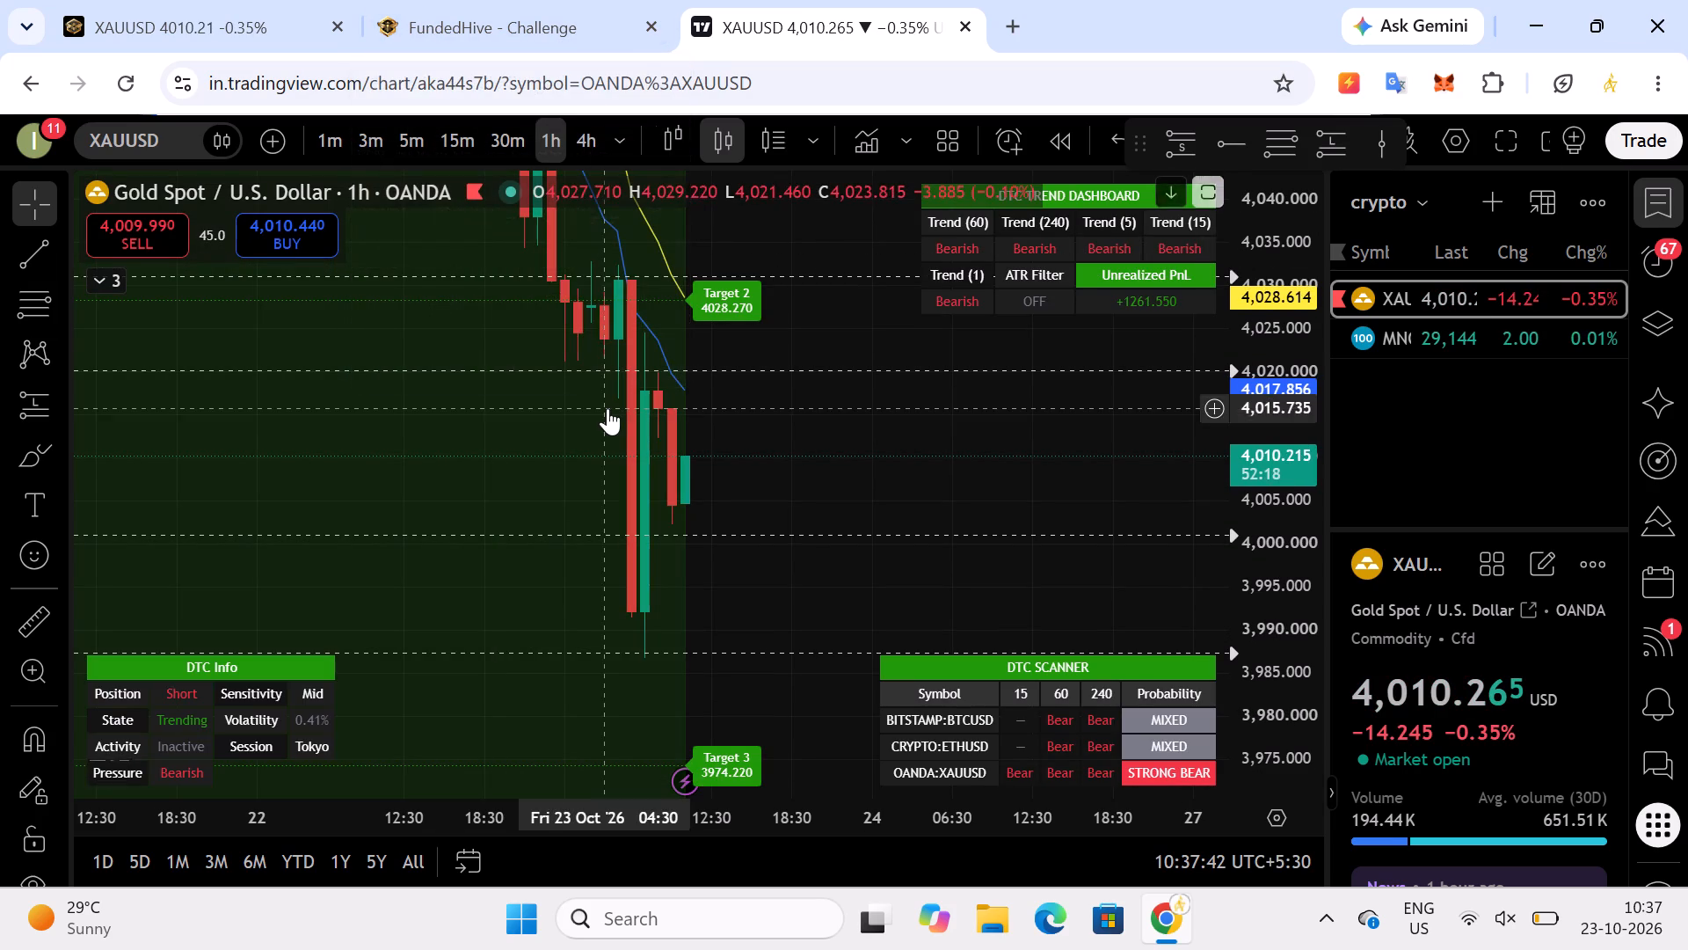
click(461, 140)
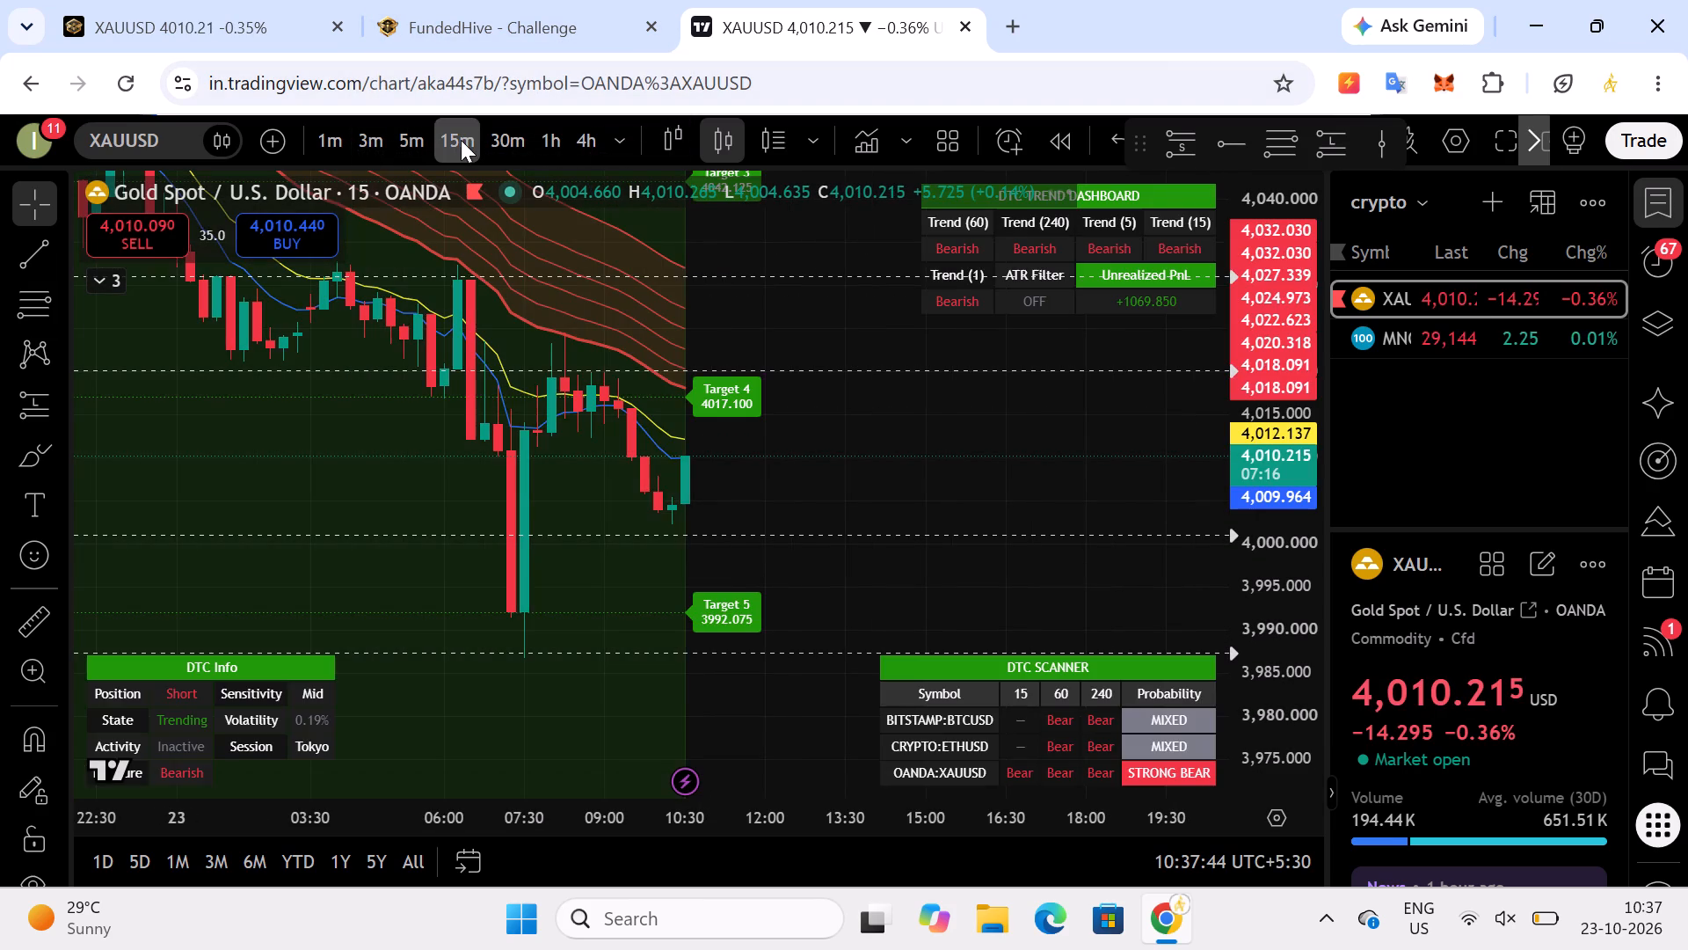
Check the open position in the web trader and compare it with TradingView's 5-minute and 15-minute XAUUSD candles.
click(220, 7)
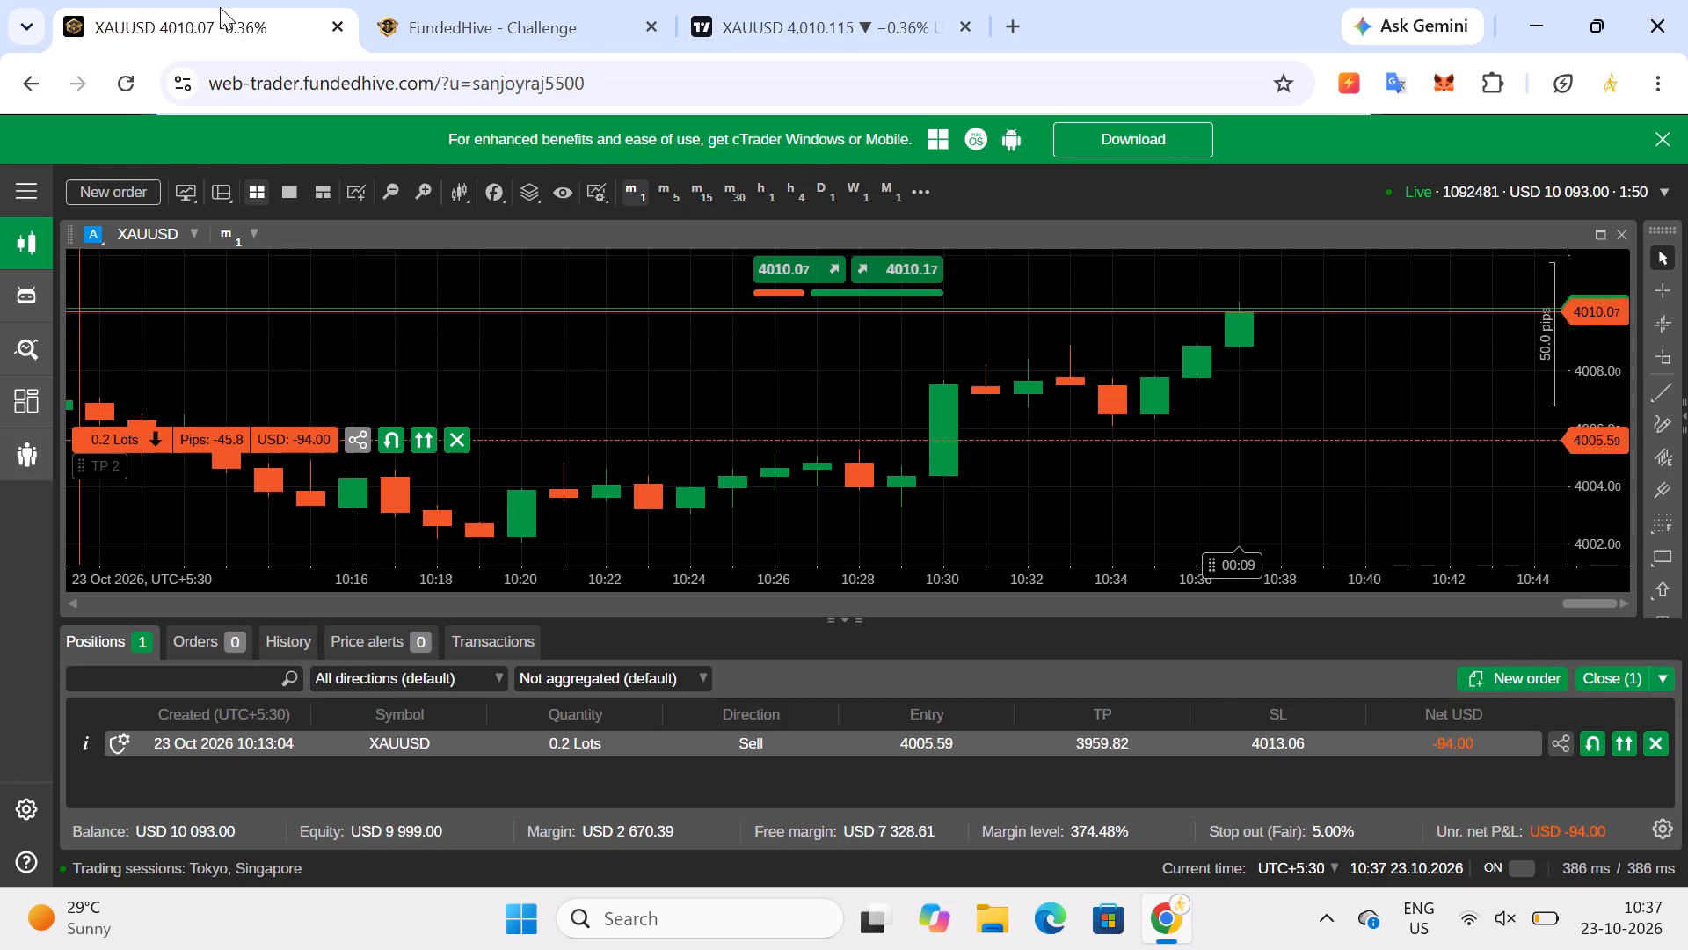
click(793, 27)
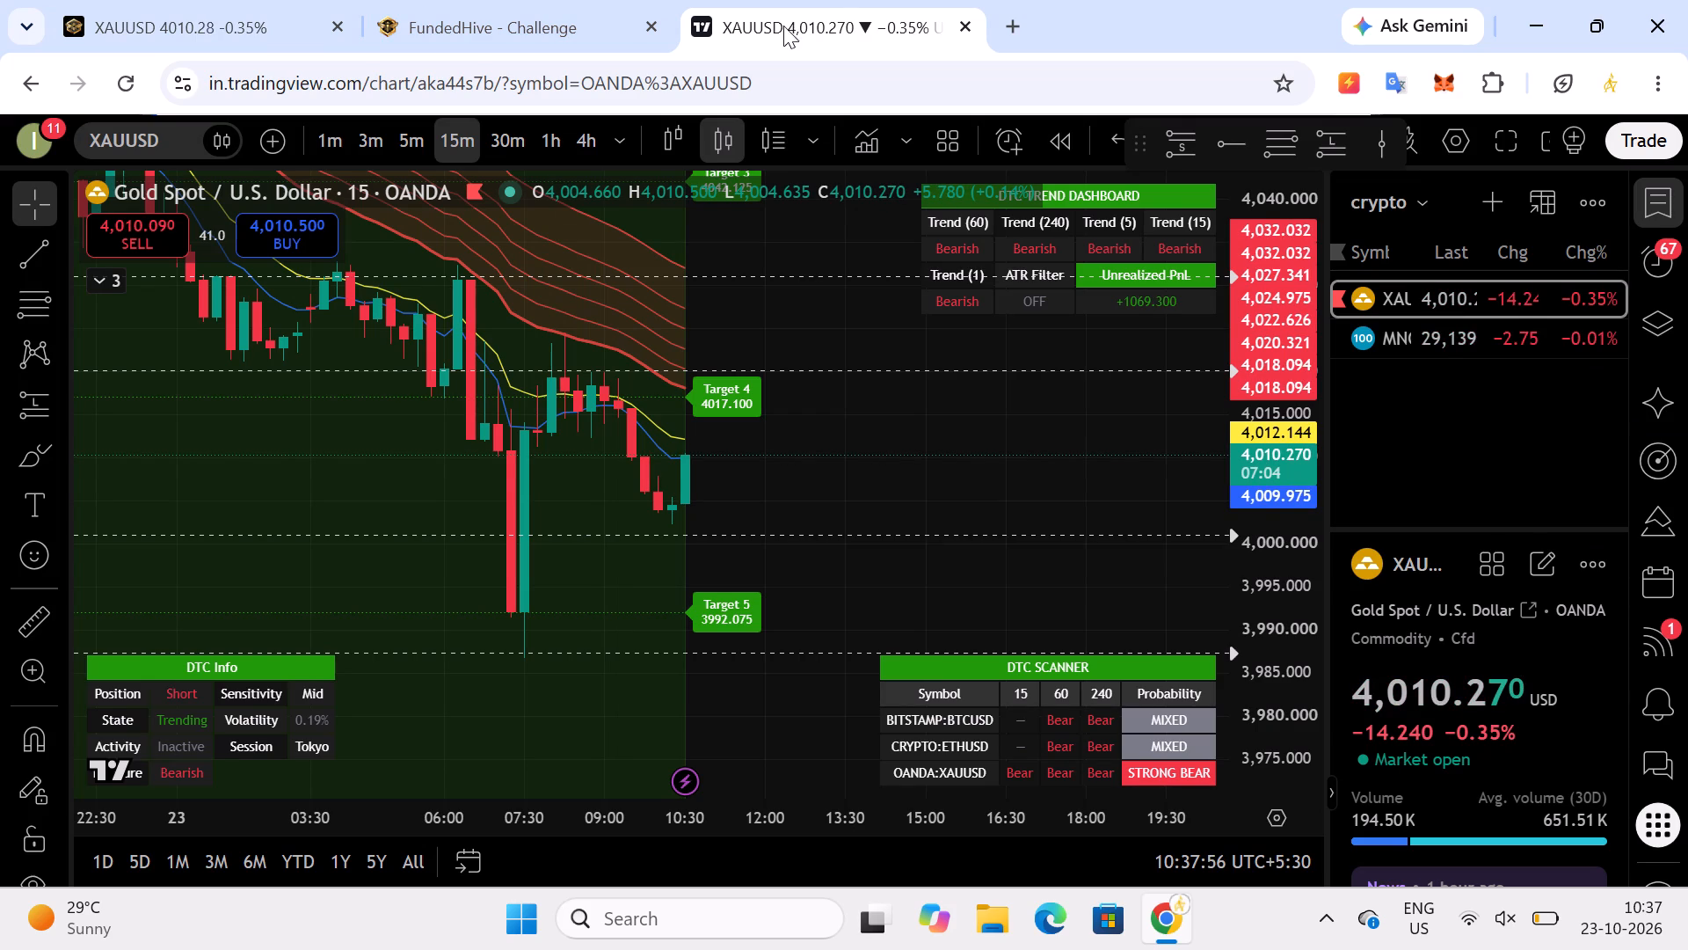
click(406, 151)
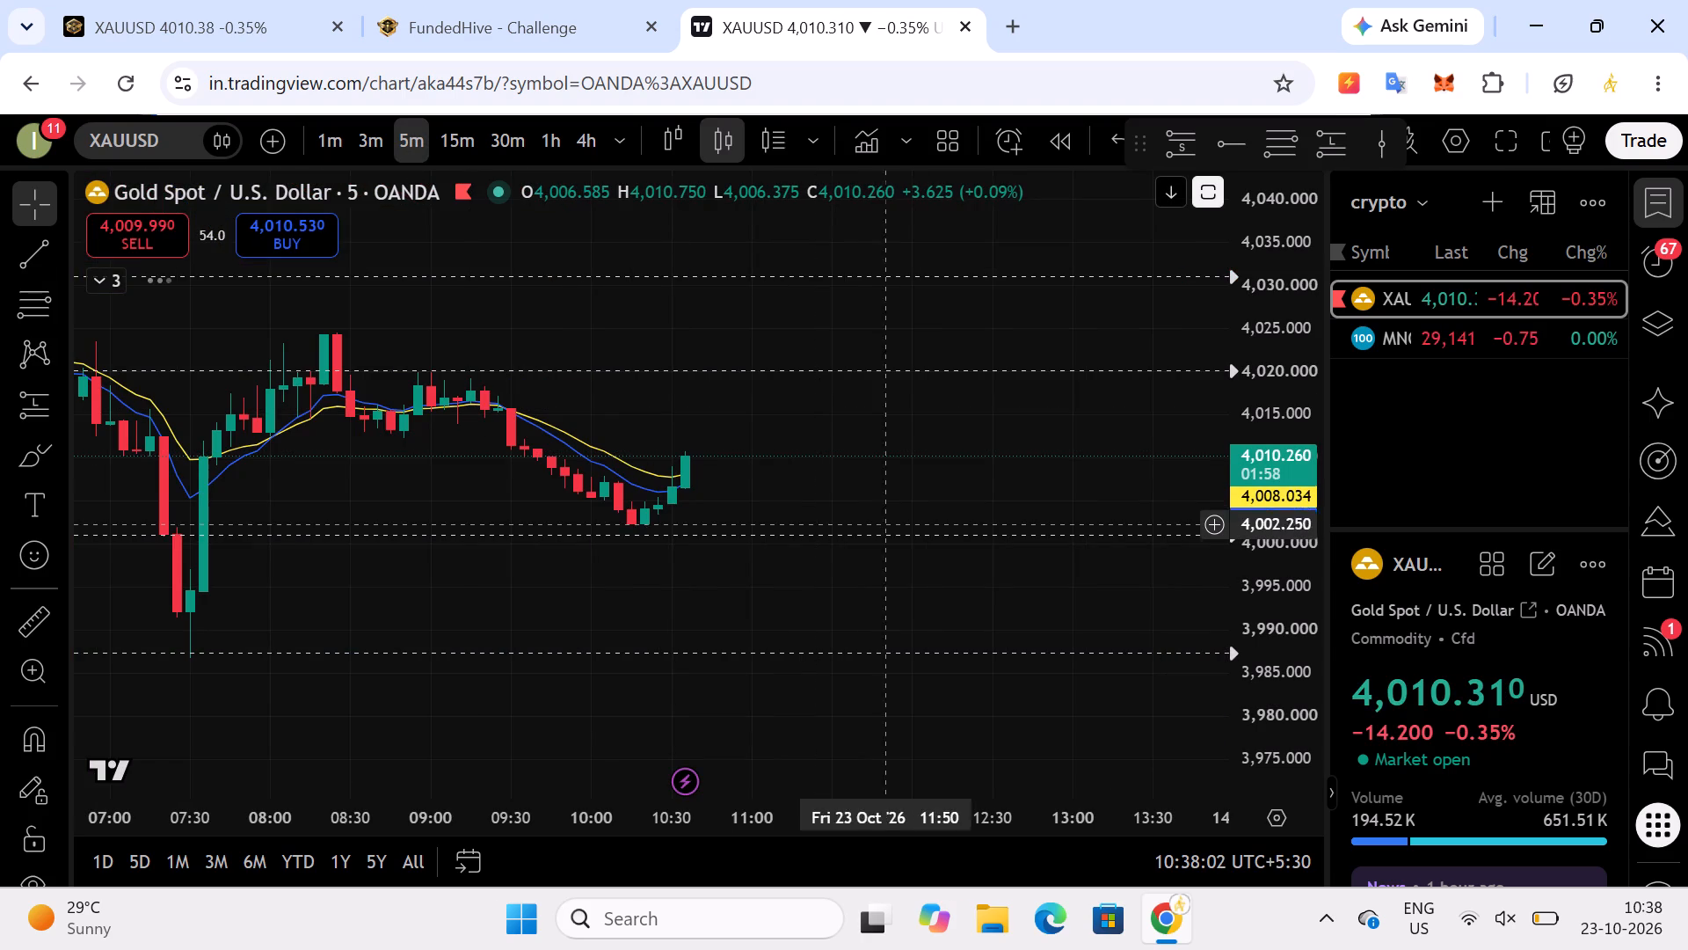
drag(1284, 574, 1271, 254)
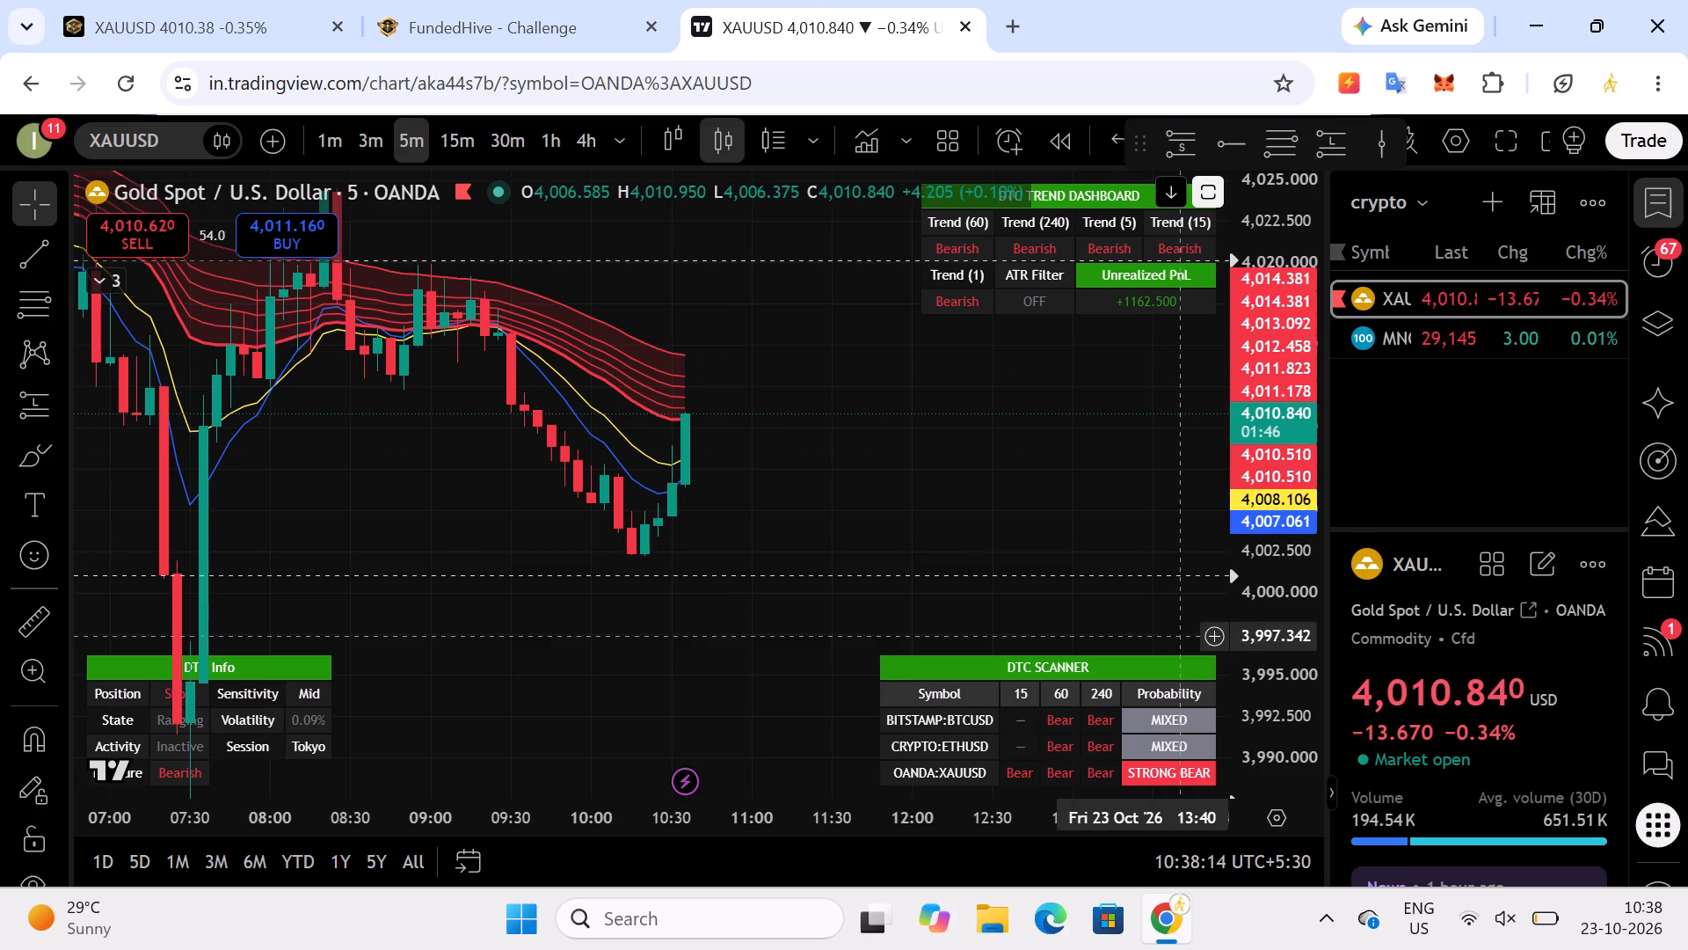
drag(1275, 427, 1270, 487)
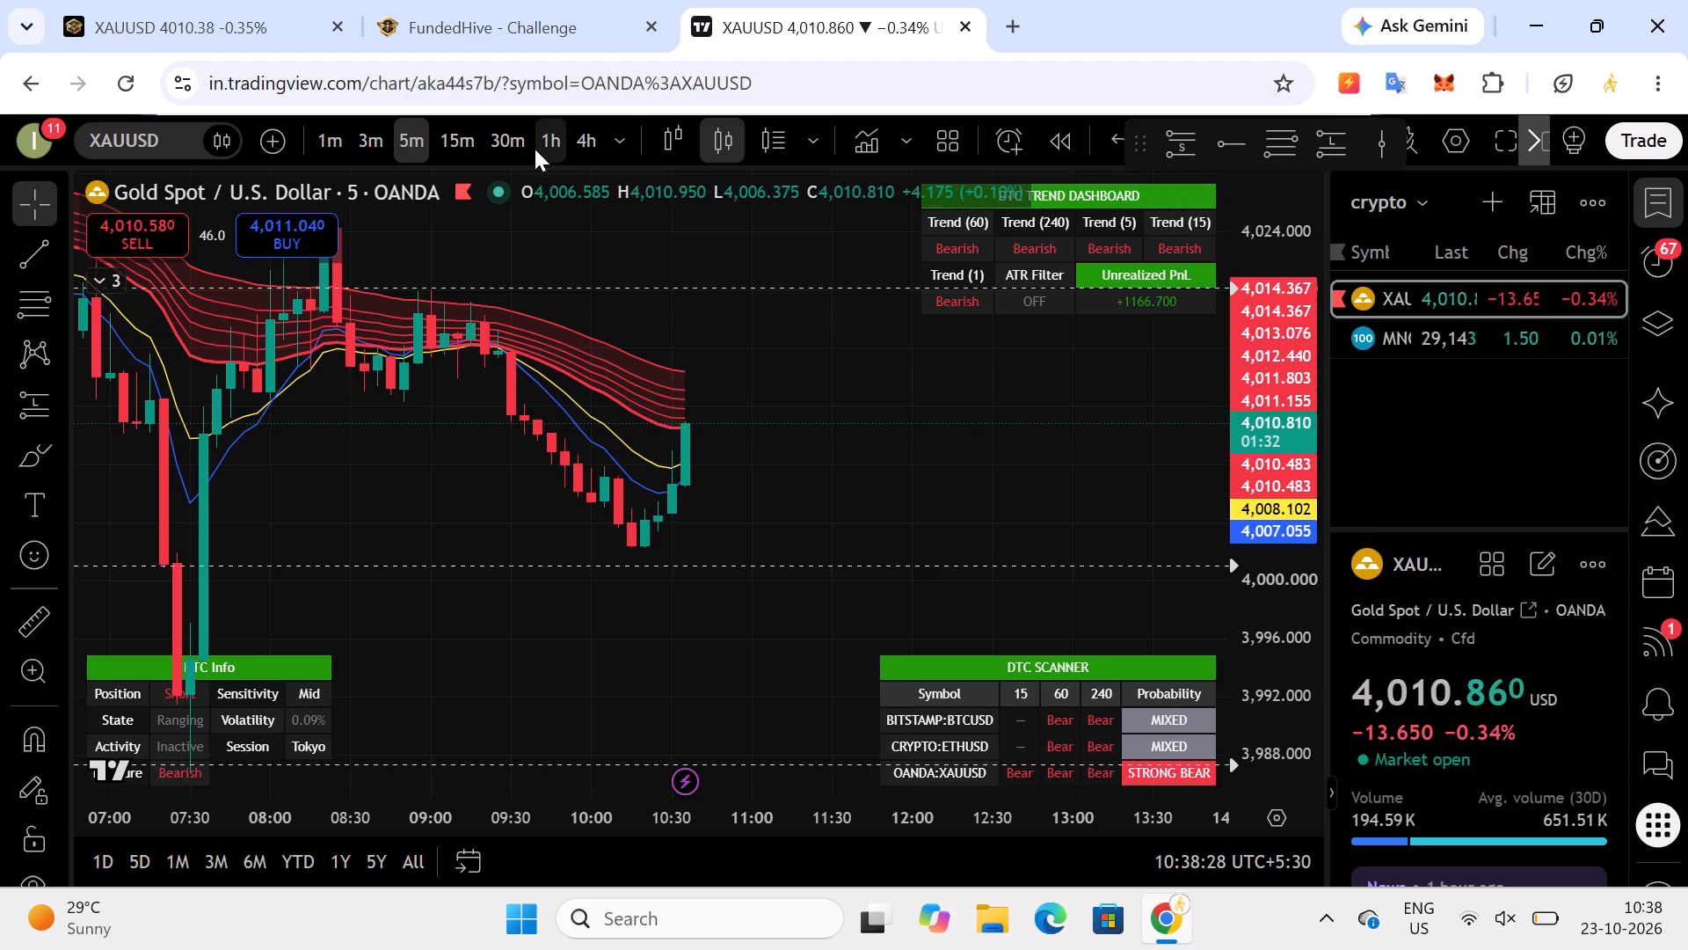
click(456, 134)
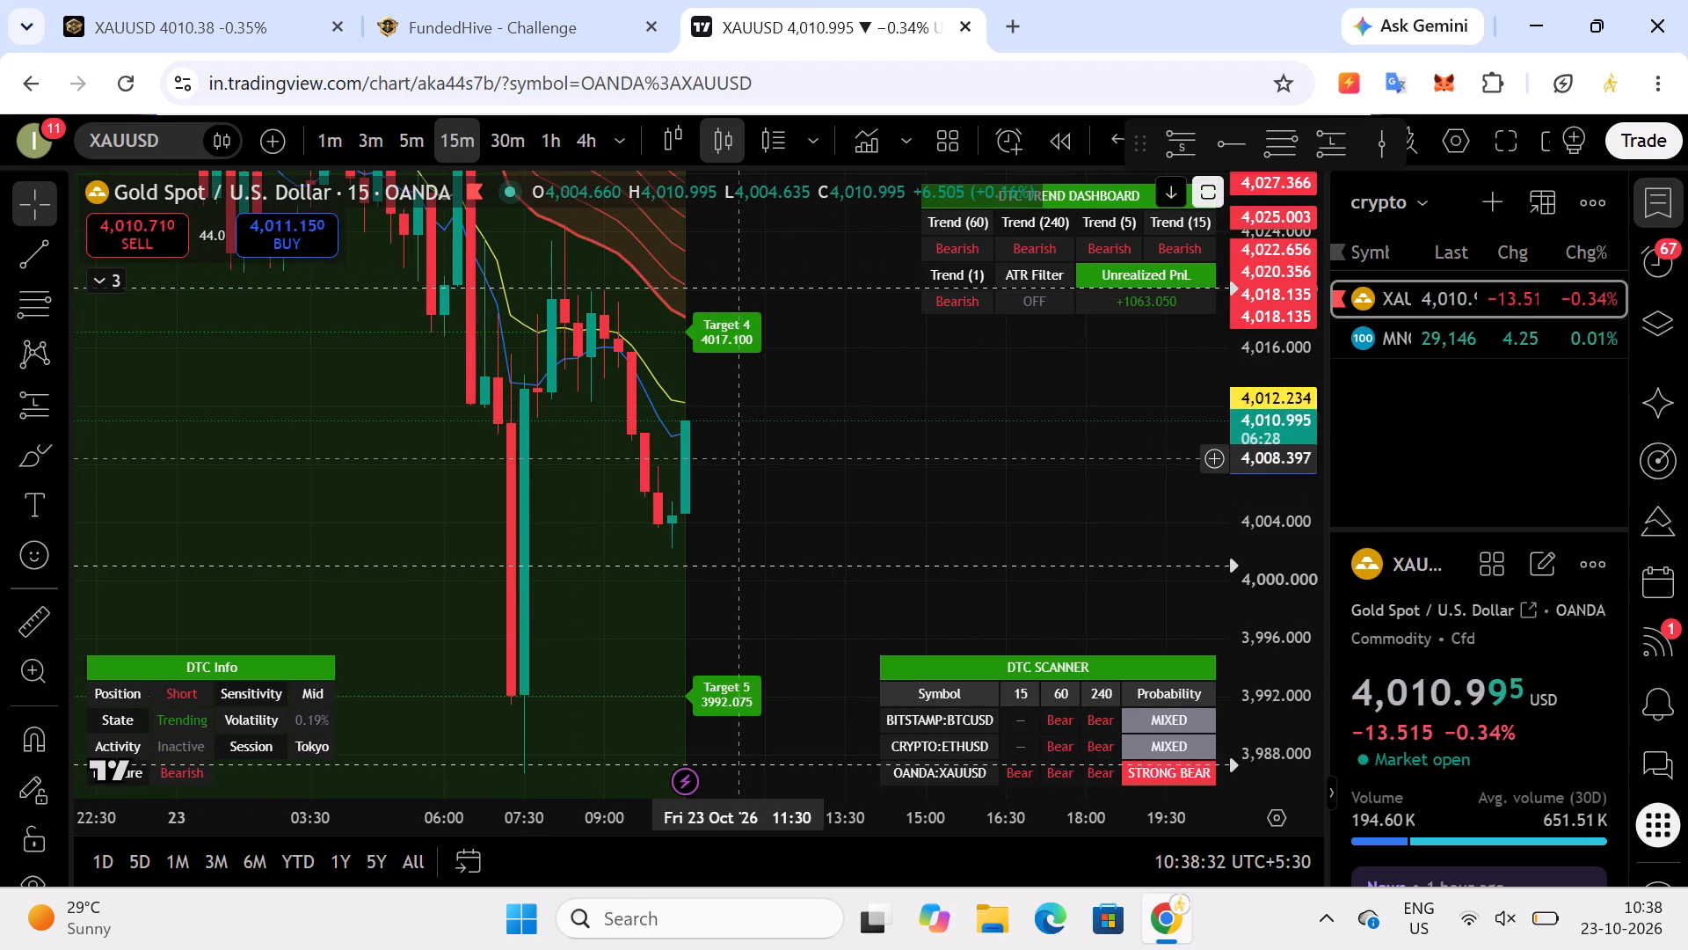
drag(1267, 317, 1263, 487)
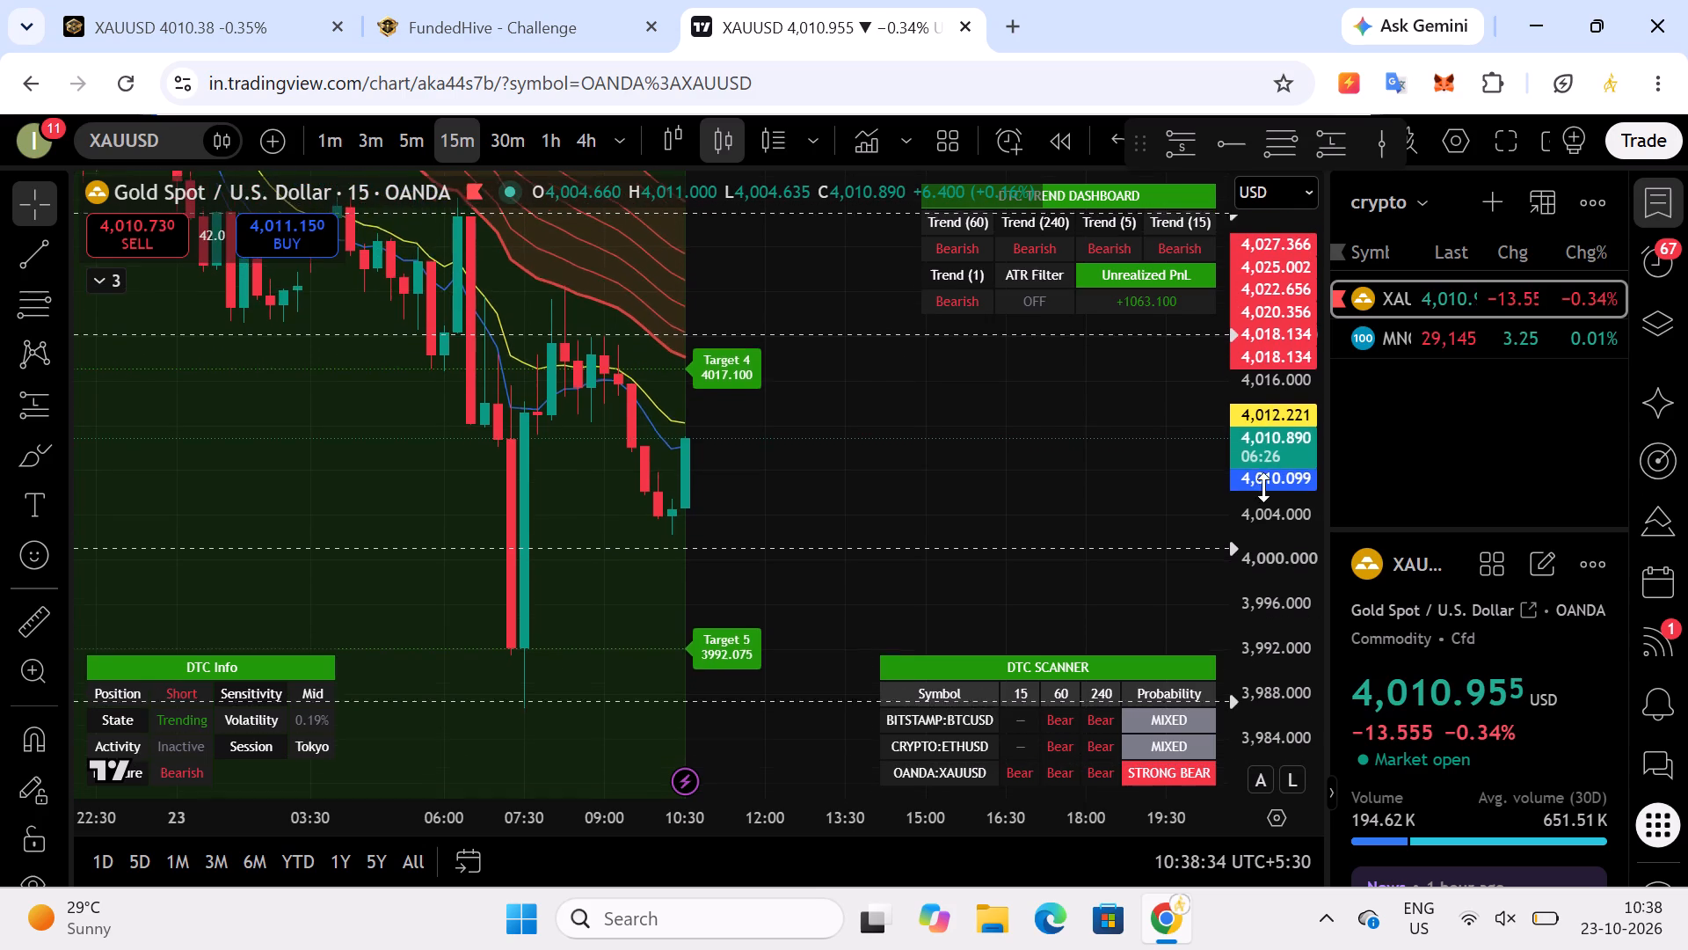
drag(1263, 487, 1259, 531)
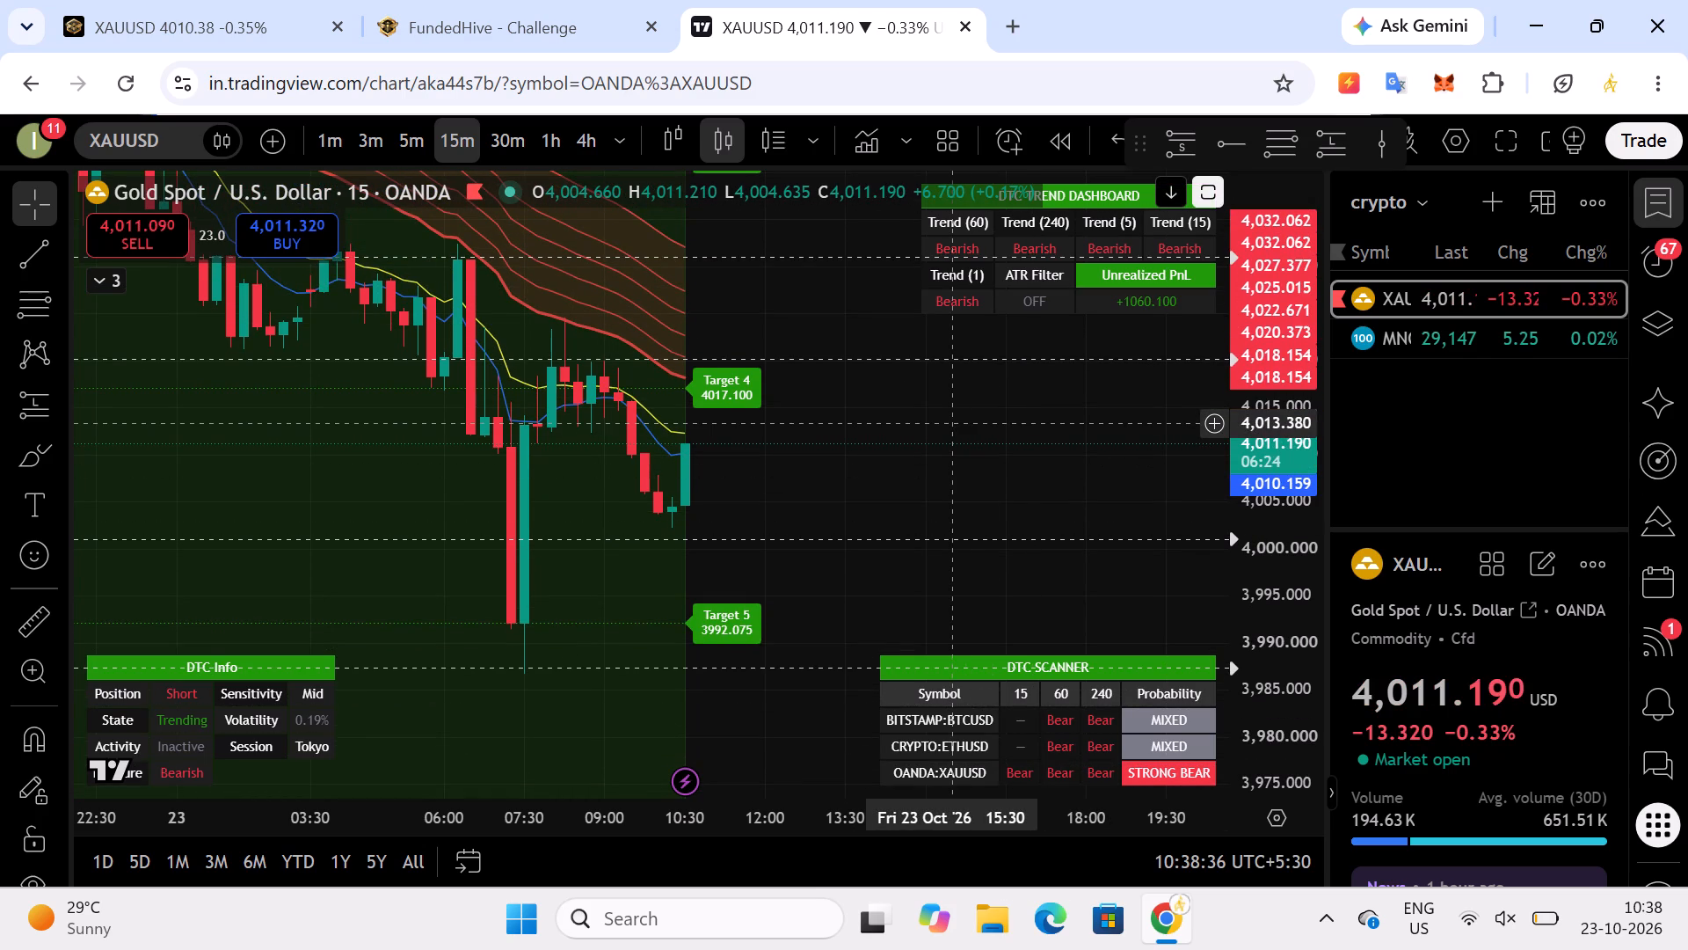
Close the open 0.2-lot XAUUSD sell position in the web trader after checking TradingView's 15-minute chart.
click(251, 32)
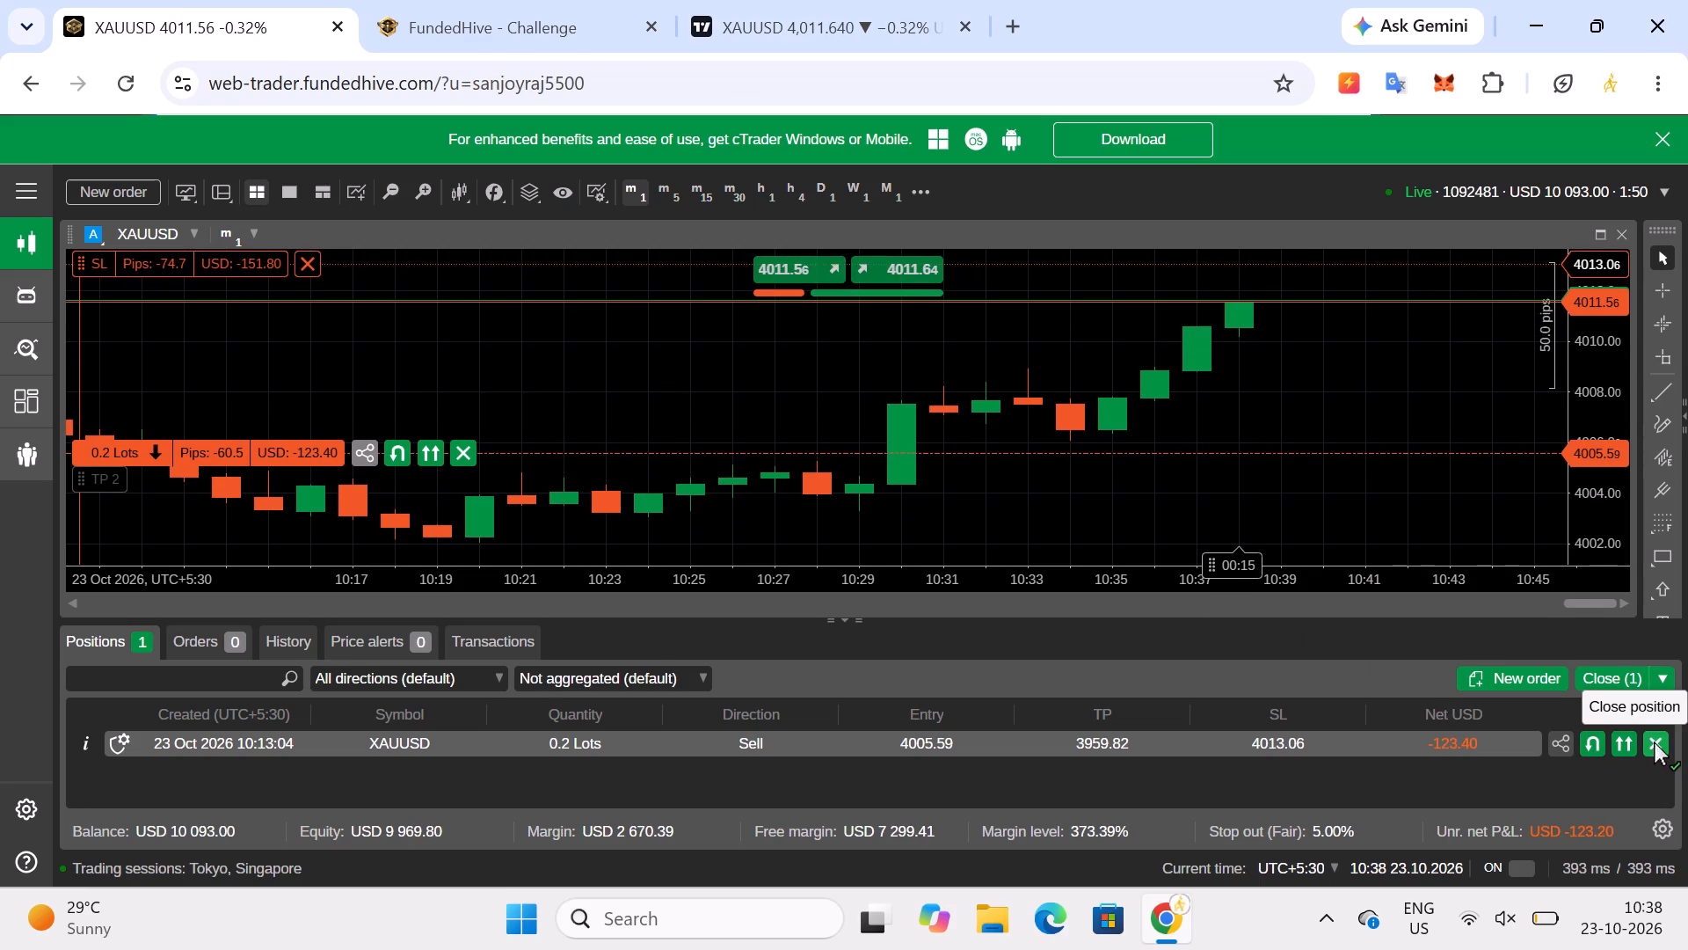
click(856, 27)
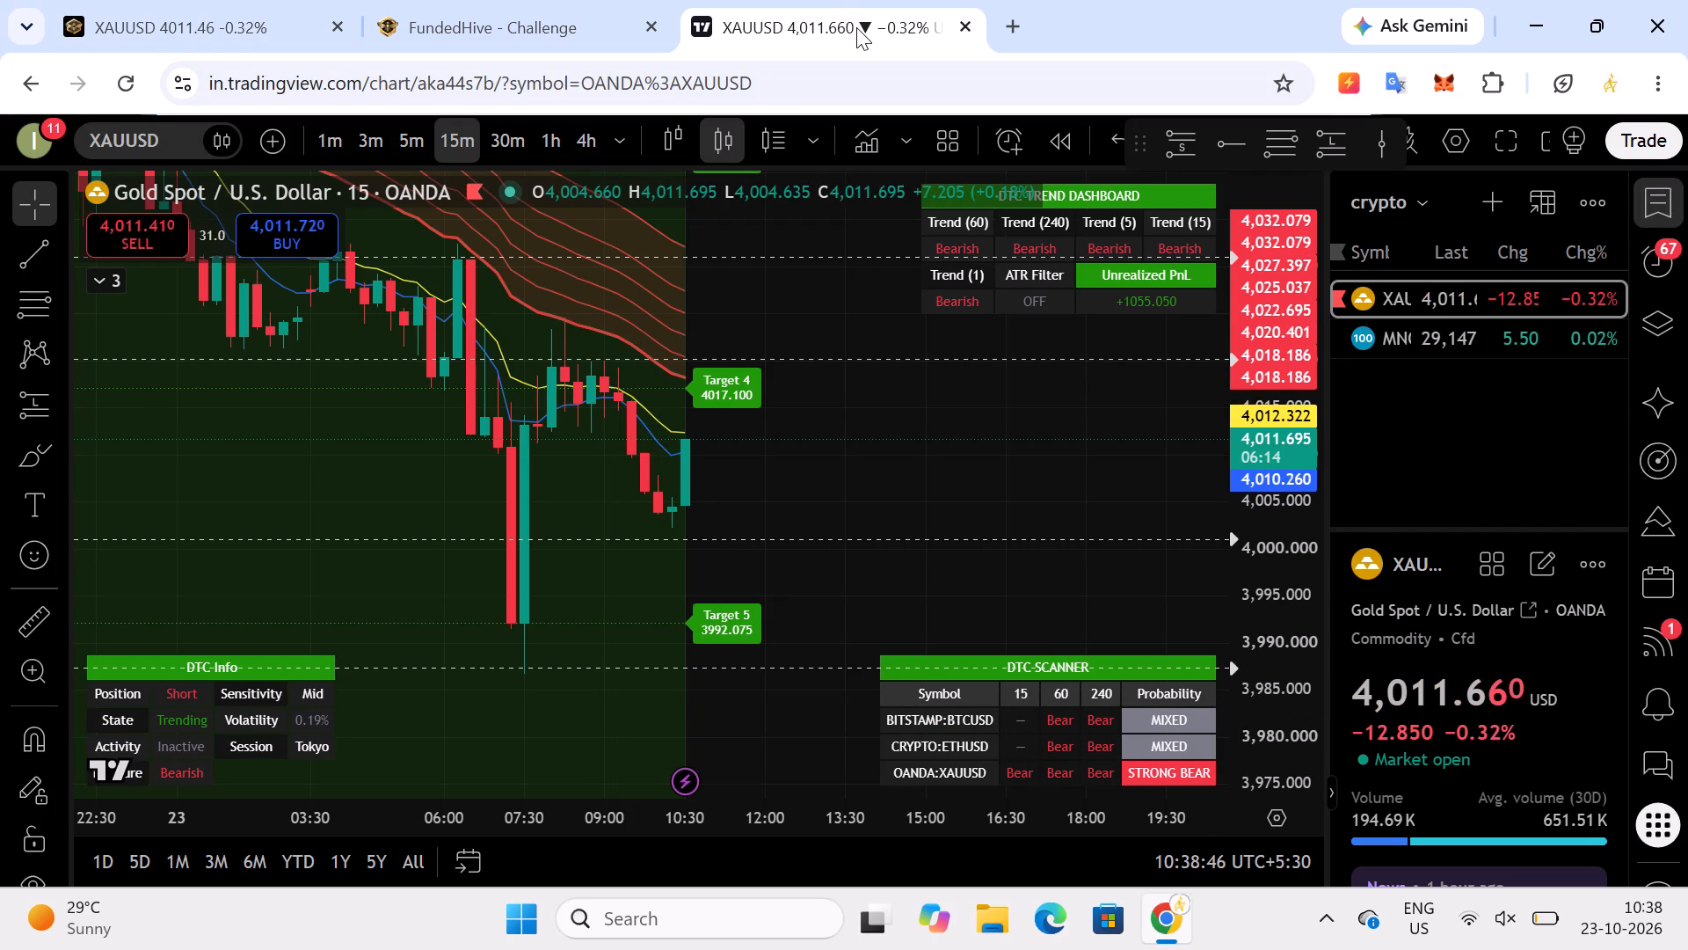
click(242, 37)
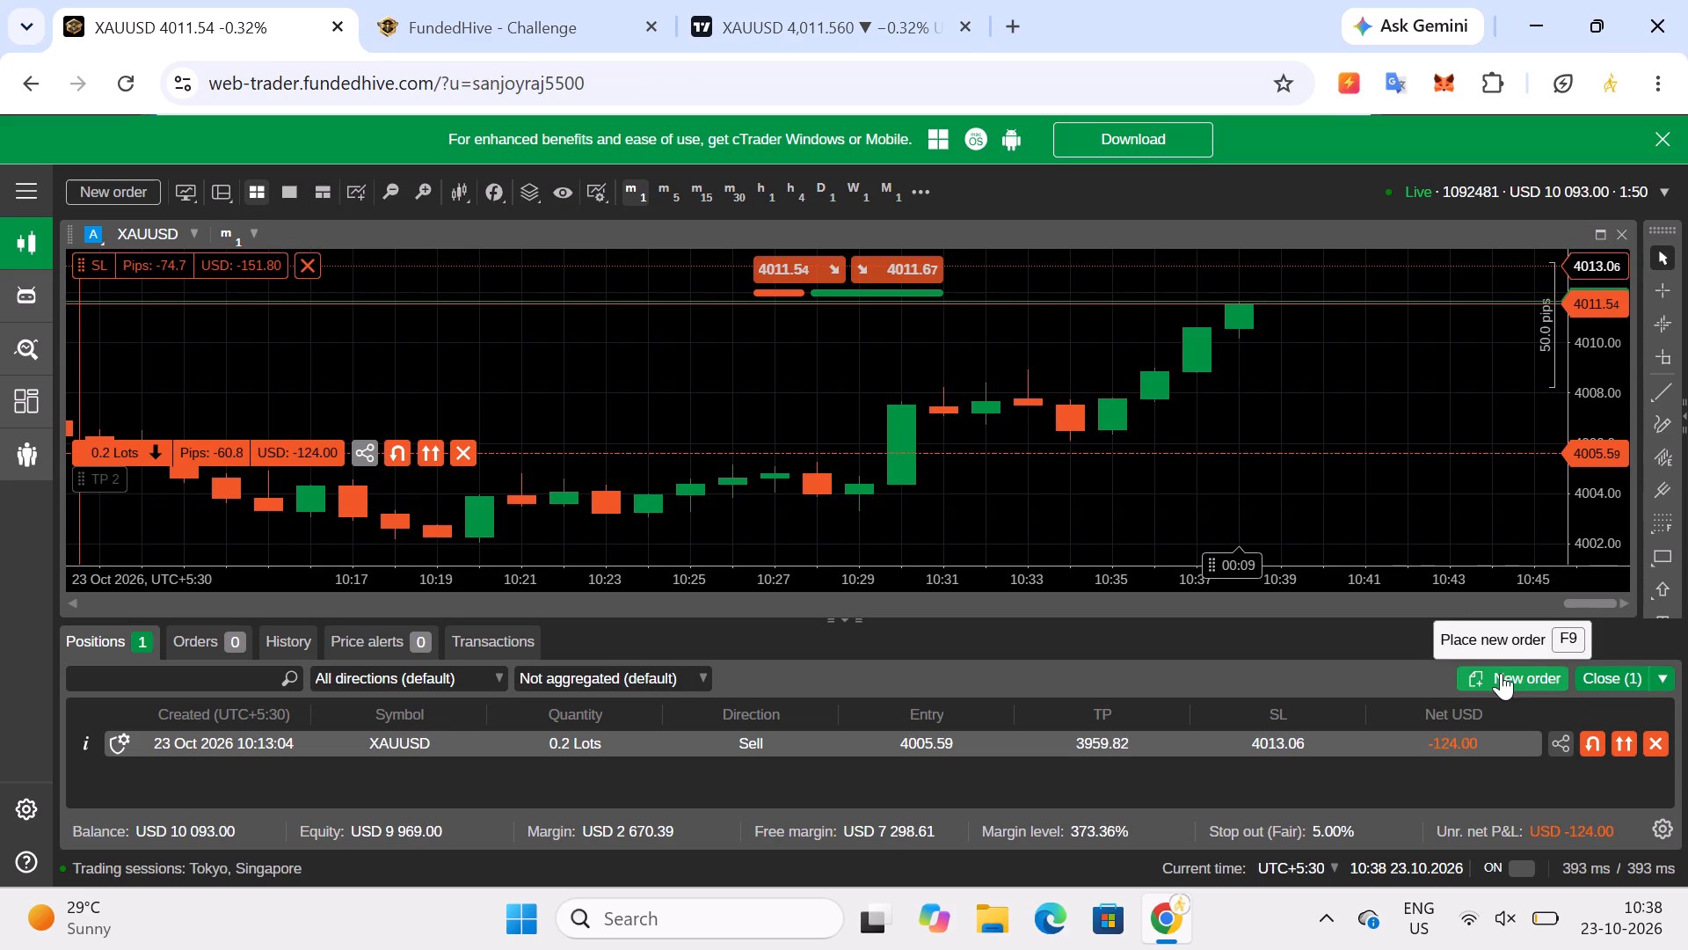
click(1653, 752)
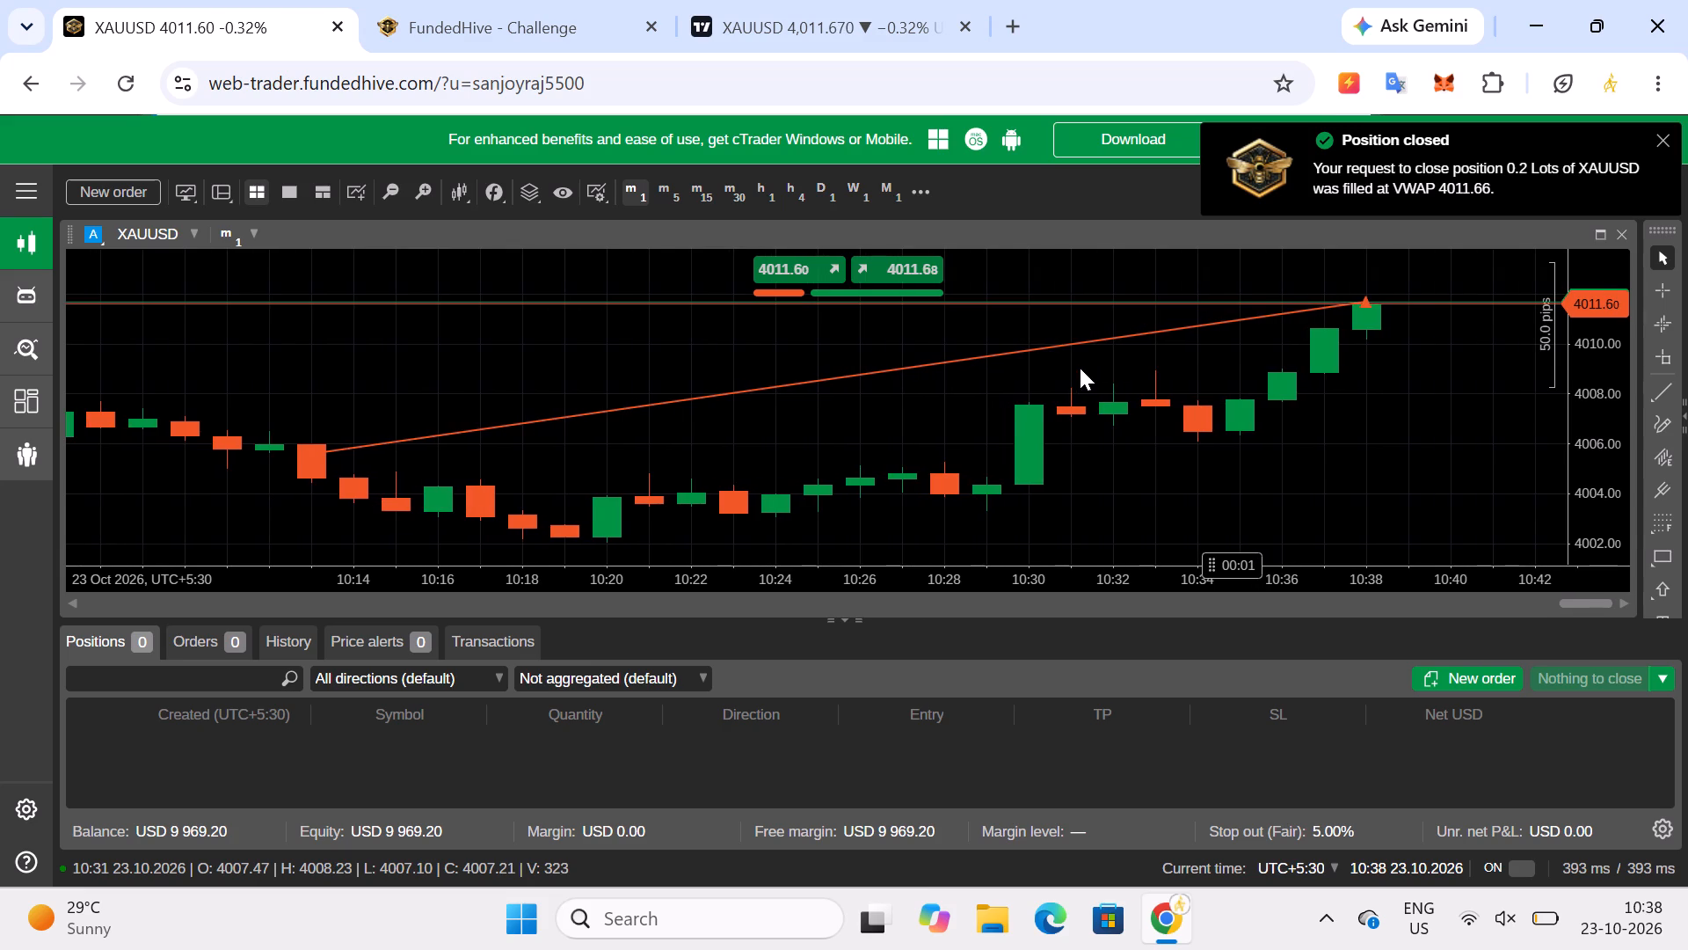
Examine the latest XAUUSD price action on TradingView at the 1-minute timeframe.
click(791, 12)
click(341, 142)
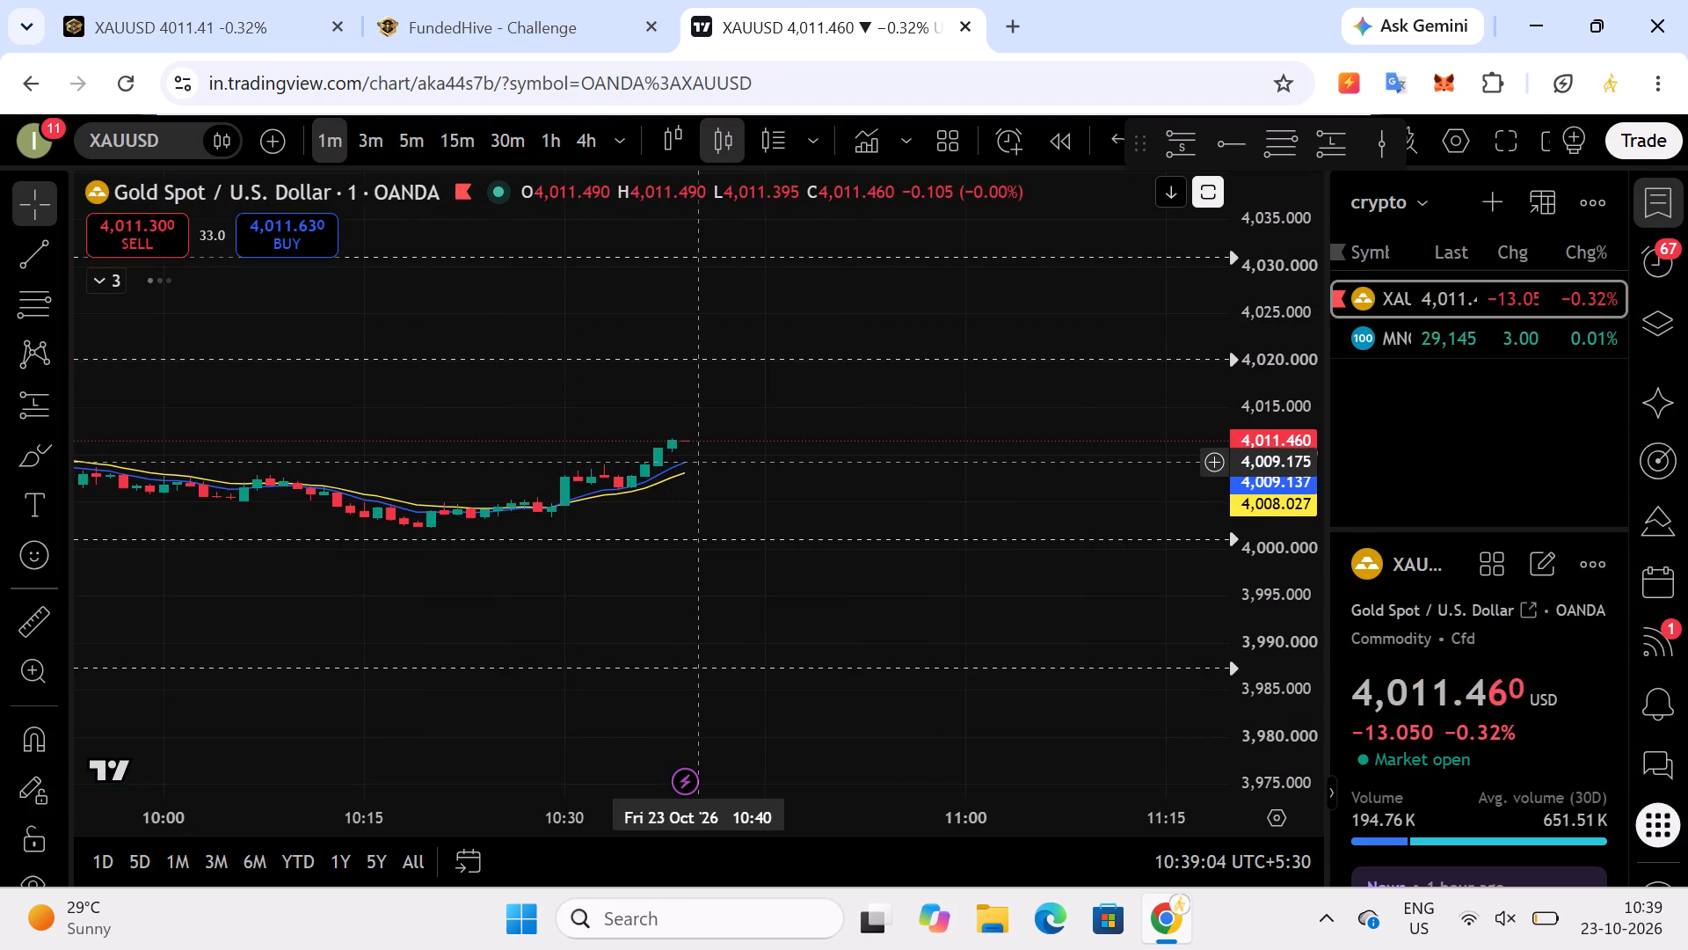
Prepare a new XAUUSD market order in the web trader on the buy side with a quantity of 0.5 lots.
click(178, 26)
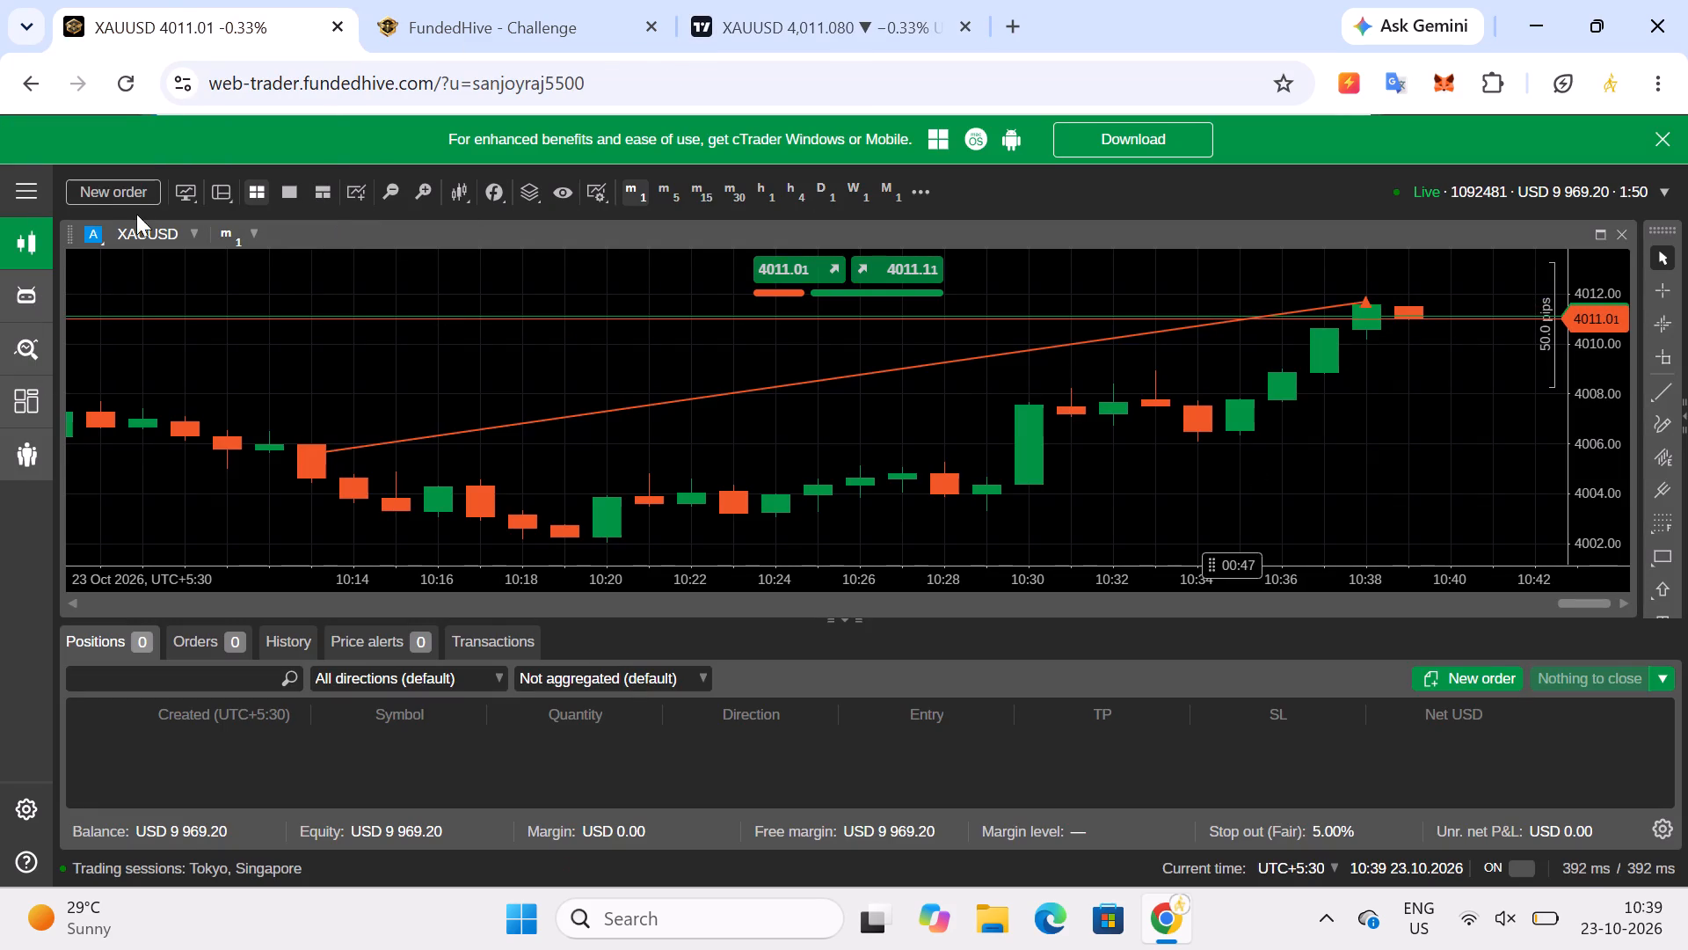
click(123, 193)
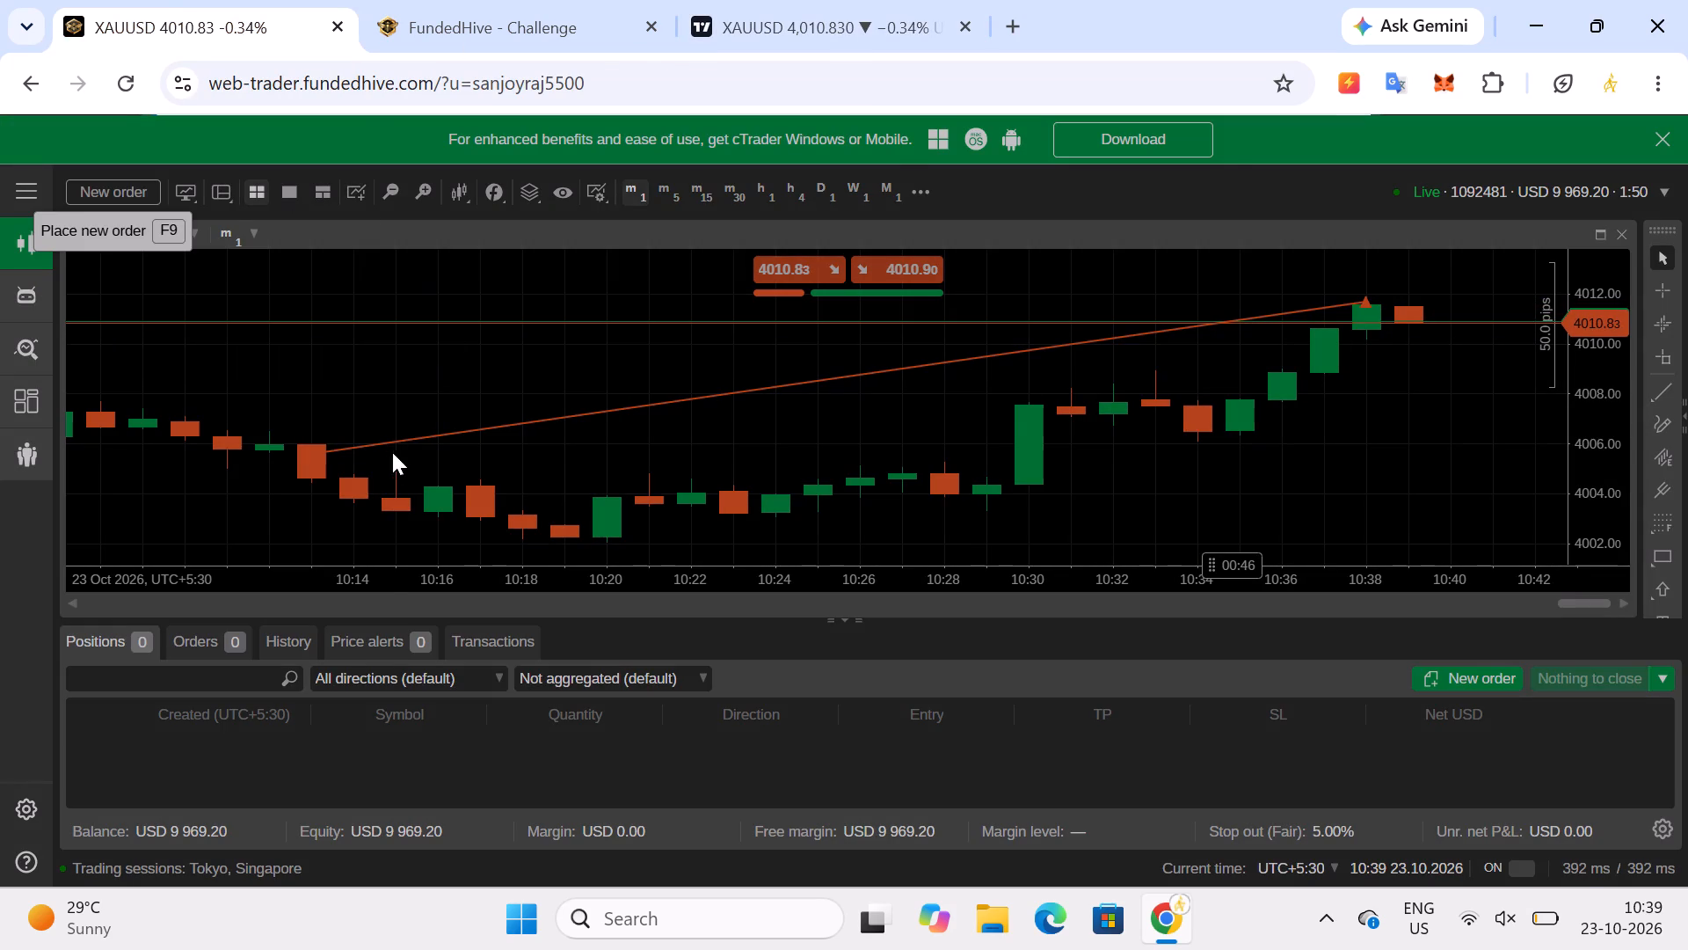
click(729, 361)
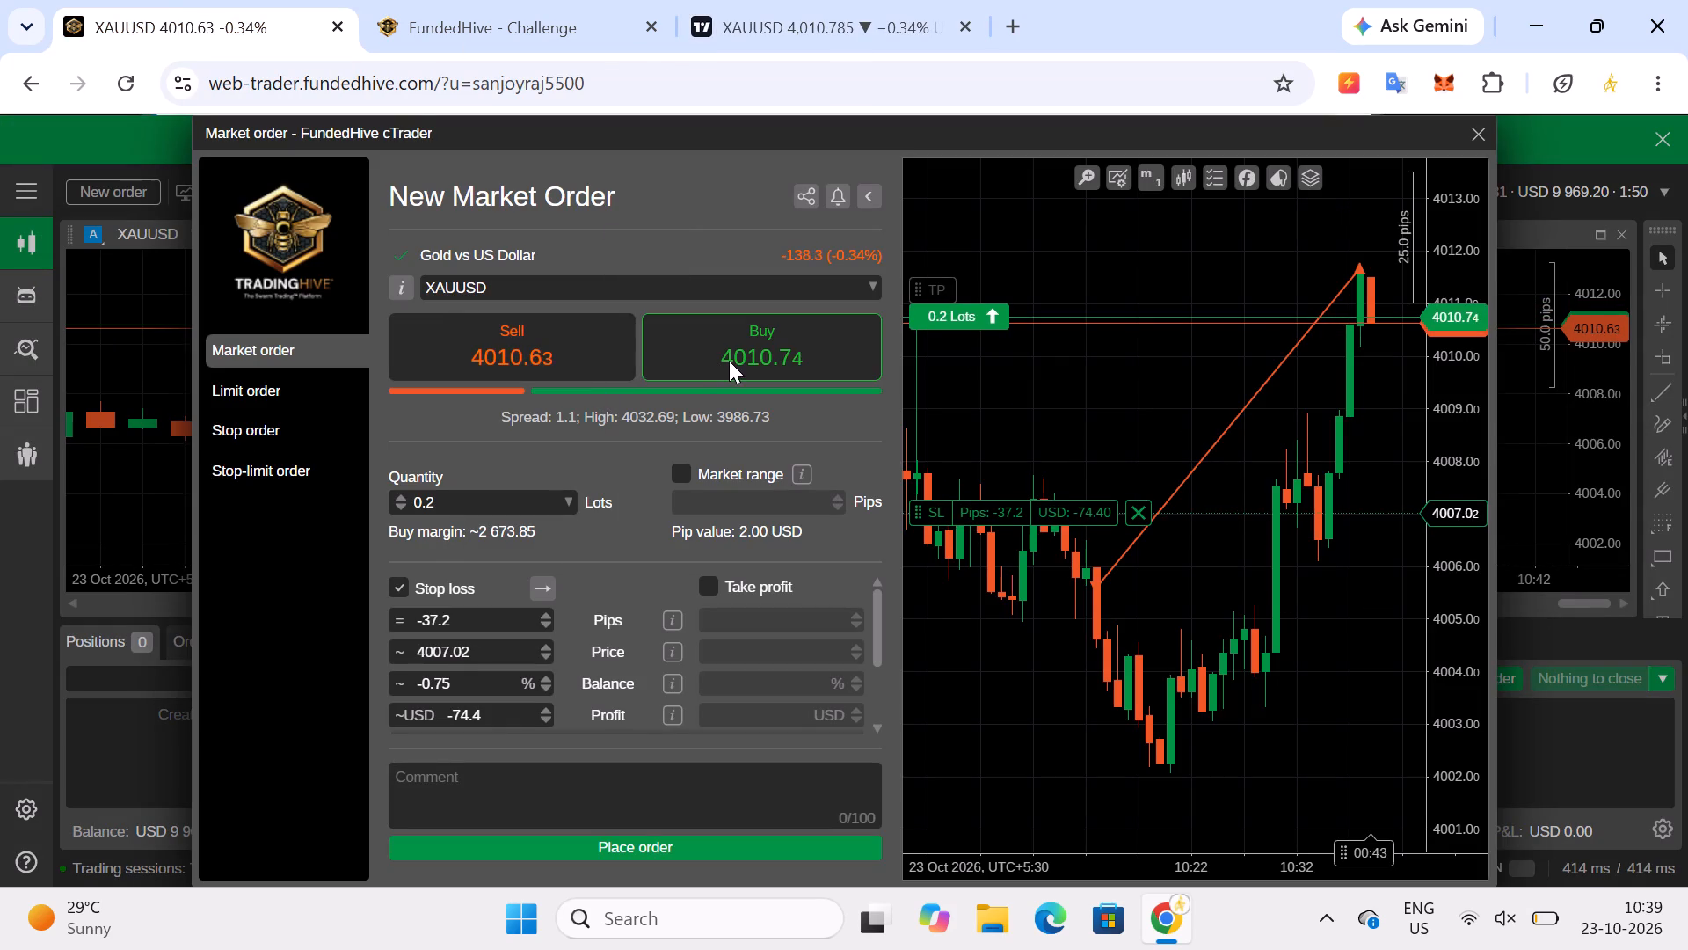
click(570, 498)
scroll(478, 707, down, 2)
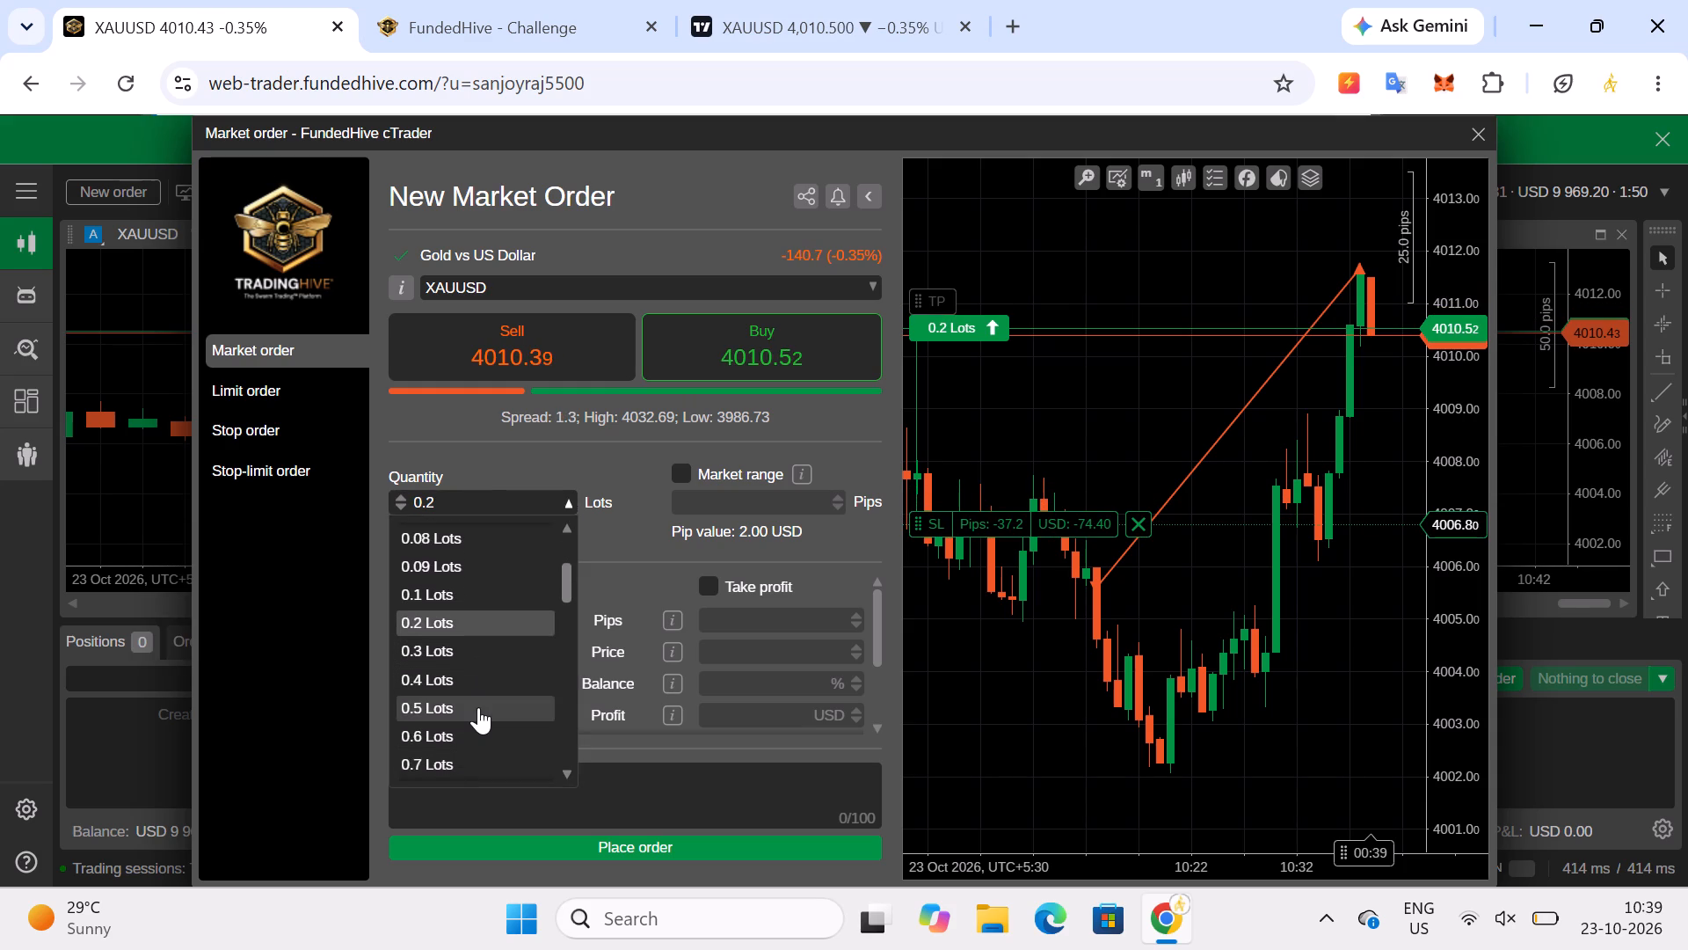
scroll(478, 707, down, 2)
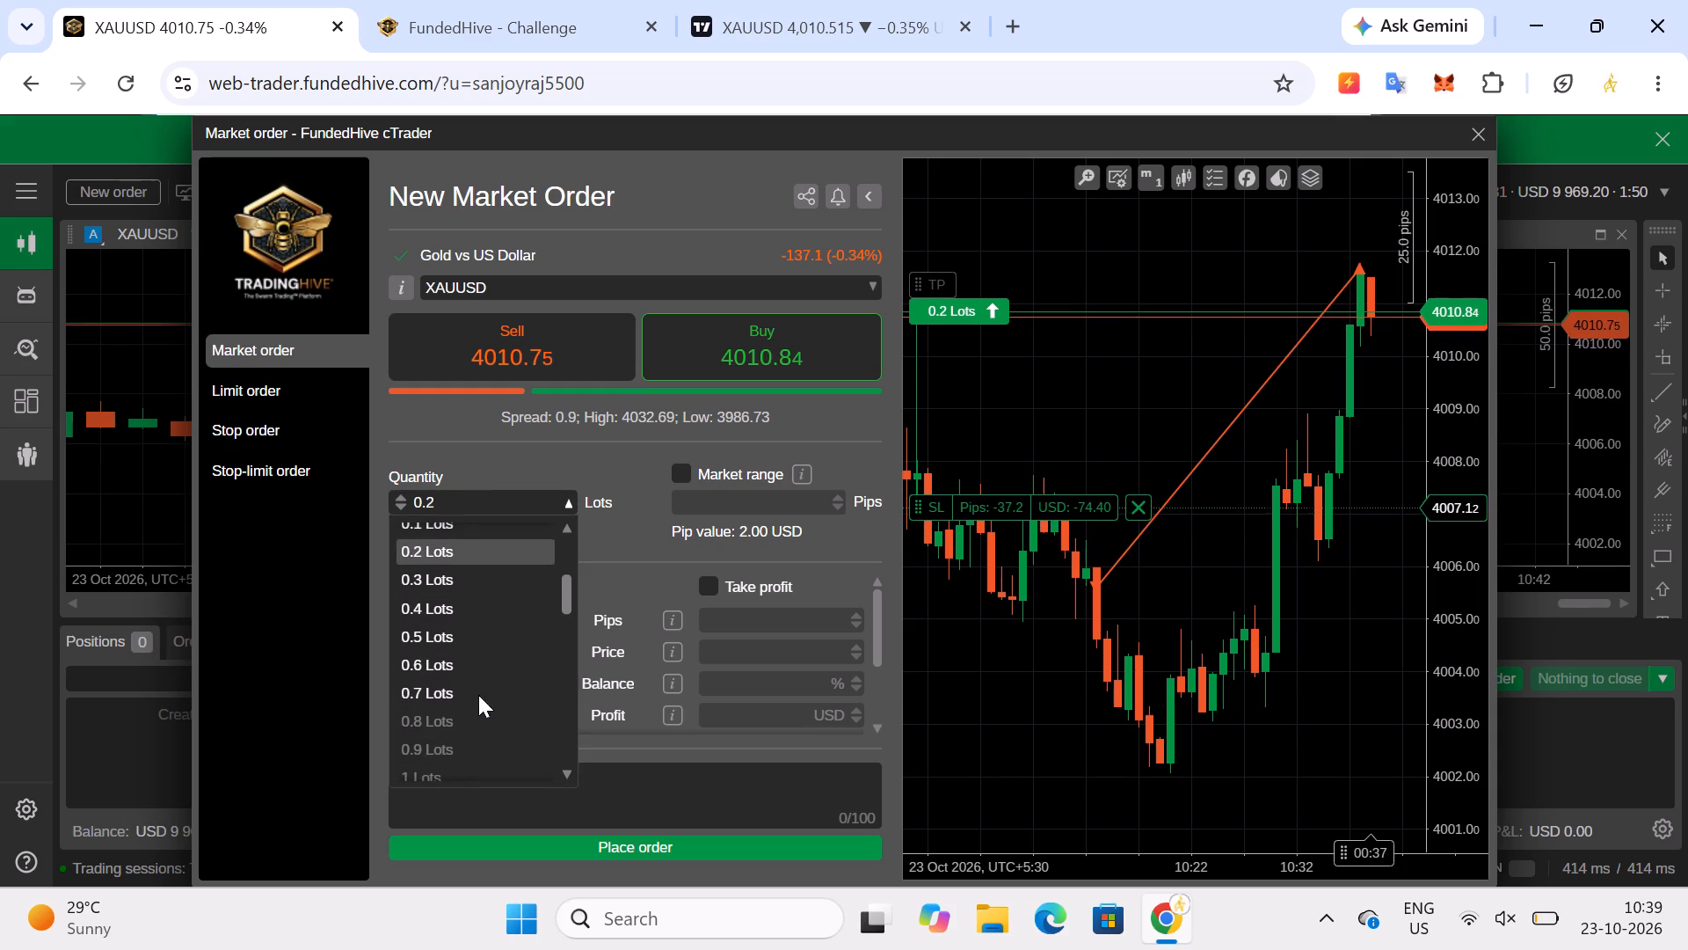
click(451, 626)
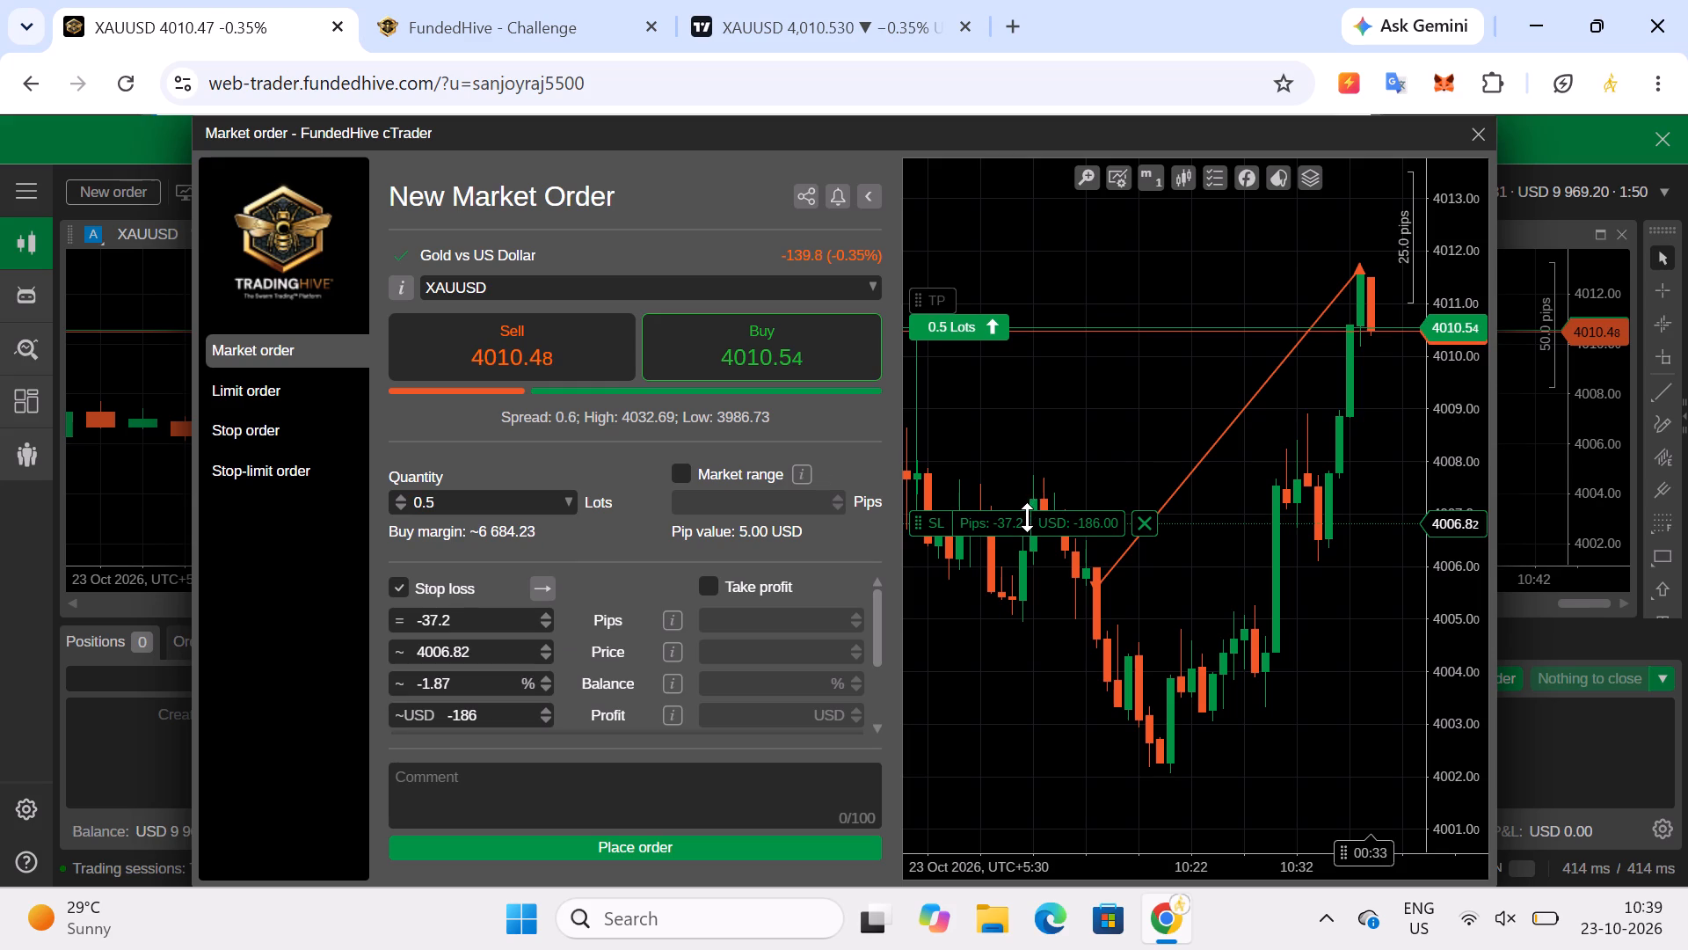
Move the new buy order's stop loss on the order preview chart to about 4008.55.
drag(1034, 517, 1066, 474)
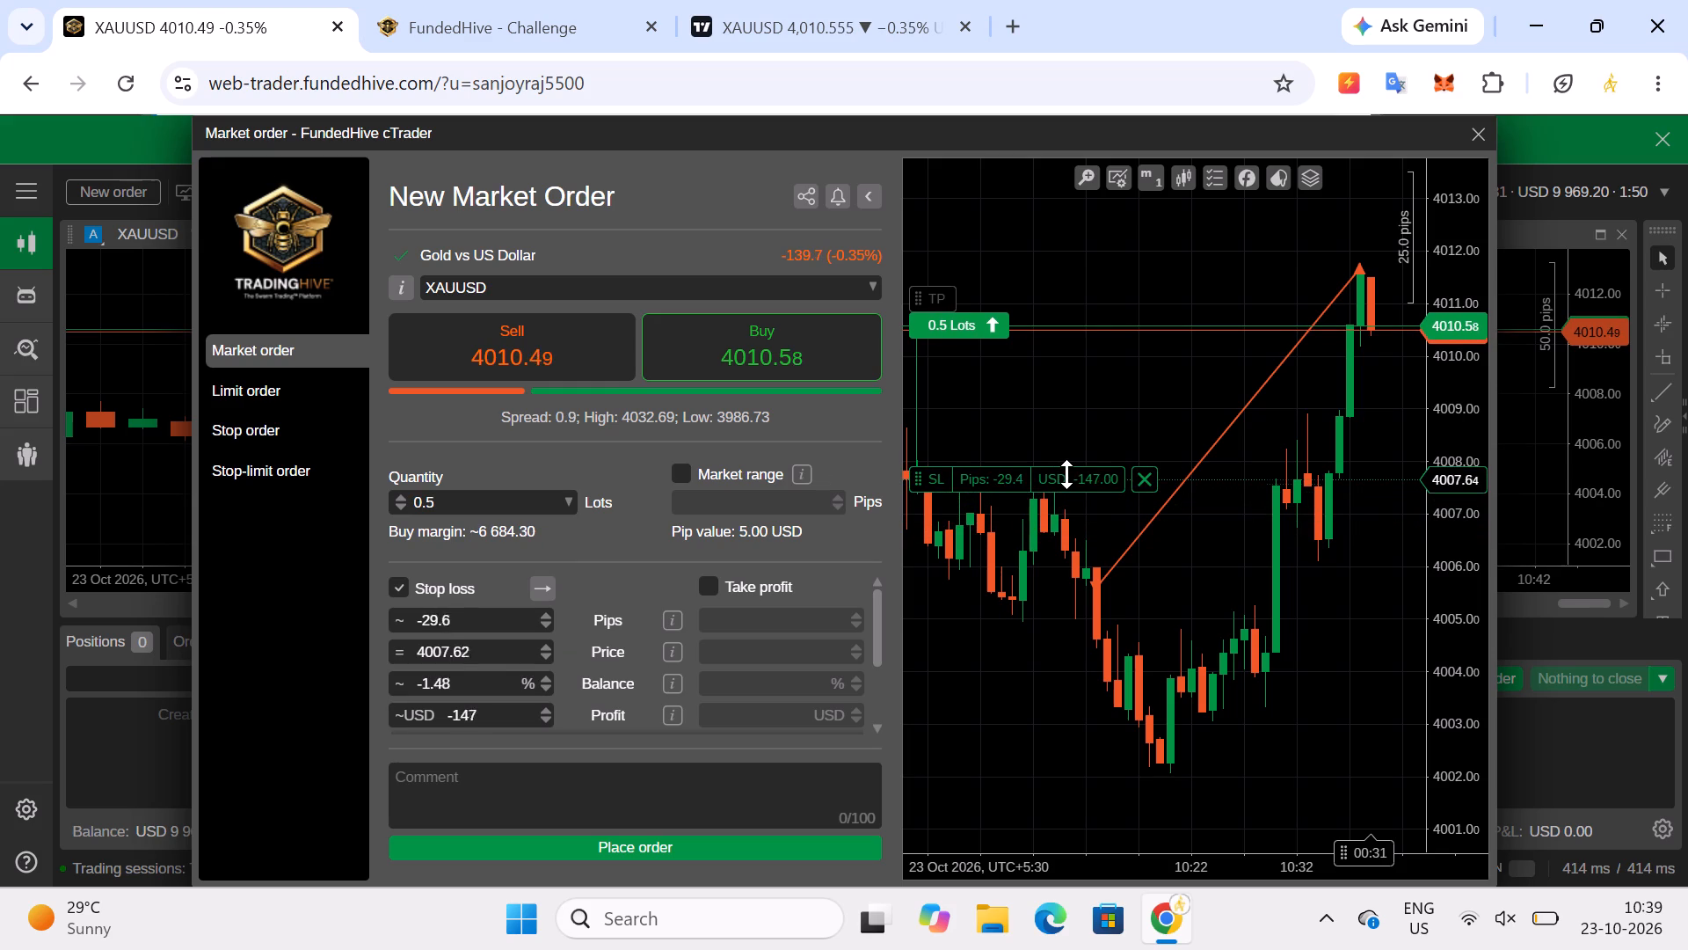
drag(1066, 474, 1104, 431)
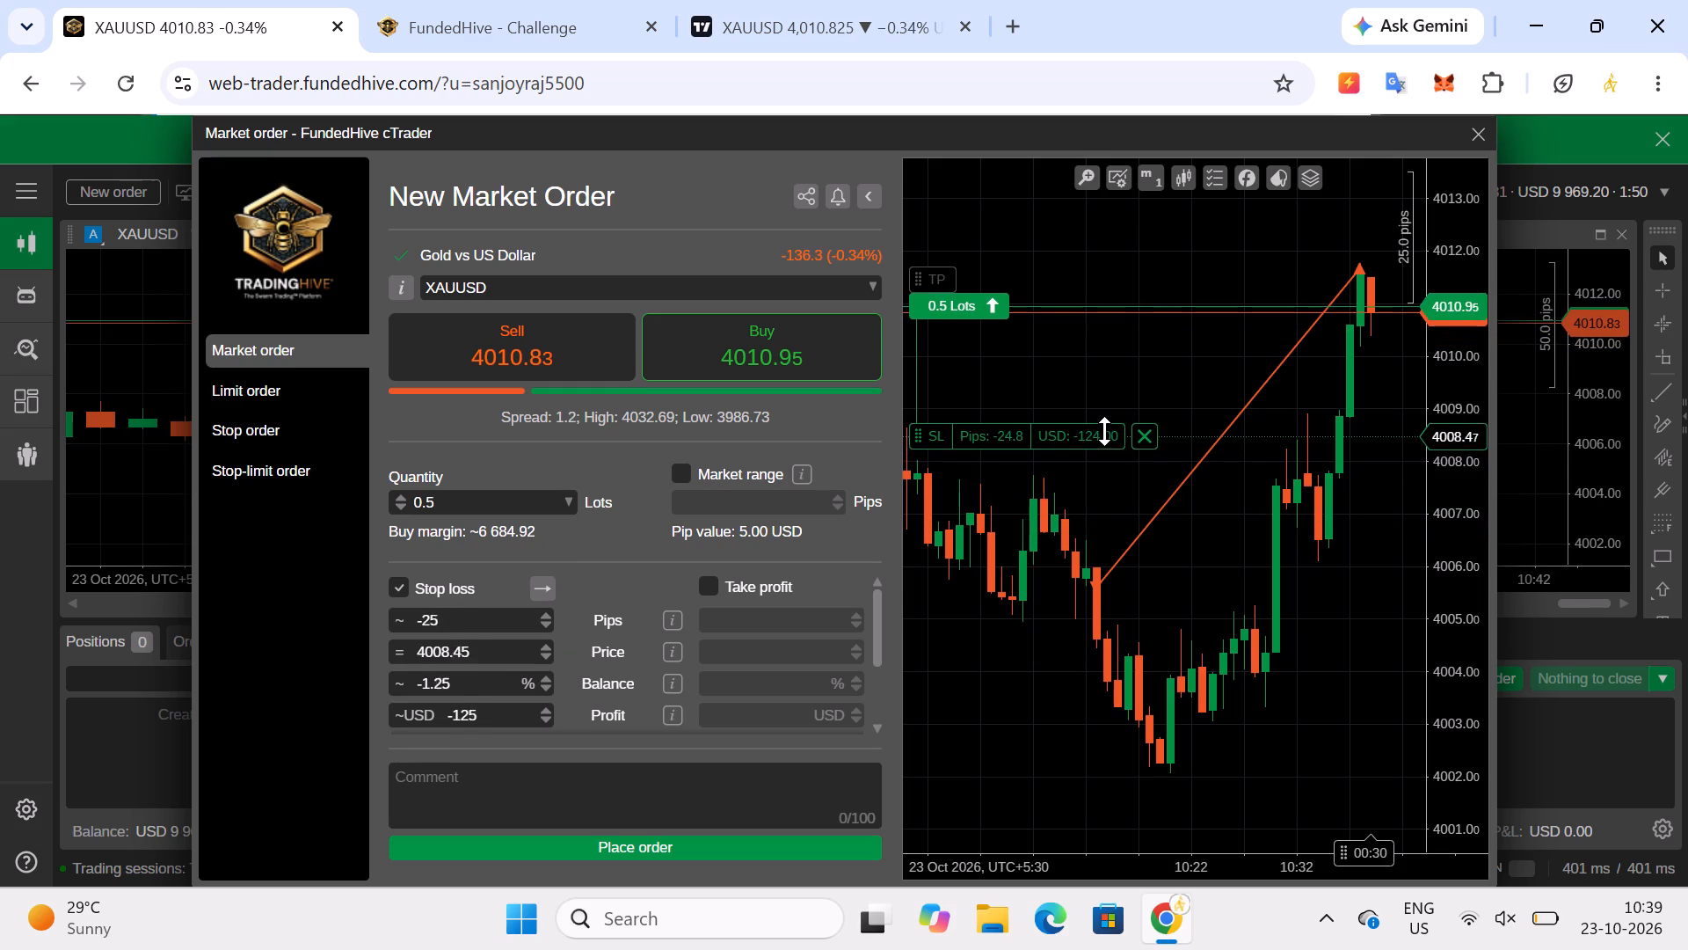
drag(1104, 431, 1106, 428)
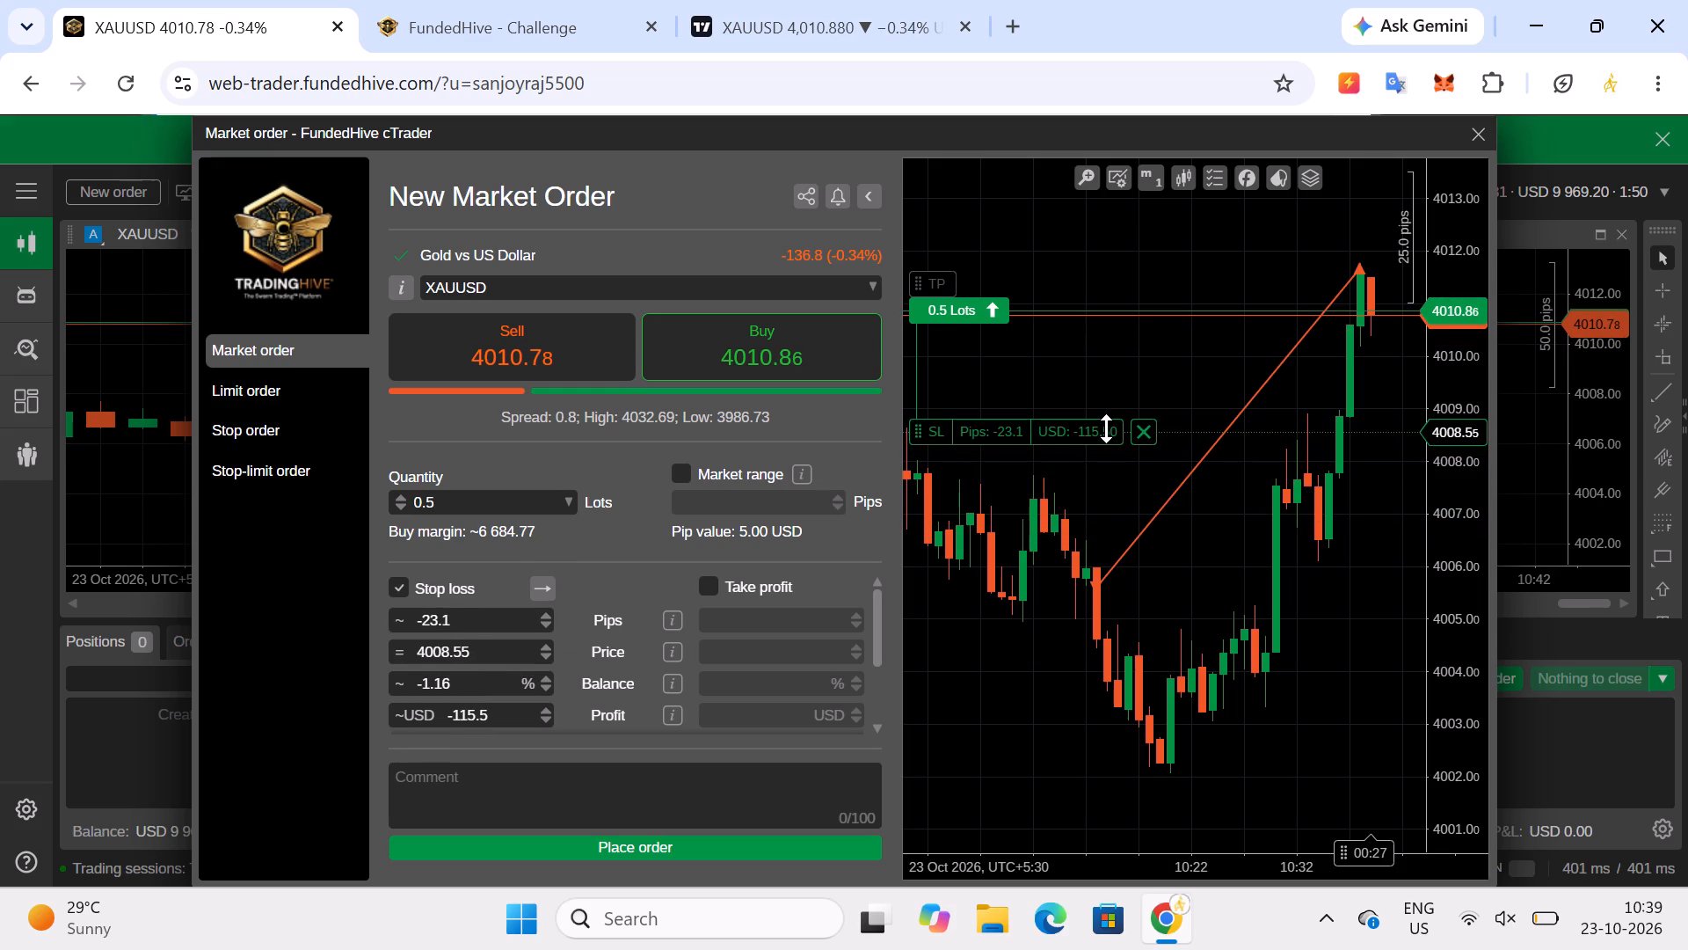
Raise the buy order's stop loss to about 4008.67 and place the 0.5-lot XAUUSD market order.
drag(1106, 428, 1117, 421)
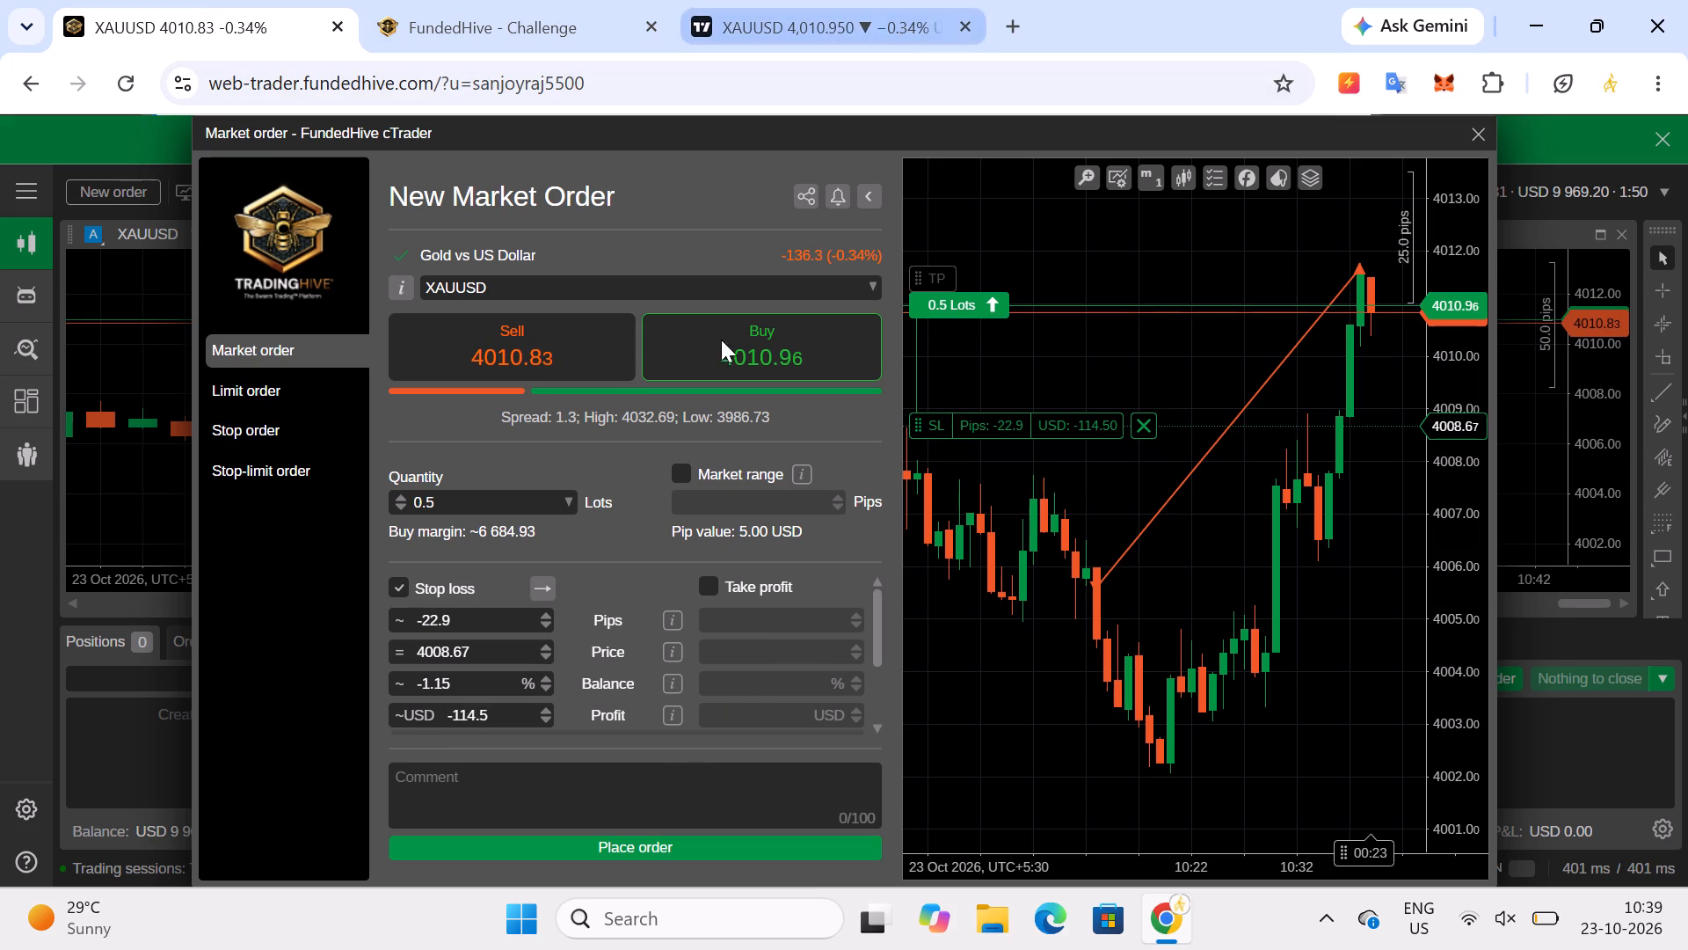
click(637, 849)
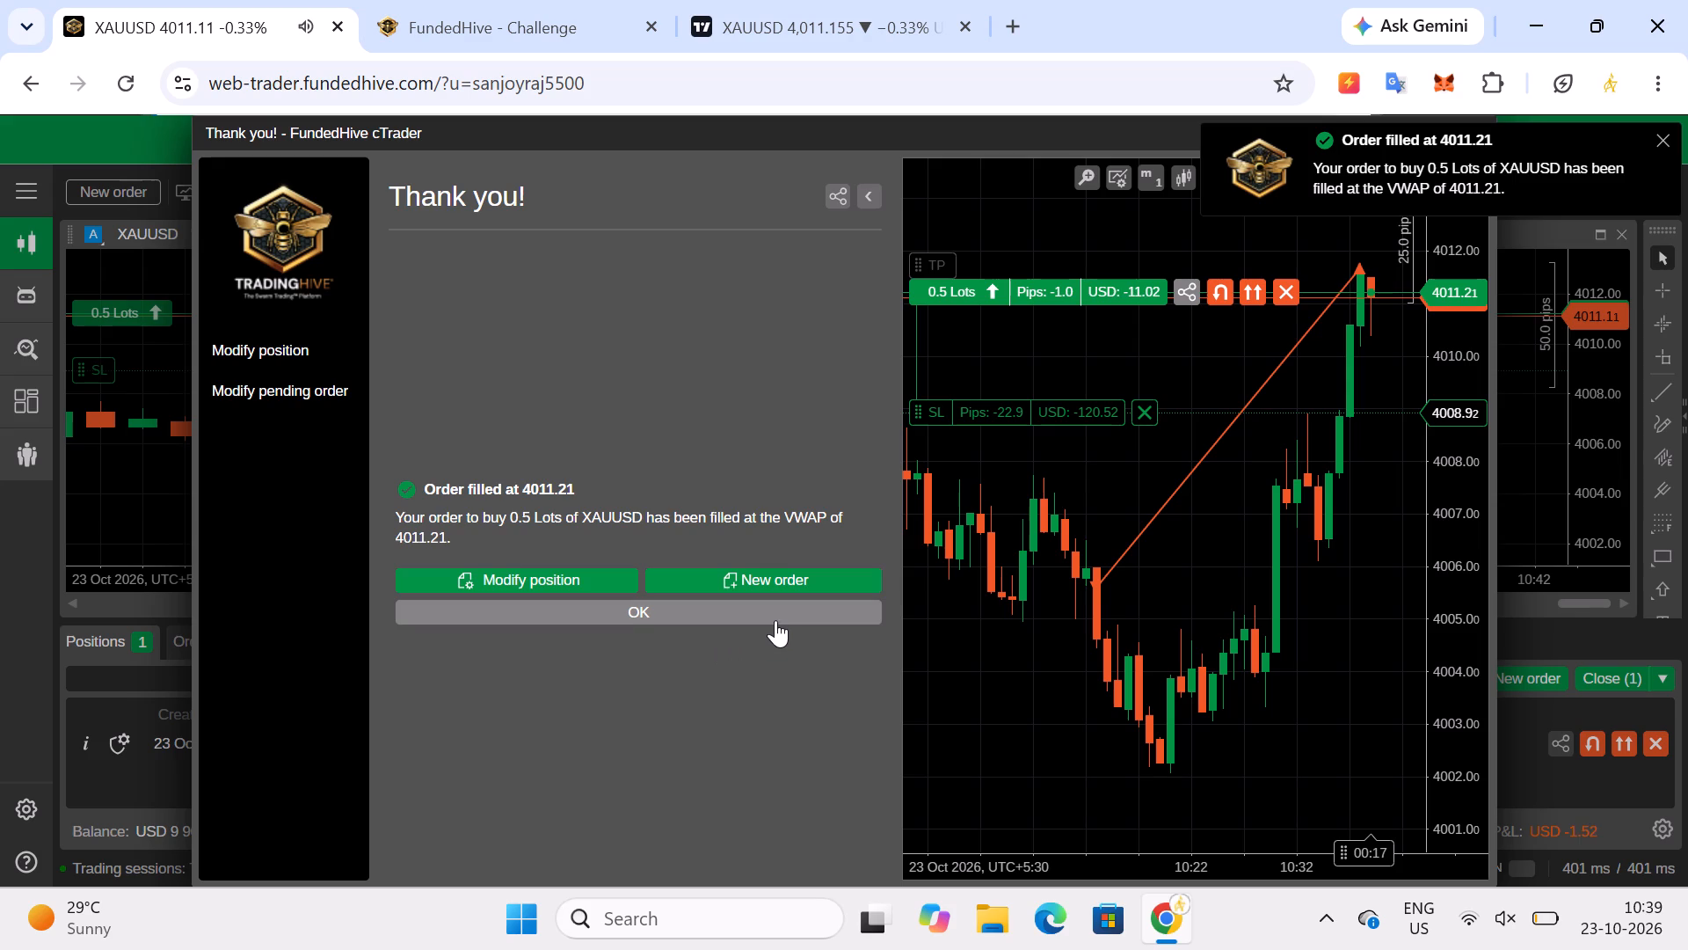
click(703, 614)
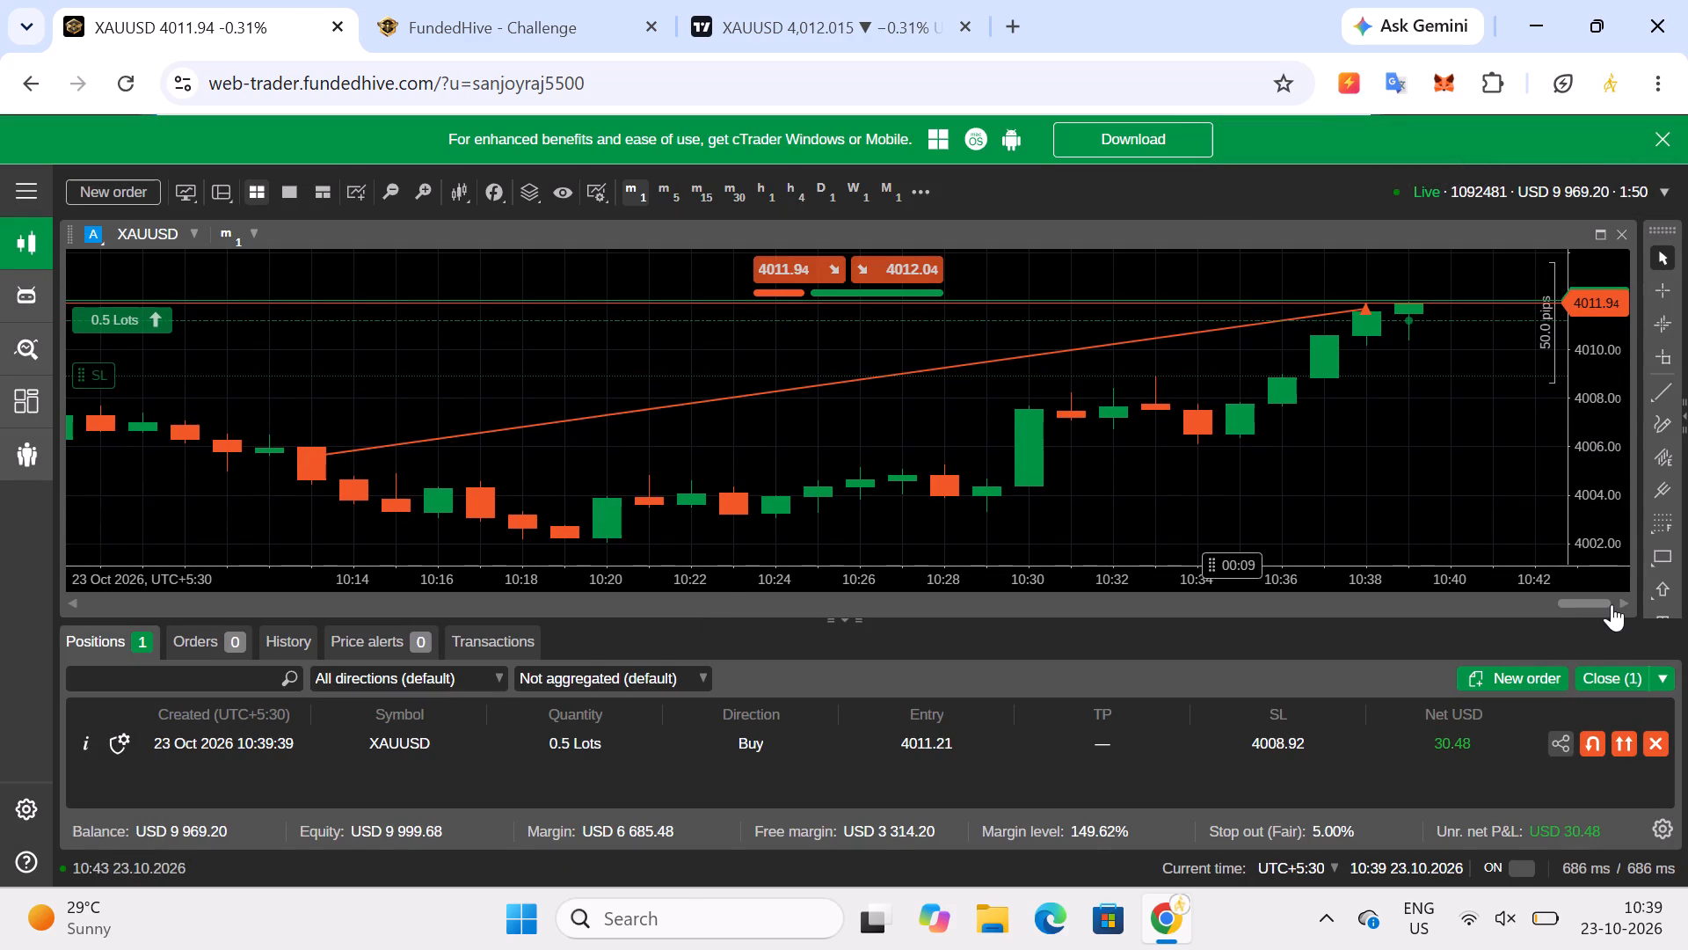
Examine XAUUSD's 1-minute price action around the open buy position, checking TradingView and the FundedHive challenge statistics as well.
drag(1614, 355, 1614, 380)
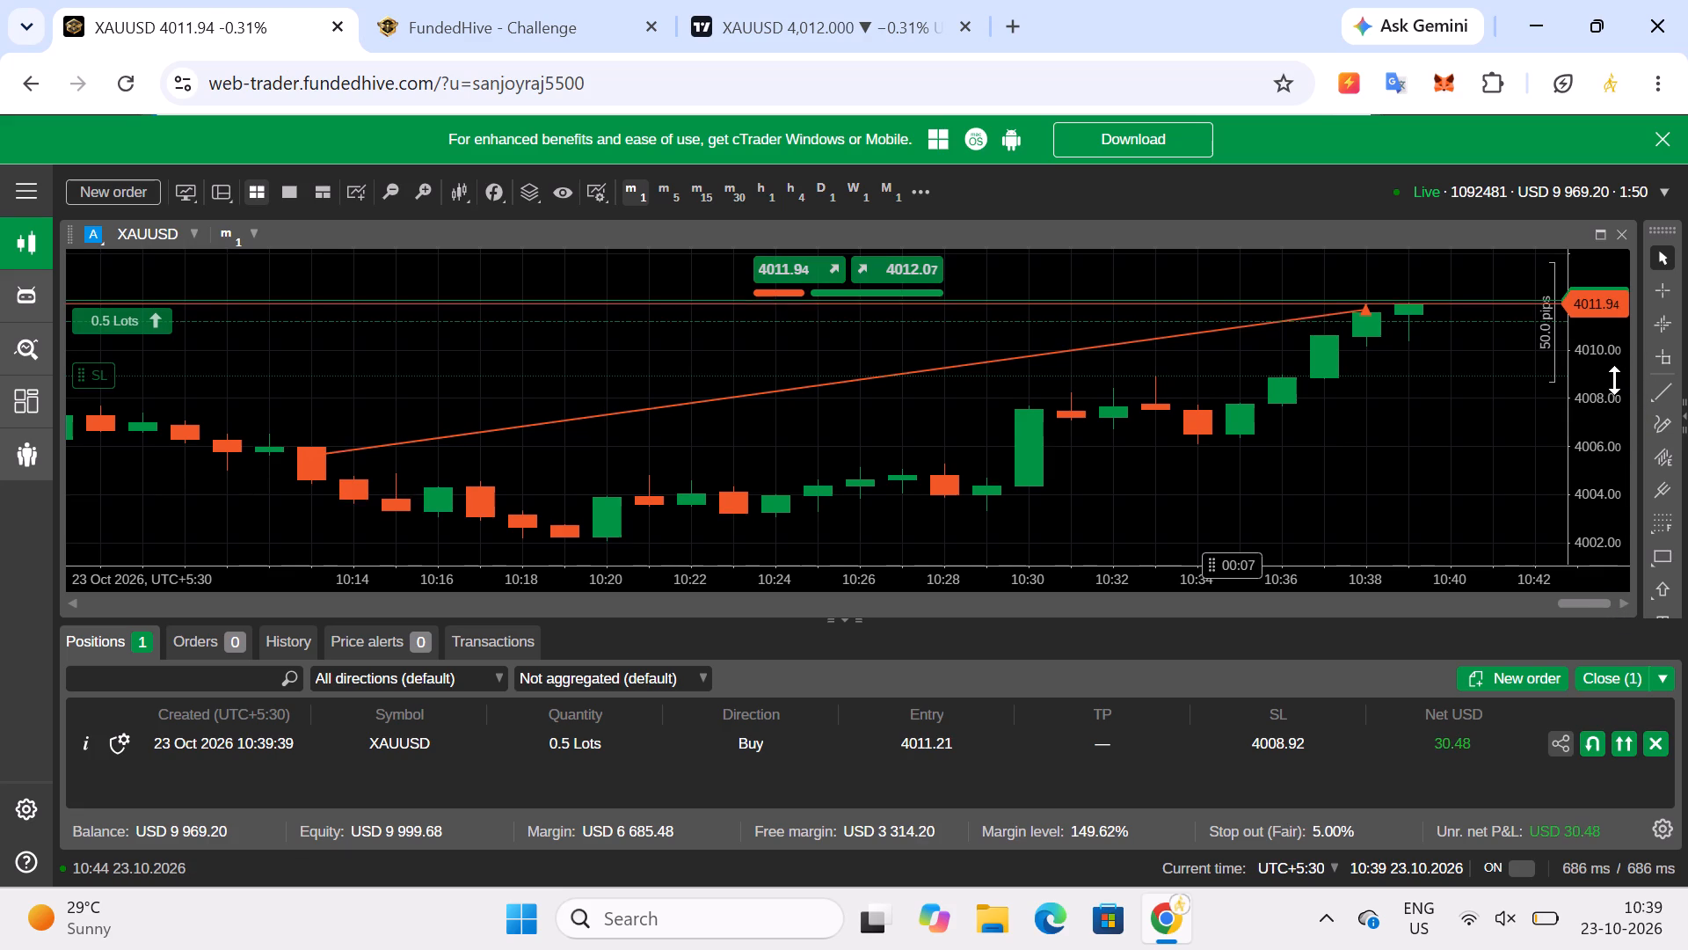
drag(1614, 380, 1614, 391)
drag(1451, 420, 1442, 461)
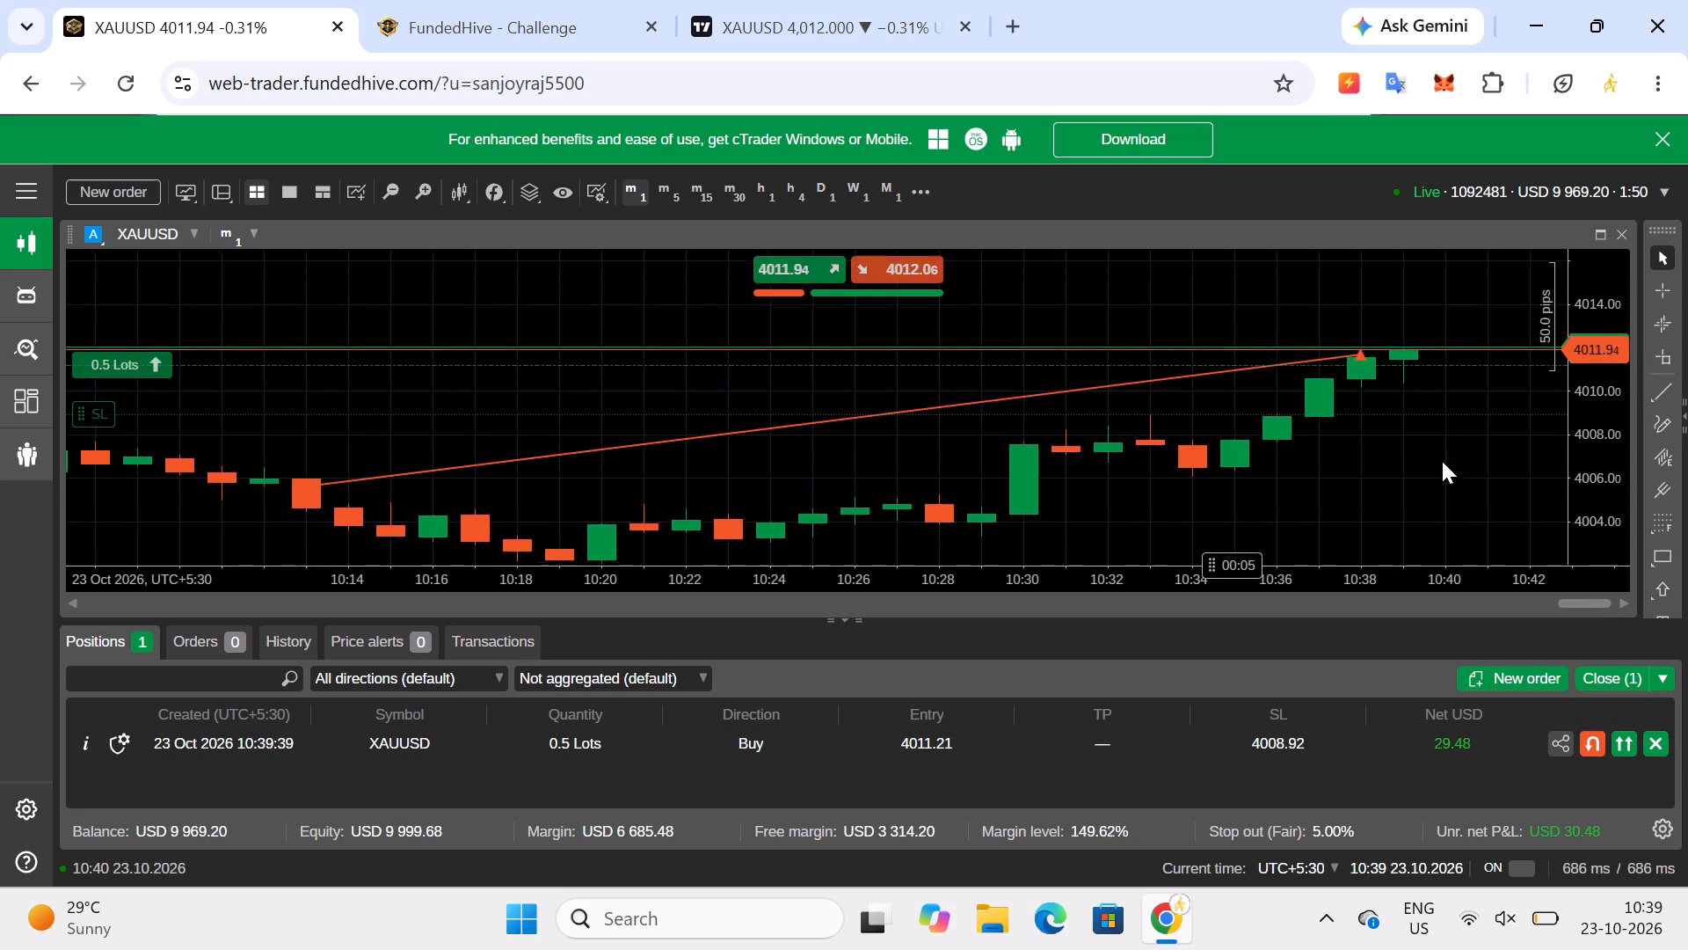
drag(1442, 461, 1441, 475)
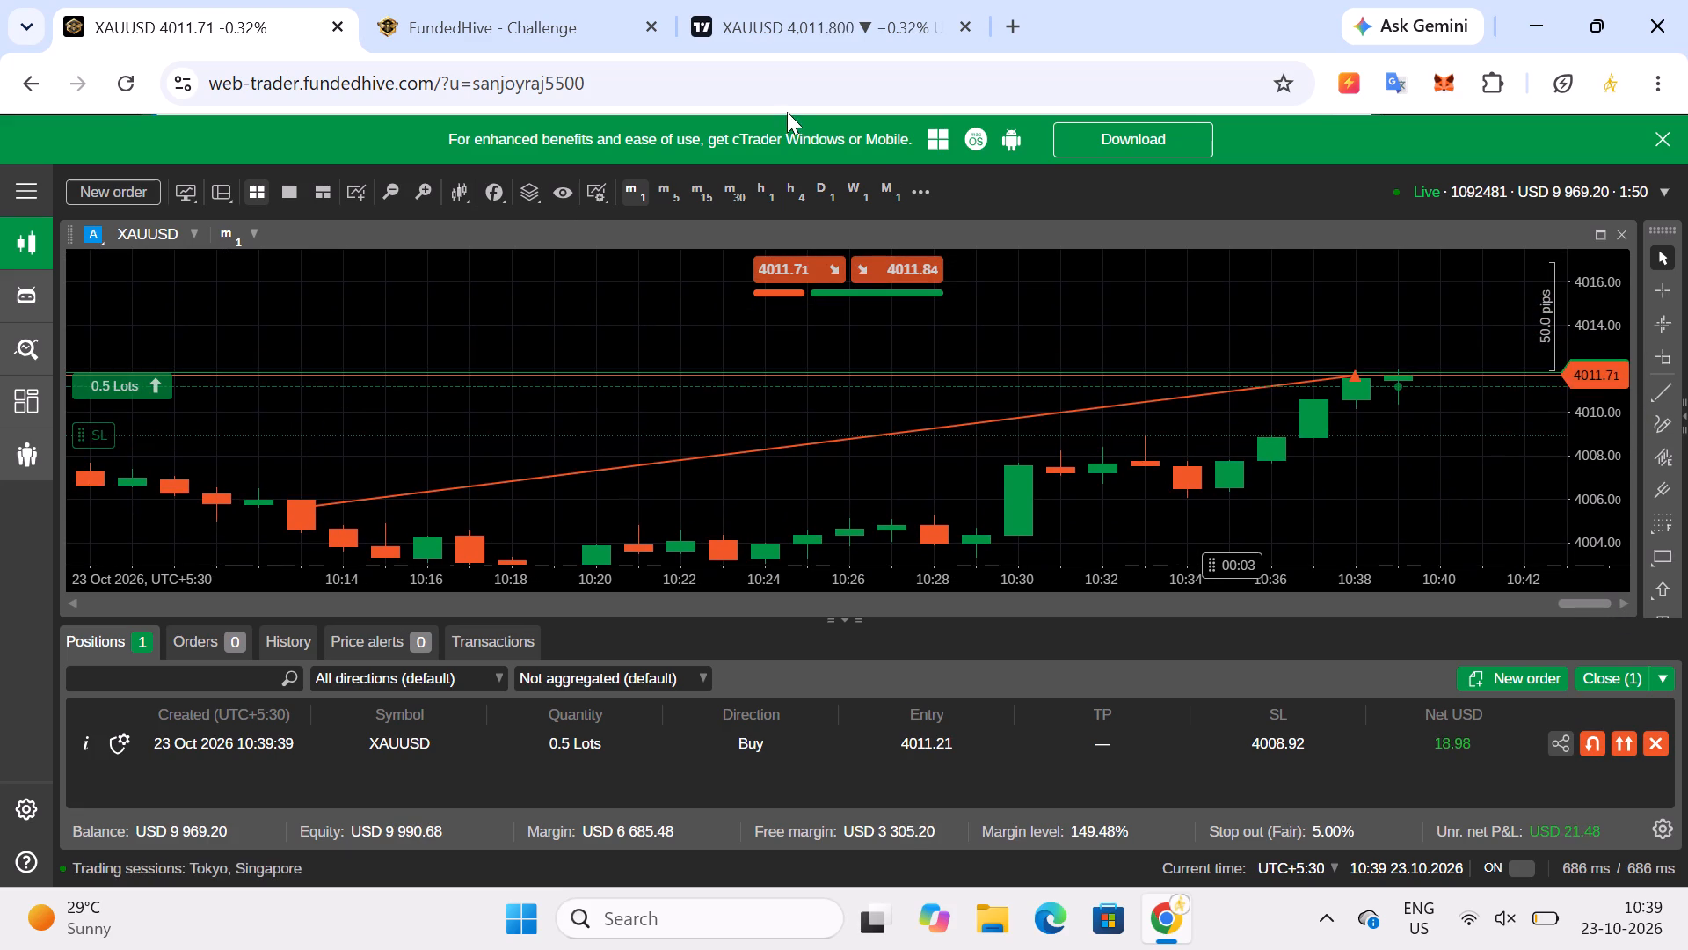
click(784, 18)
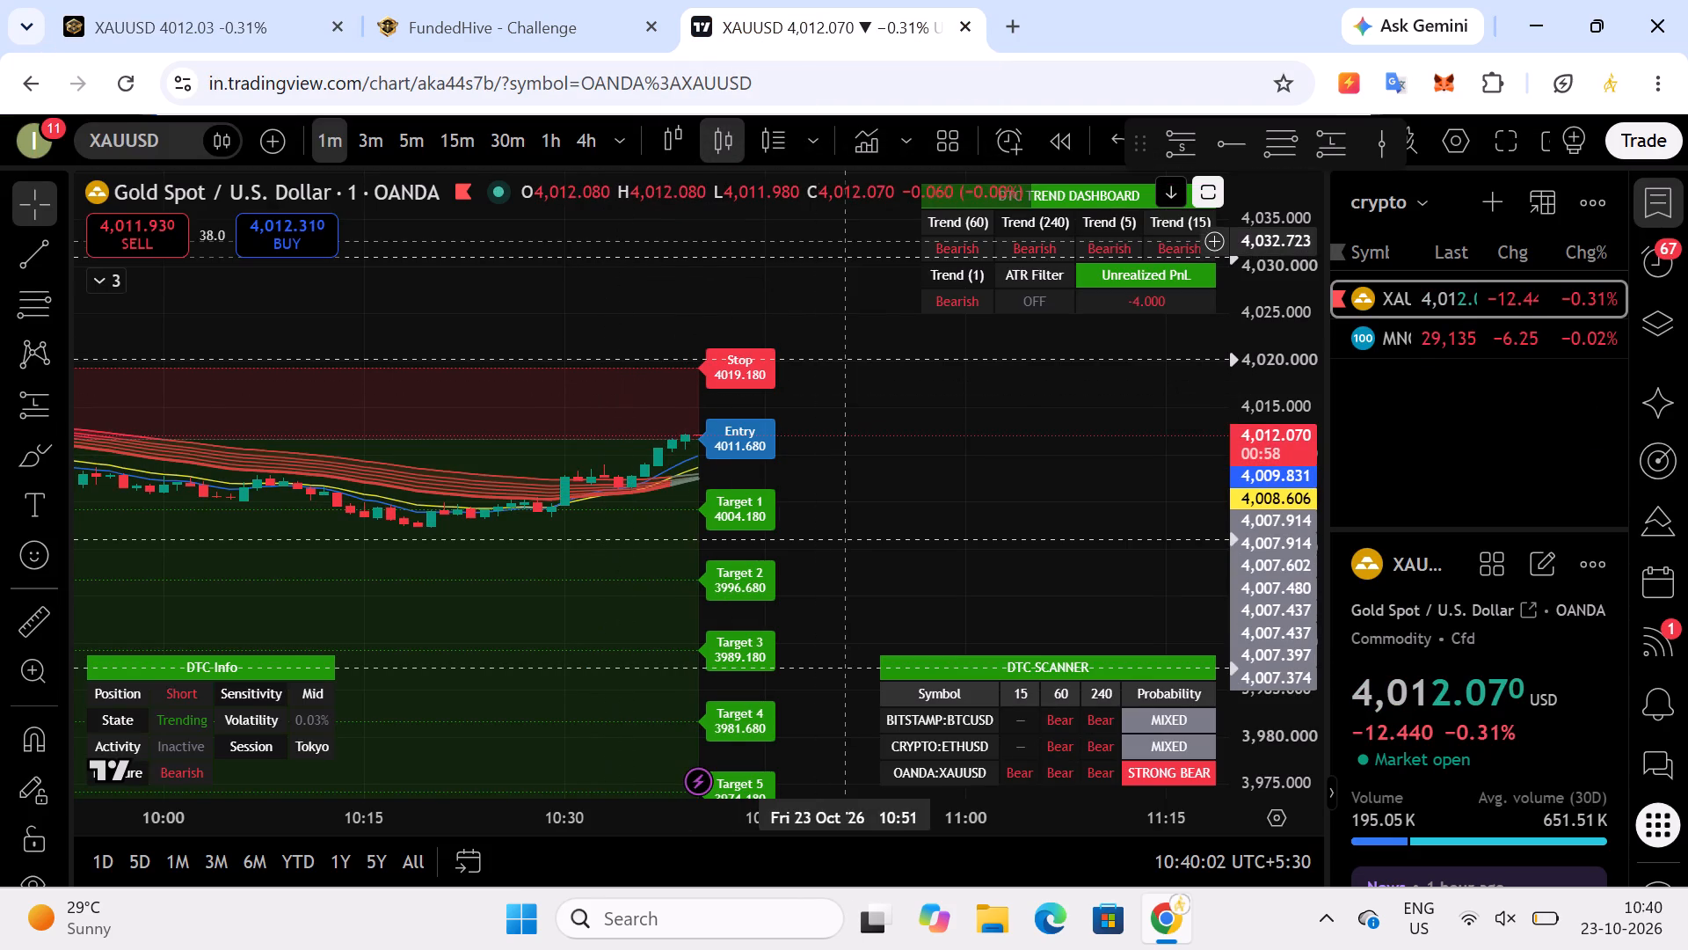
click(506, 33)
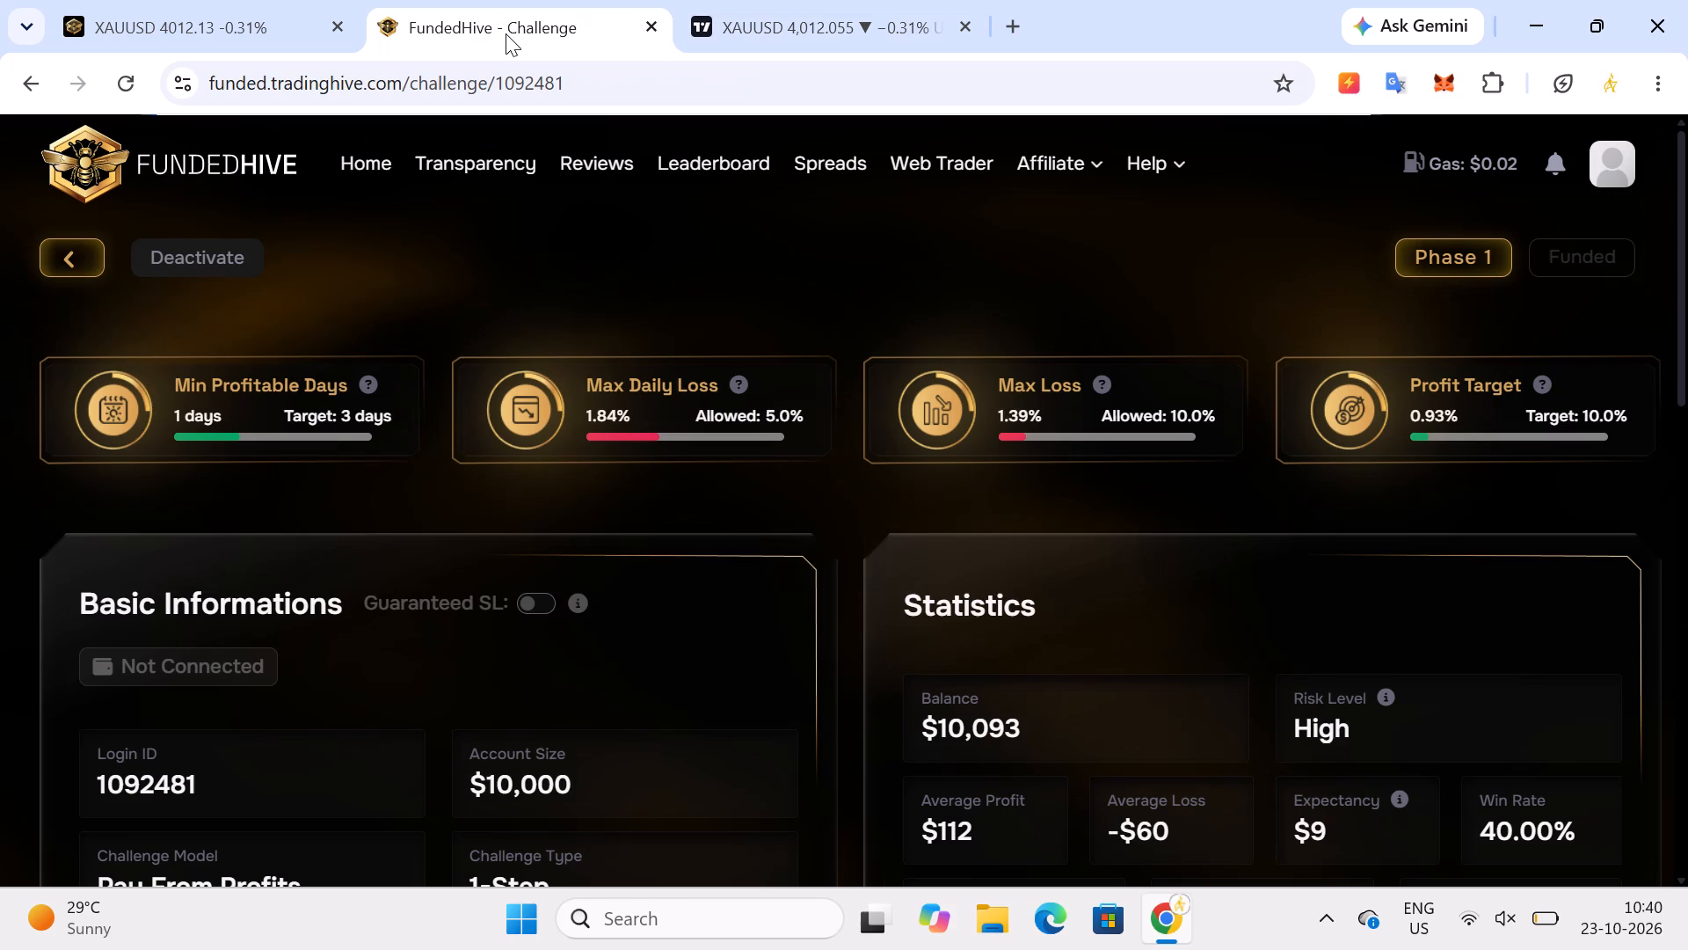
click(229, 11)
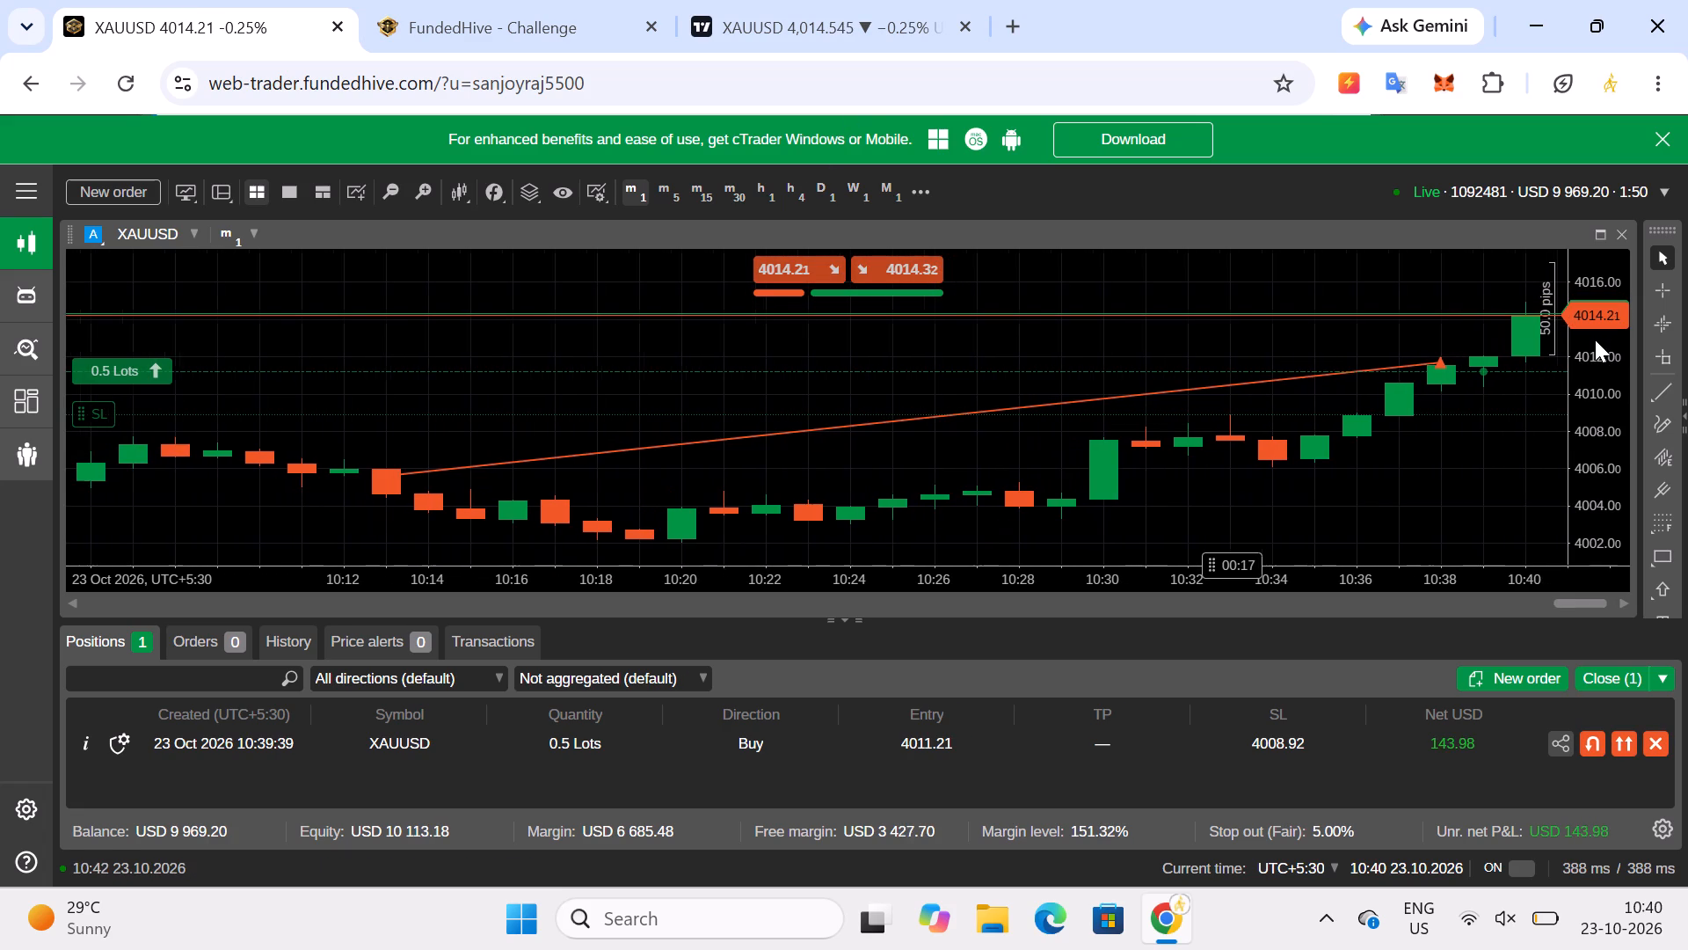
drag(1479, 449, 1256, 568)
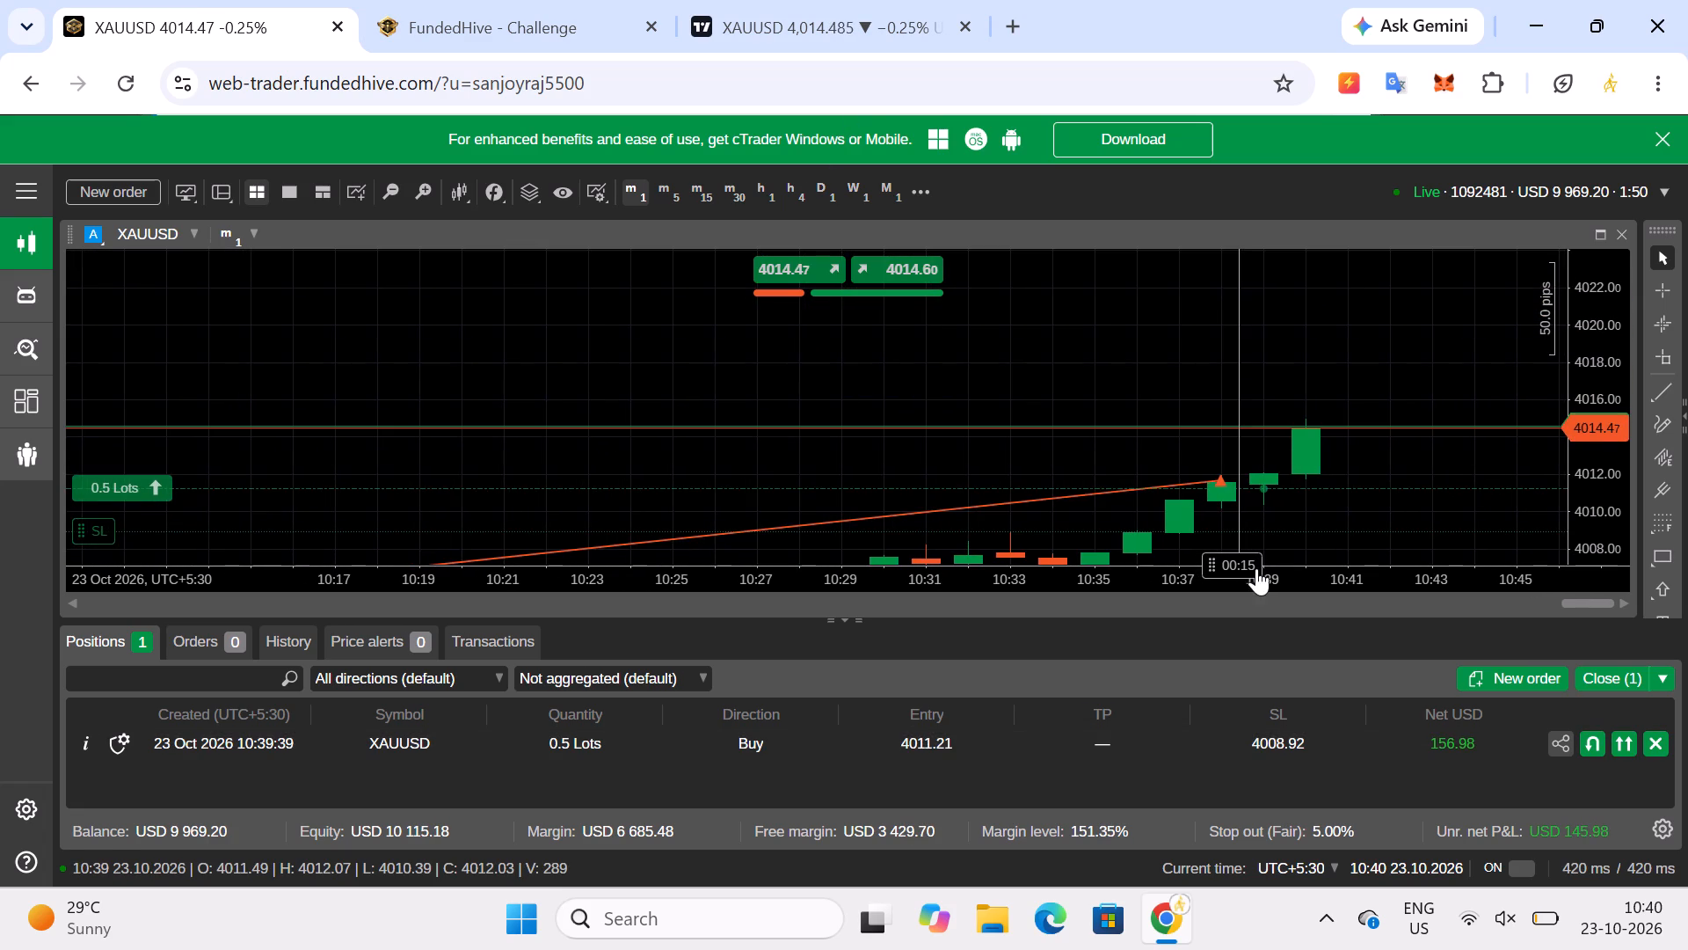
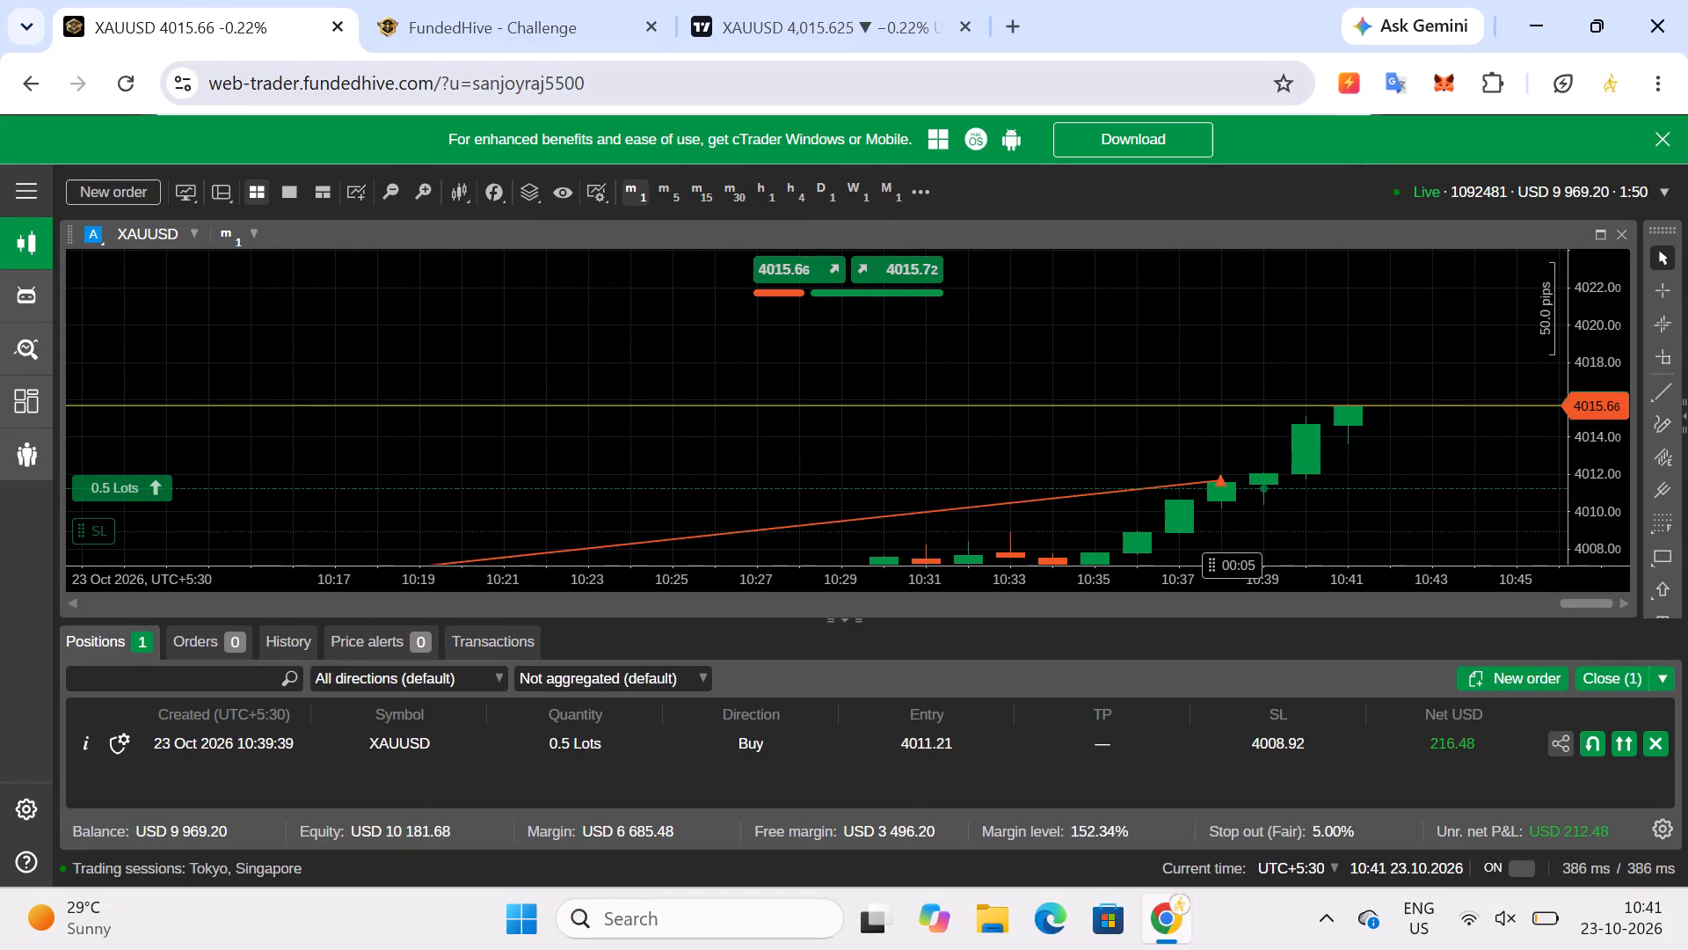
Examine XAUUSD on TradingView's 1-minute, 1-hour and 4-hour charts, and check the FundedHive challenge page and the open buy position in the web trader.
click(789, 7)
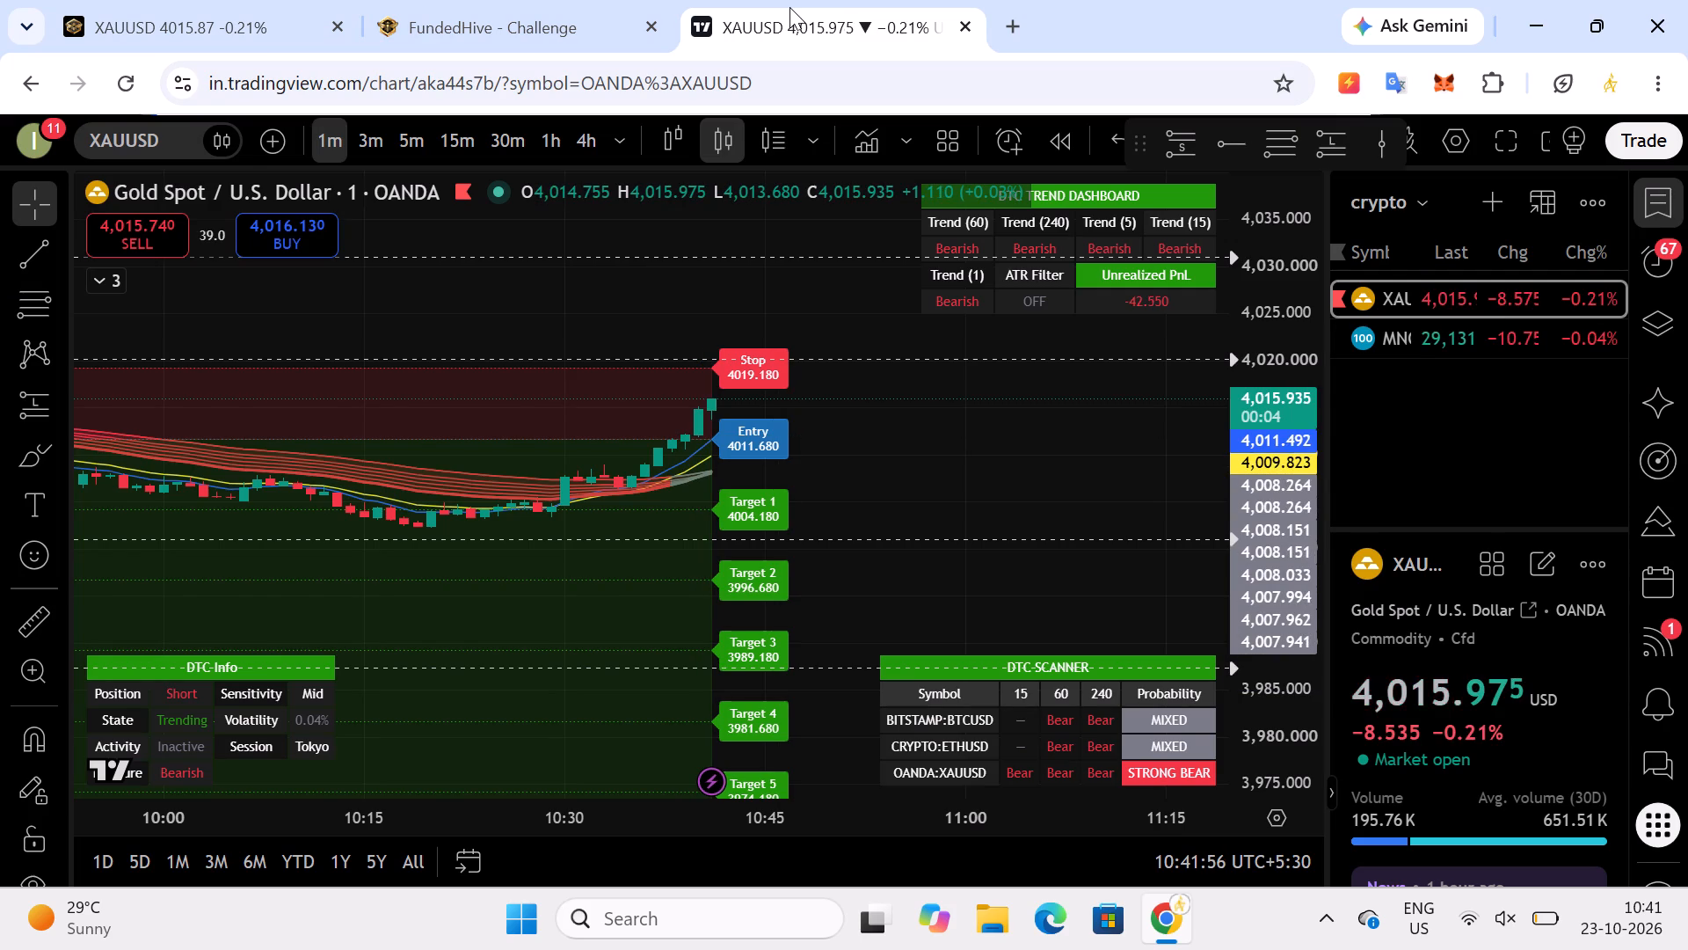
drag(841, 473, 858, 489)
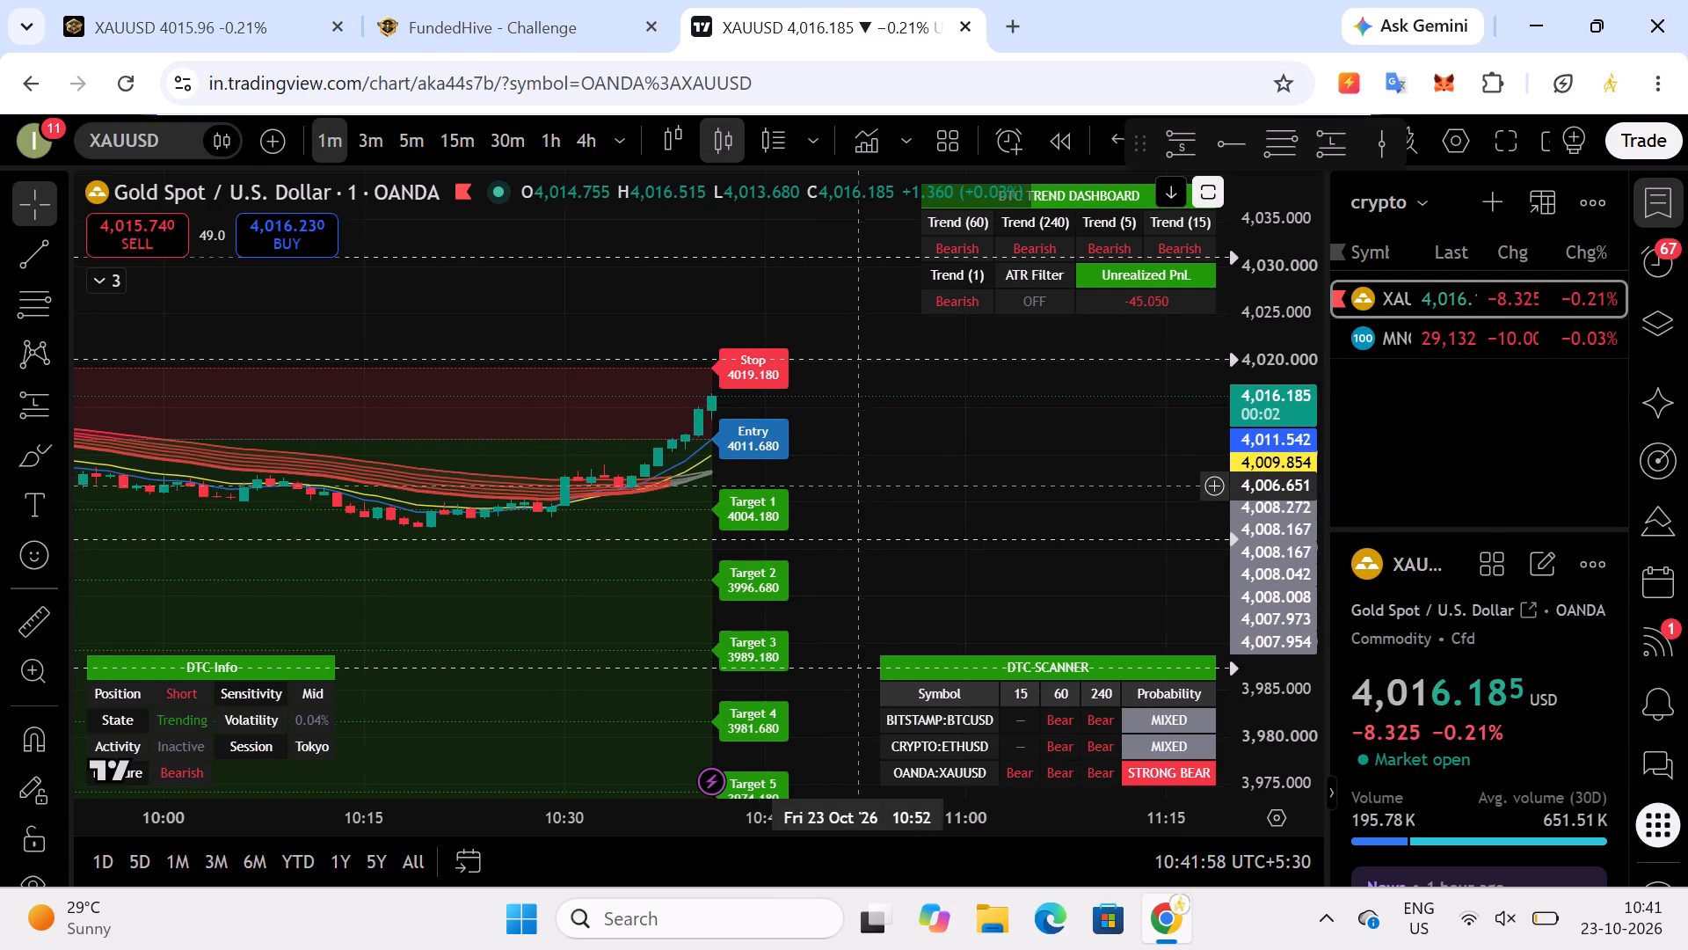
drag(858, 489, 867, 497)
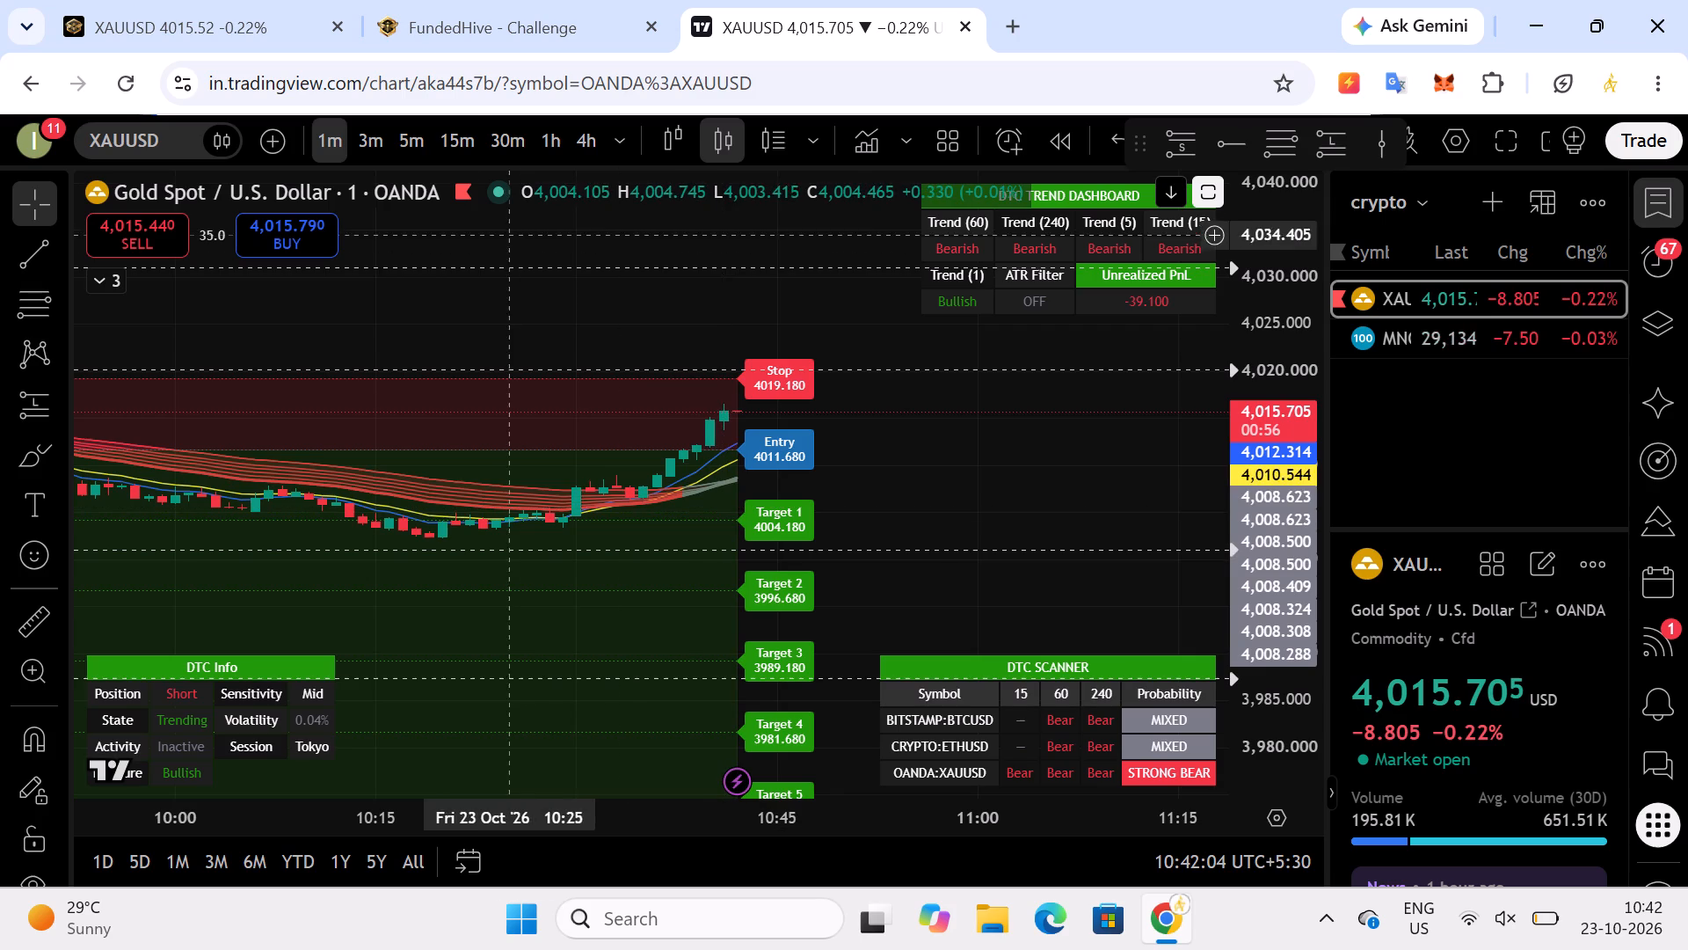
click(548, 135)
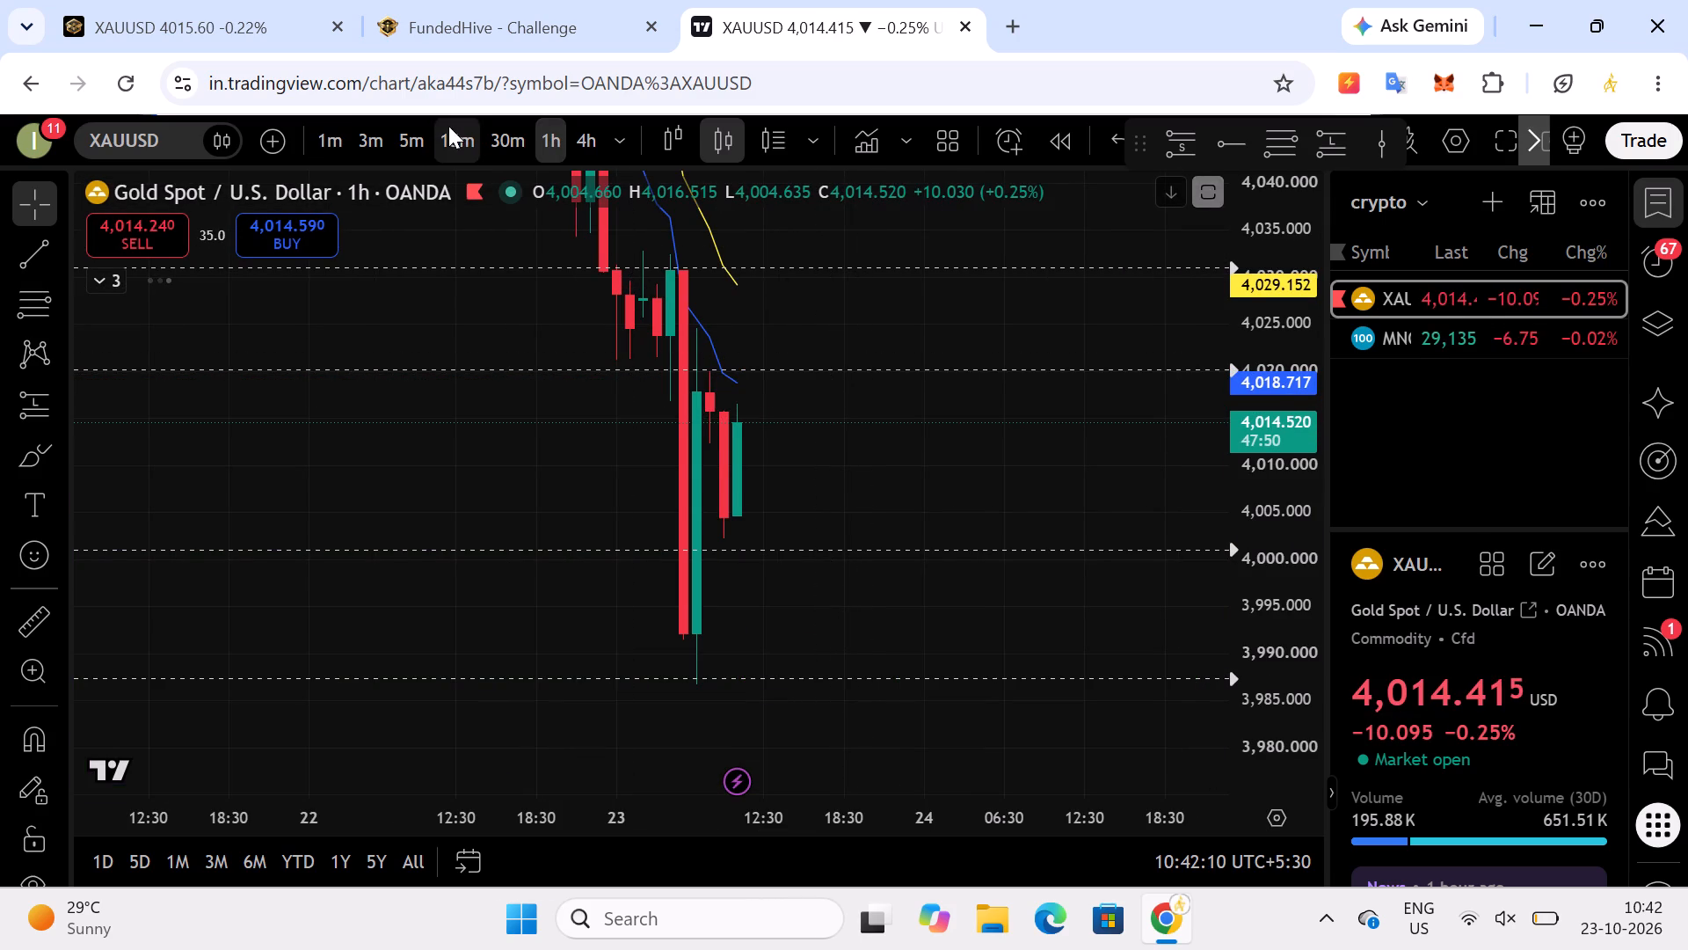
click(593, 146)
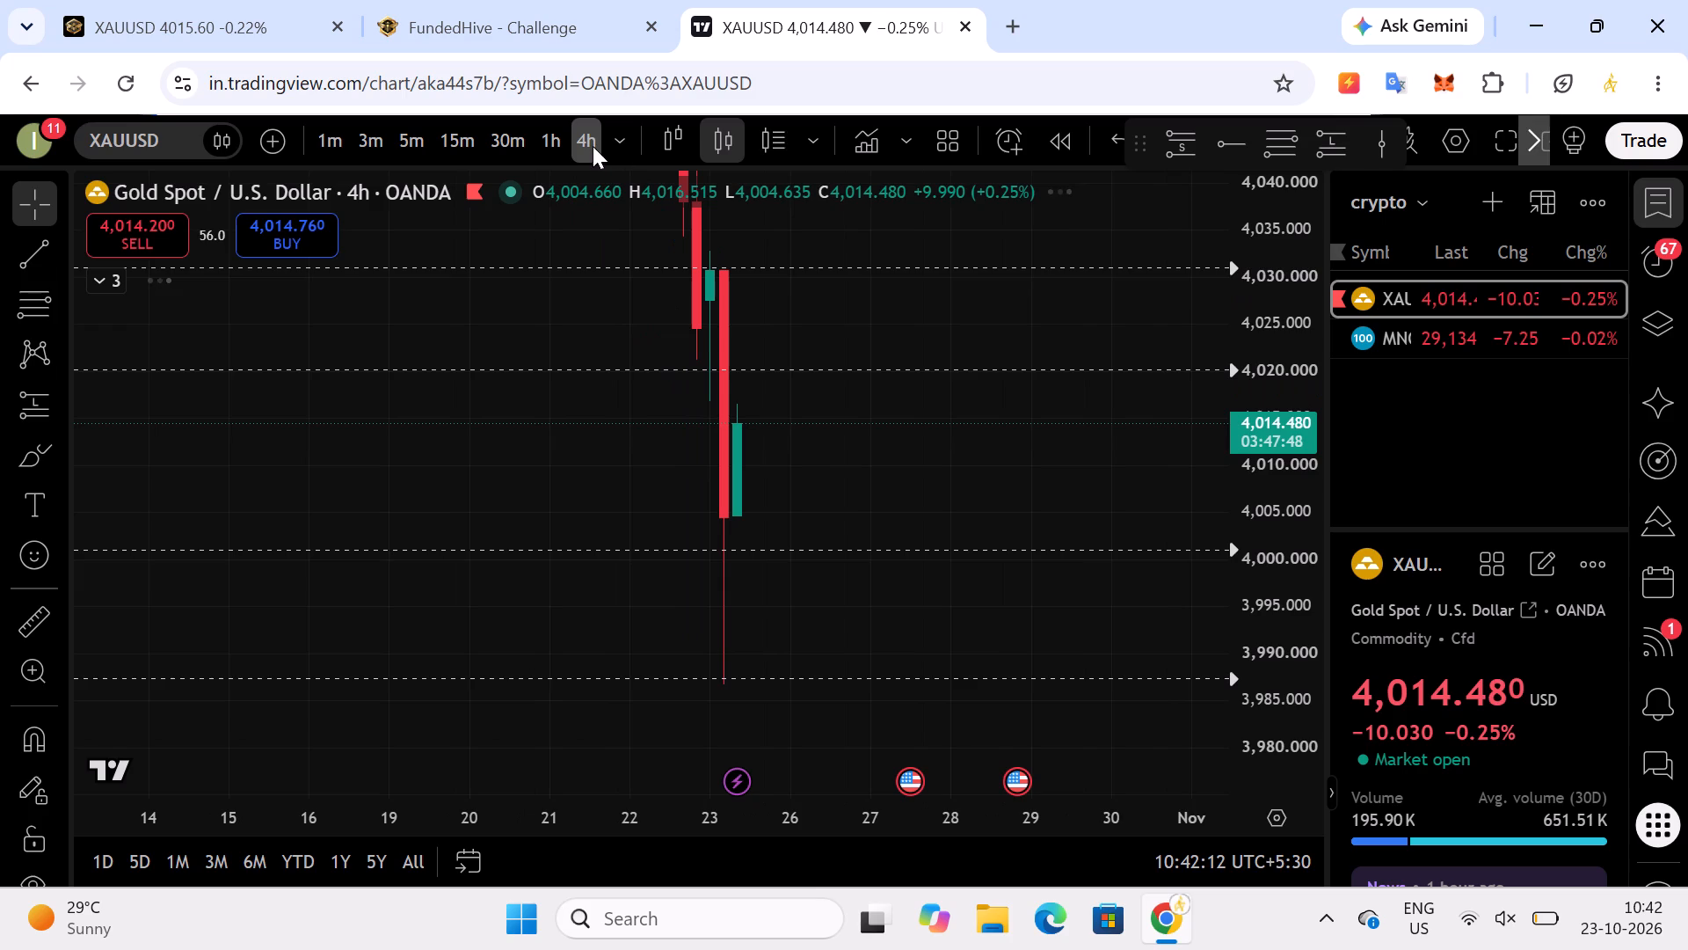
drag(1278, 309, 1298, 517)
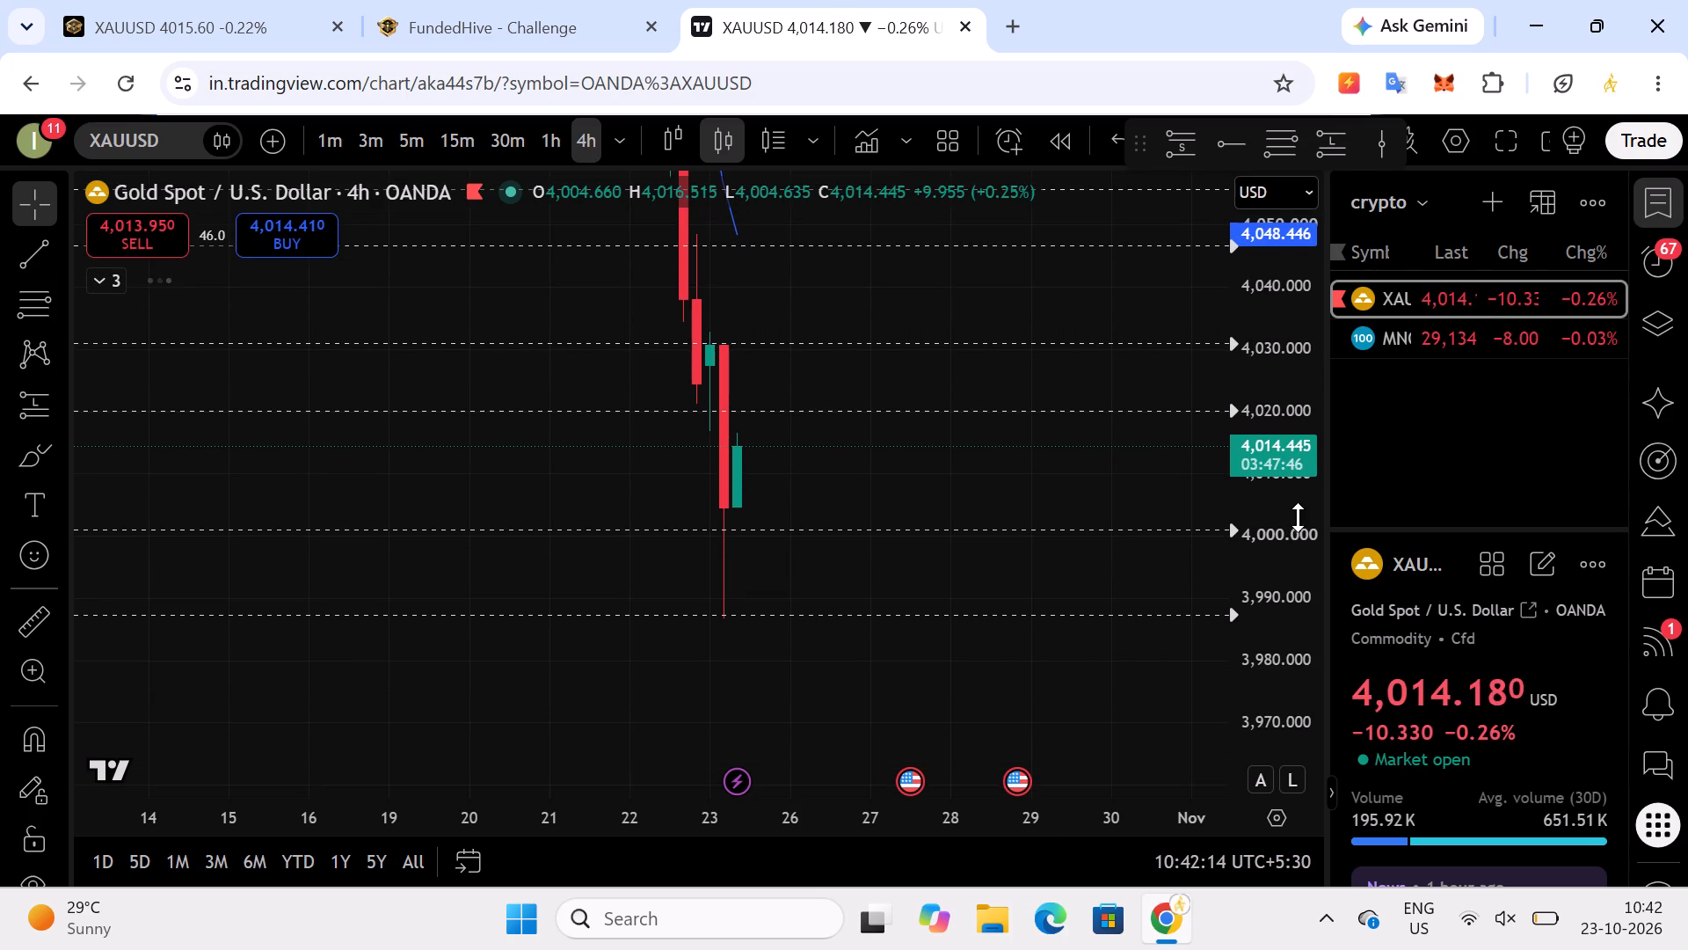
click(508, 23)
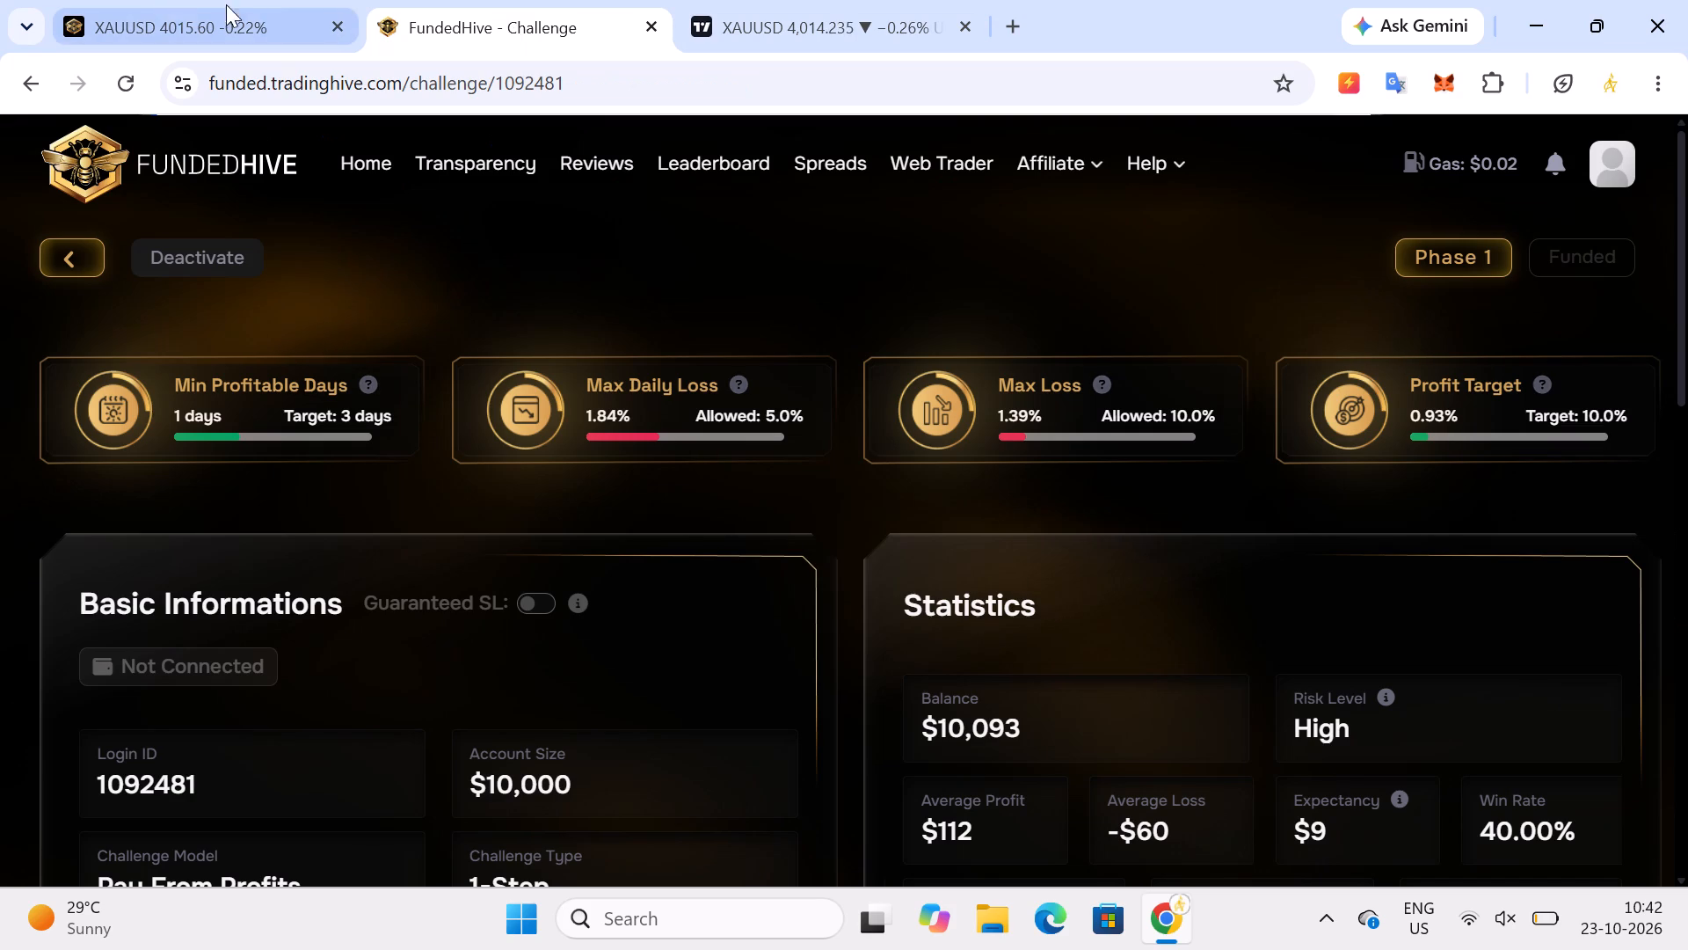
click(175, 26)
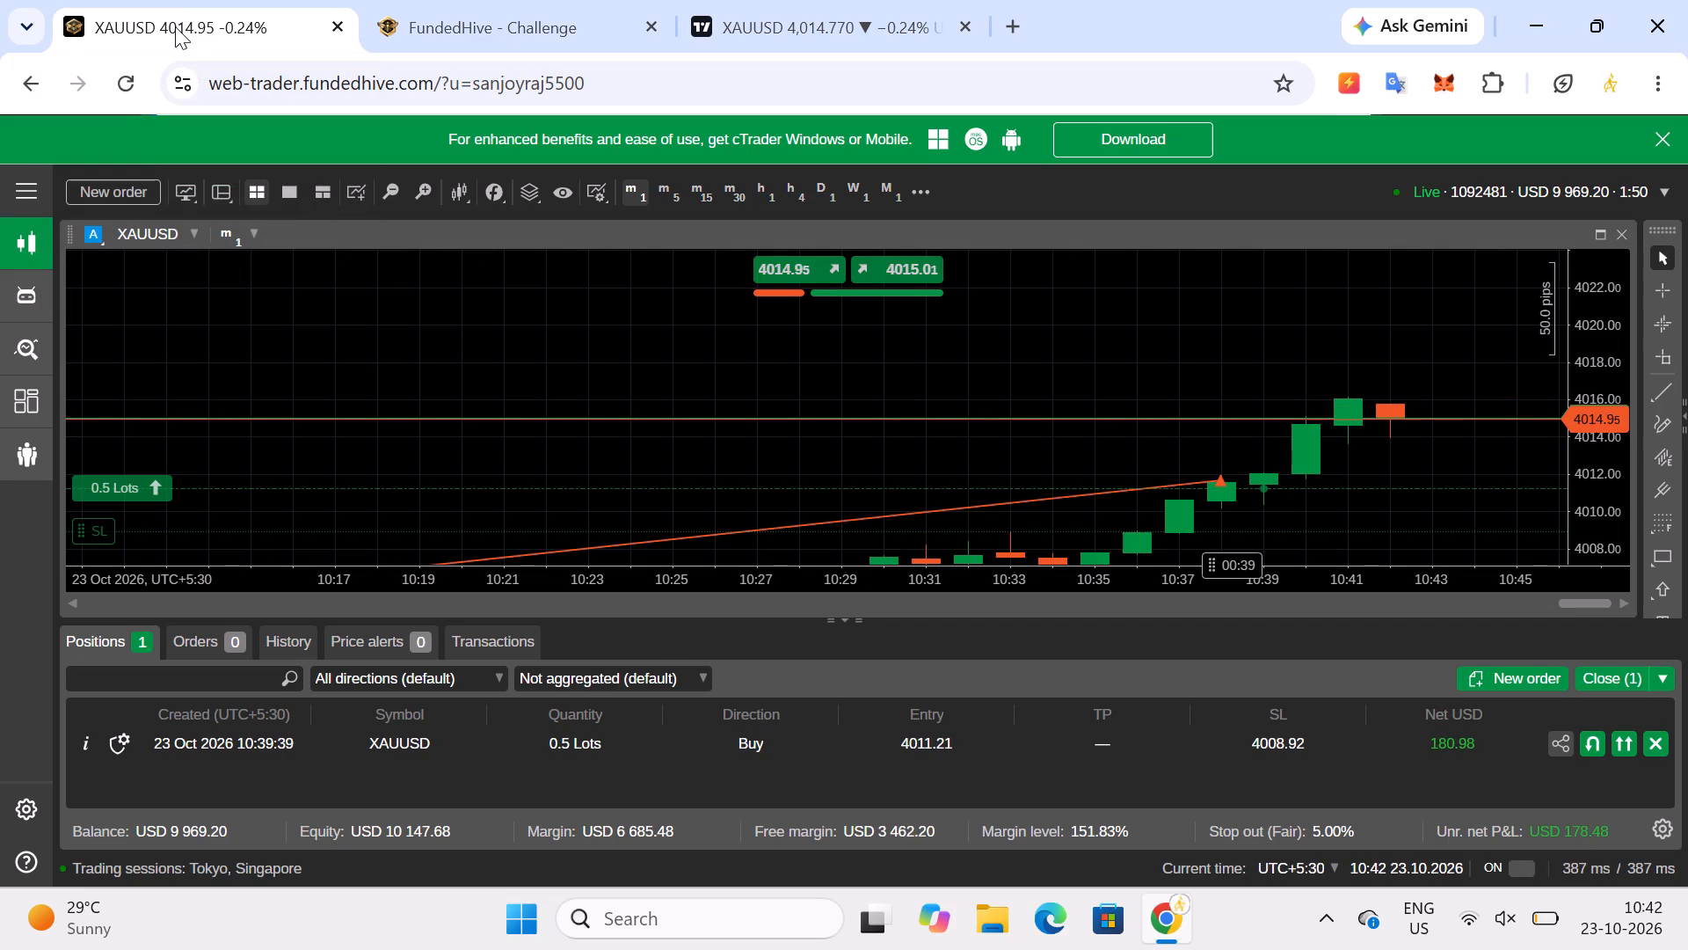
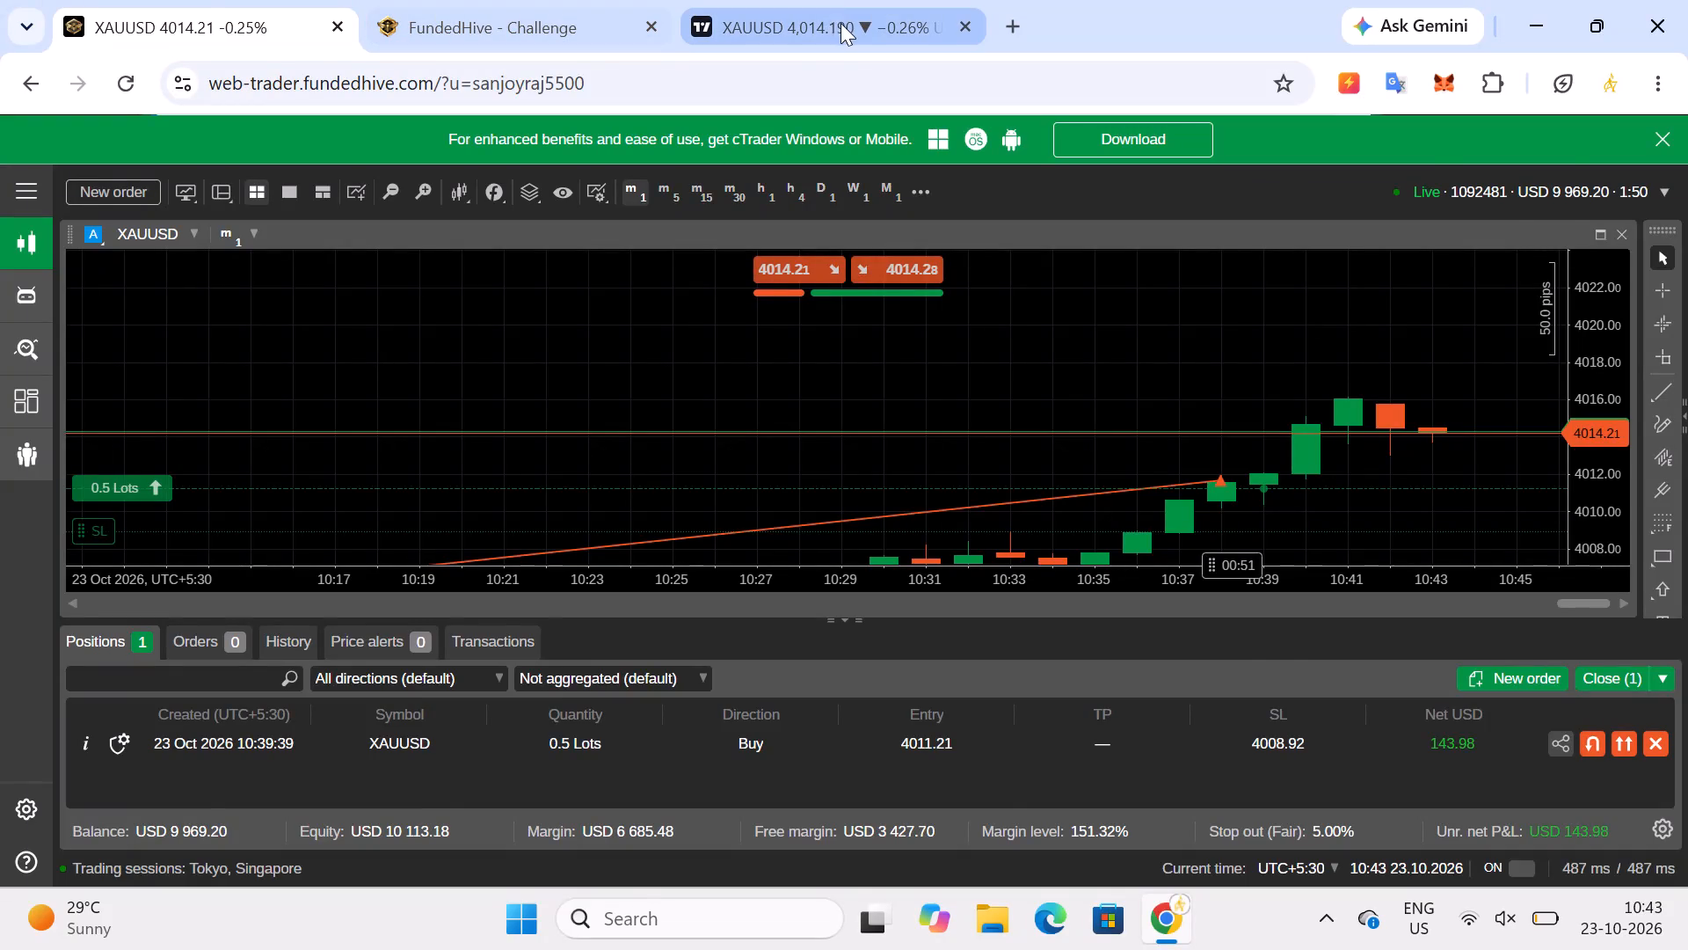
Examine XAUUSD price action on TradingView's 5-minute and 15-minute charts, including the levels around the current price.
click(833, 31)
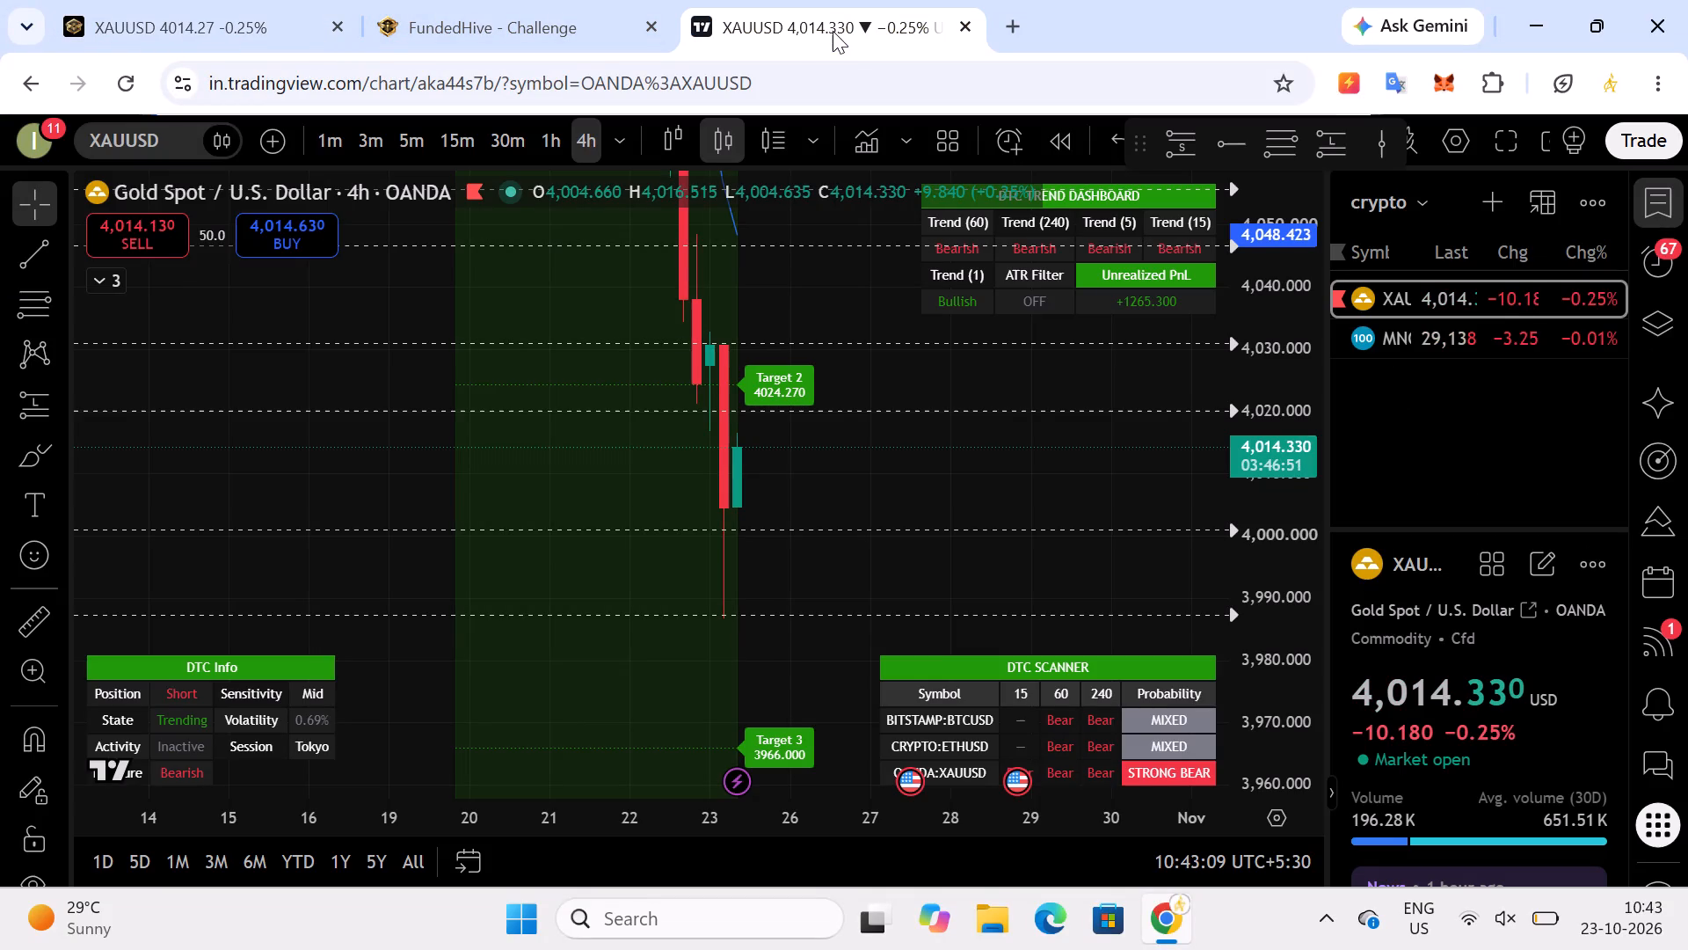
click(416, 133)
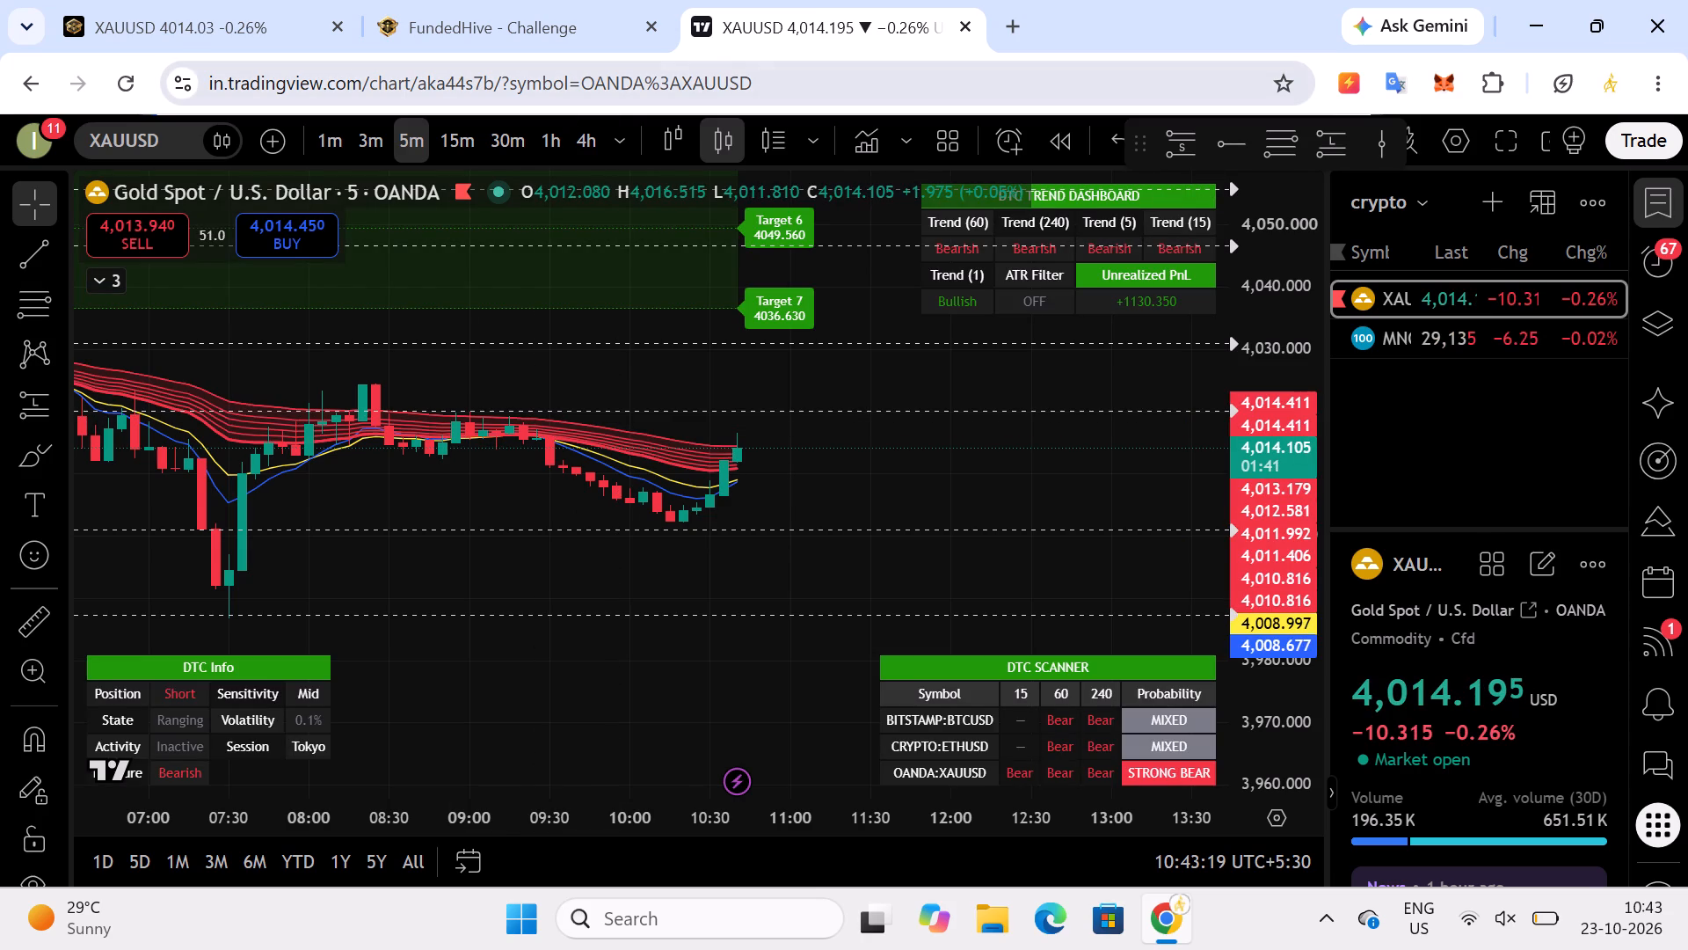
click(480, 142)
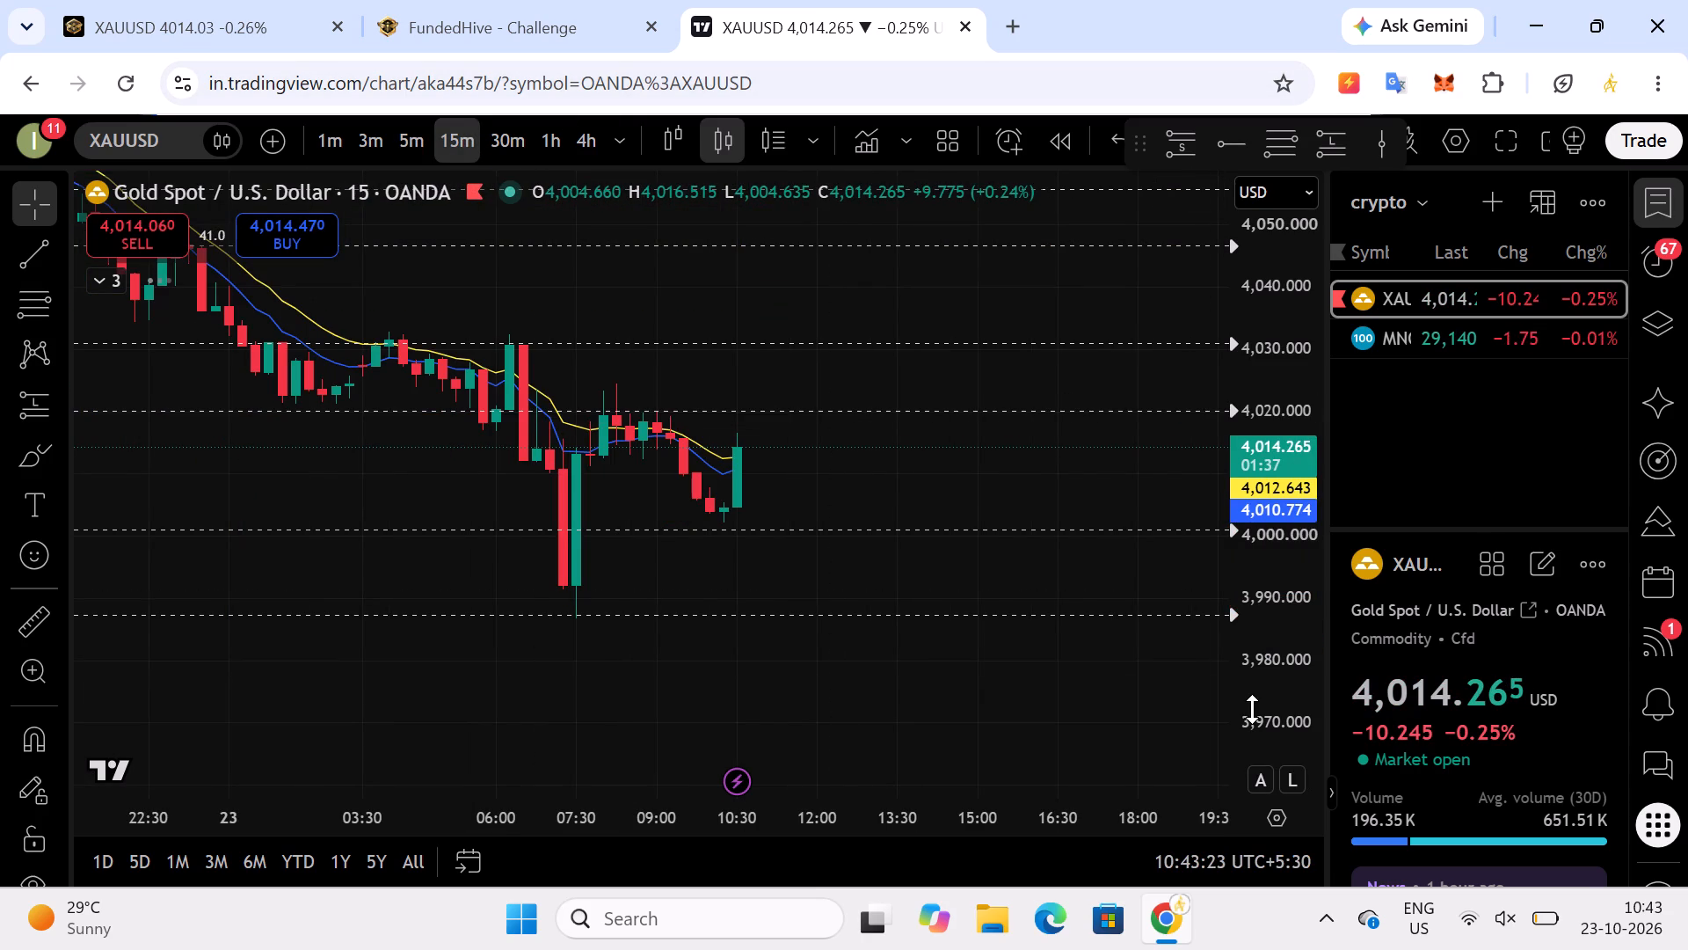
drag(1300, 438, 1306, 513)
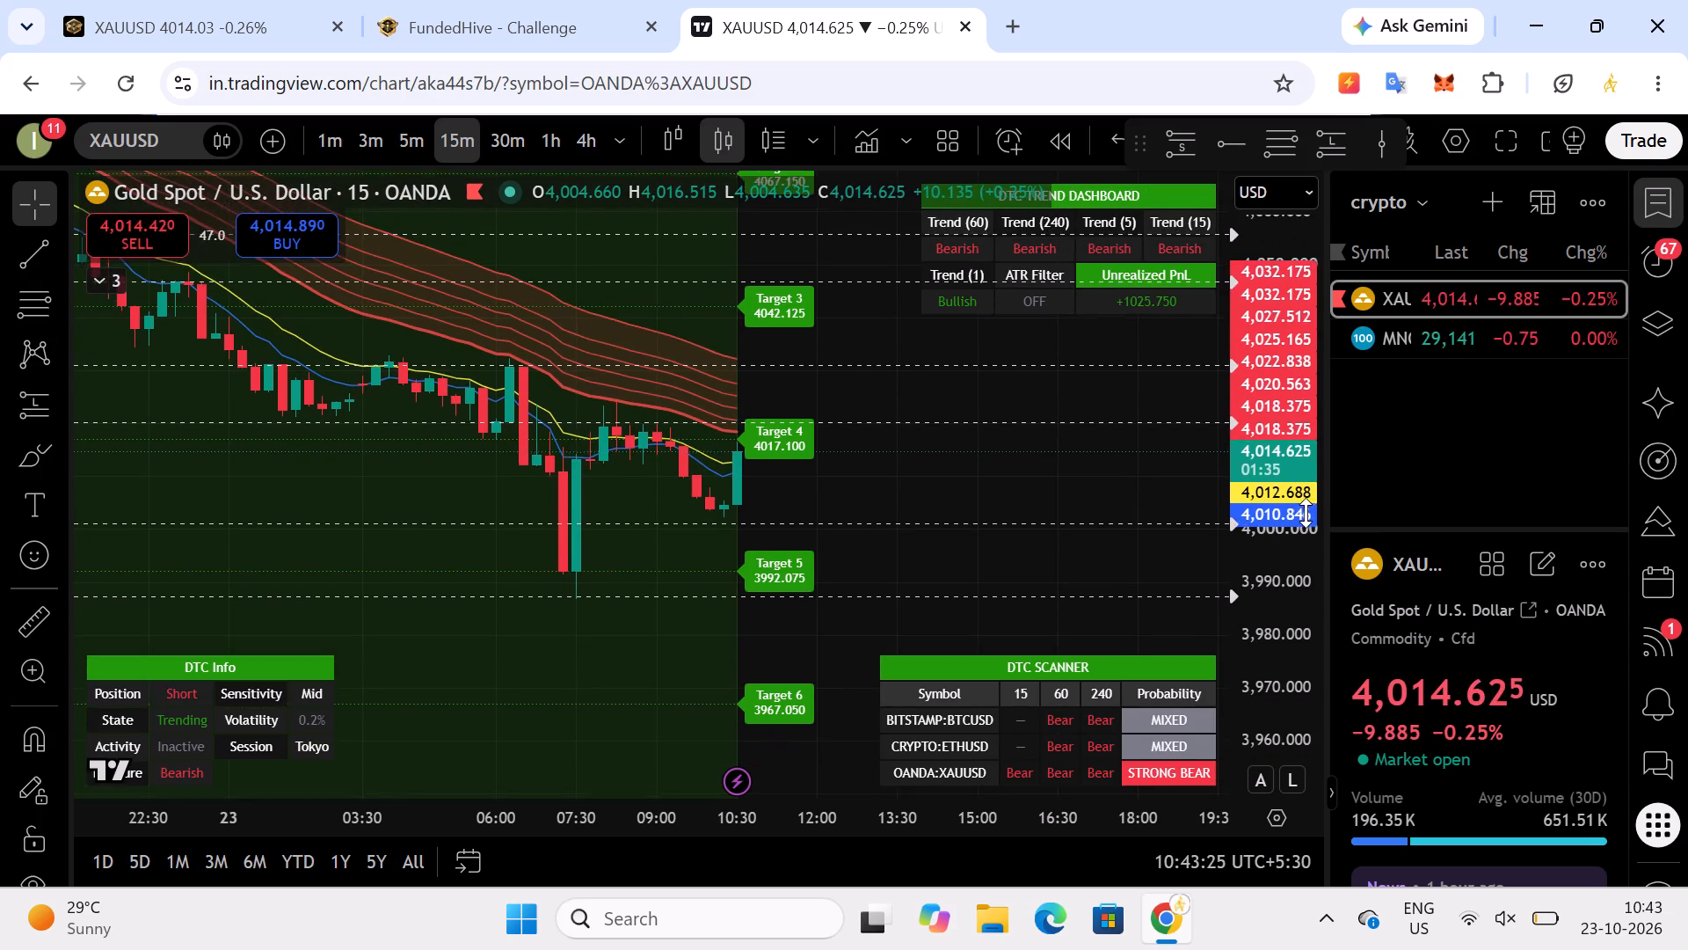
drag(1306, 513, 1306, 538)
drag(1032, 491, 1011, 512)
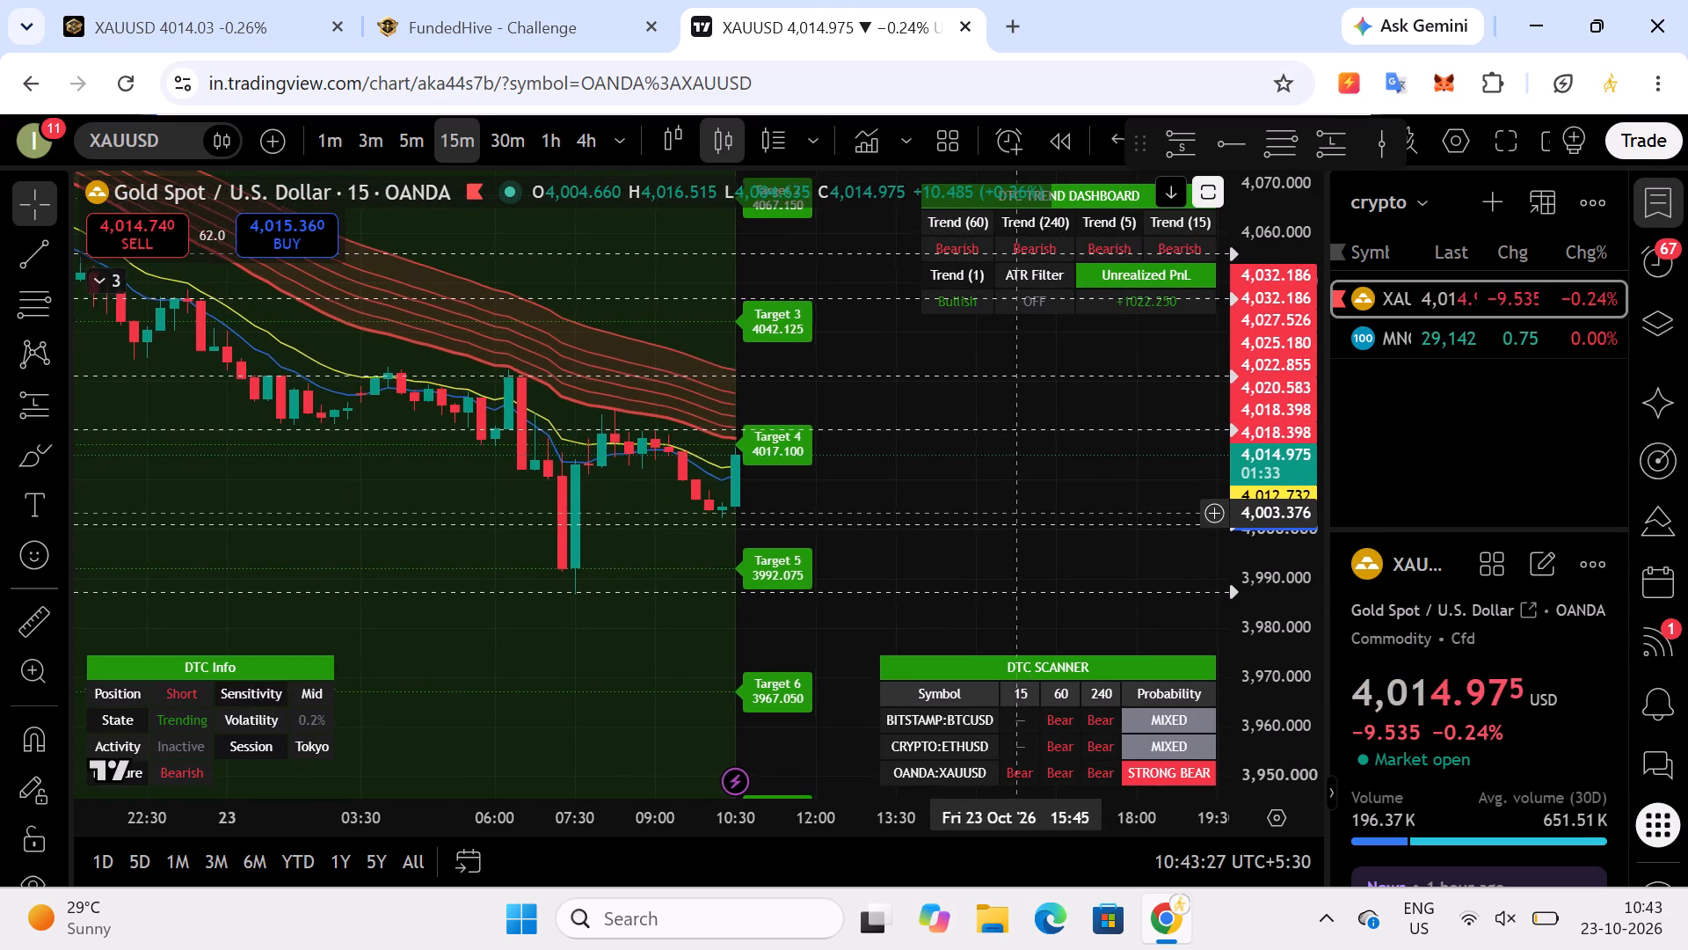
drag(1011, 512, 986, 532)
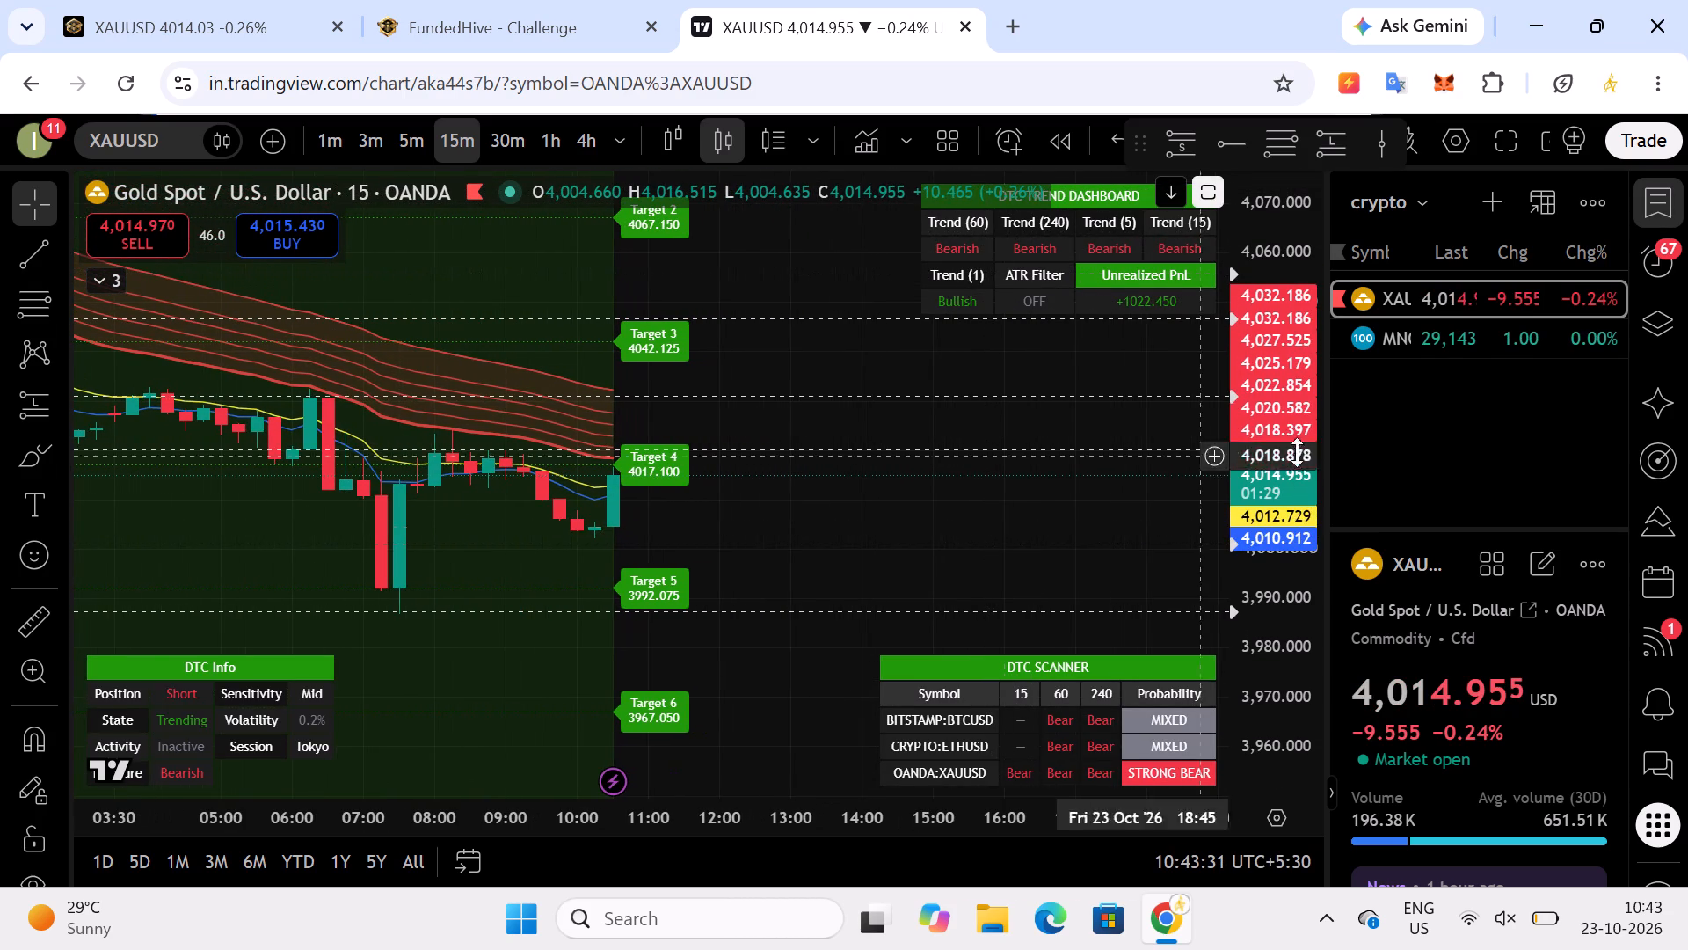
drag(1293, 506, 1293, 485)
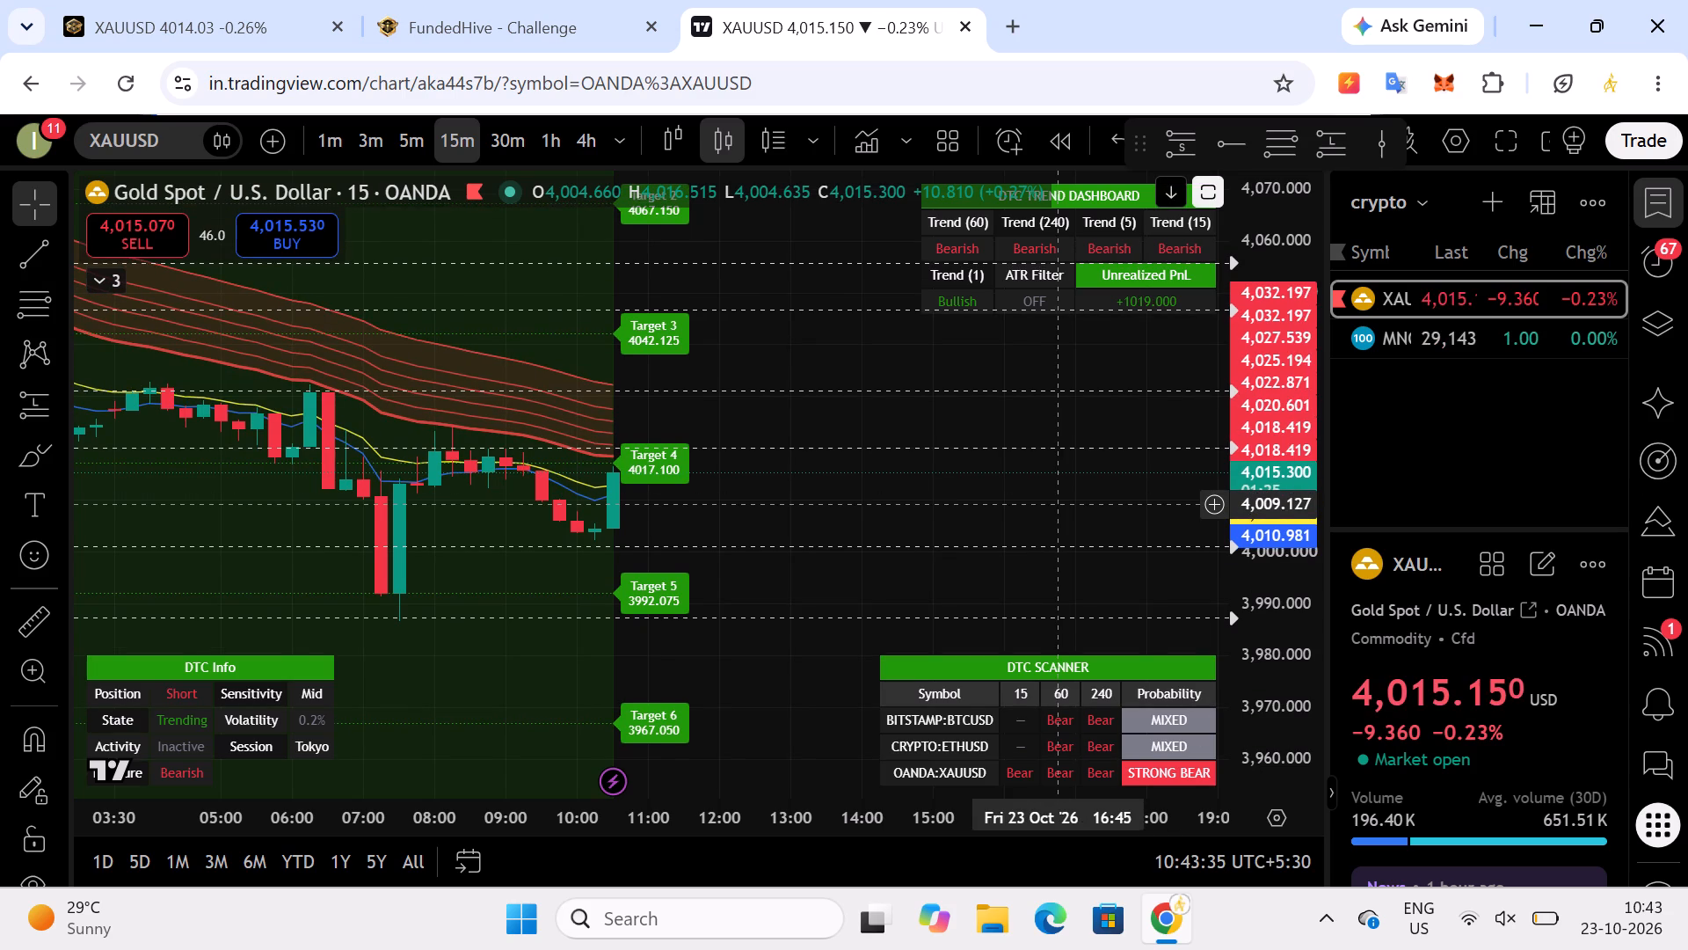
Check the FundedHive challenge page's progress figures, dismissing the low-battery notice.
click(473, 22)
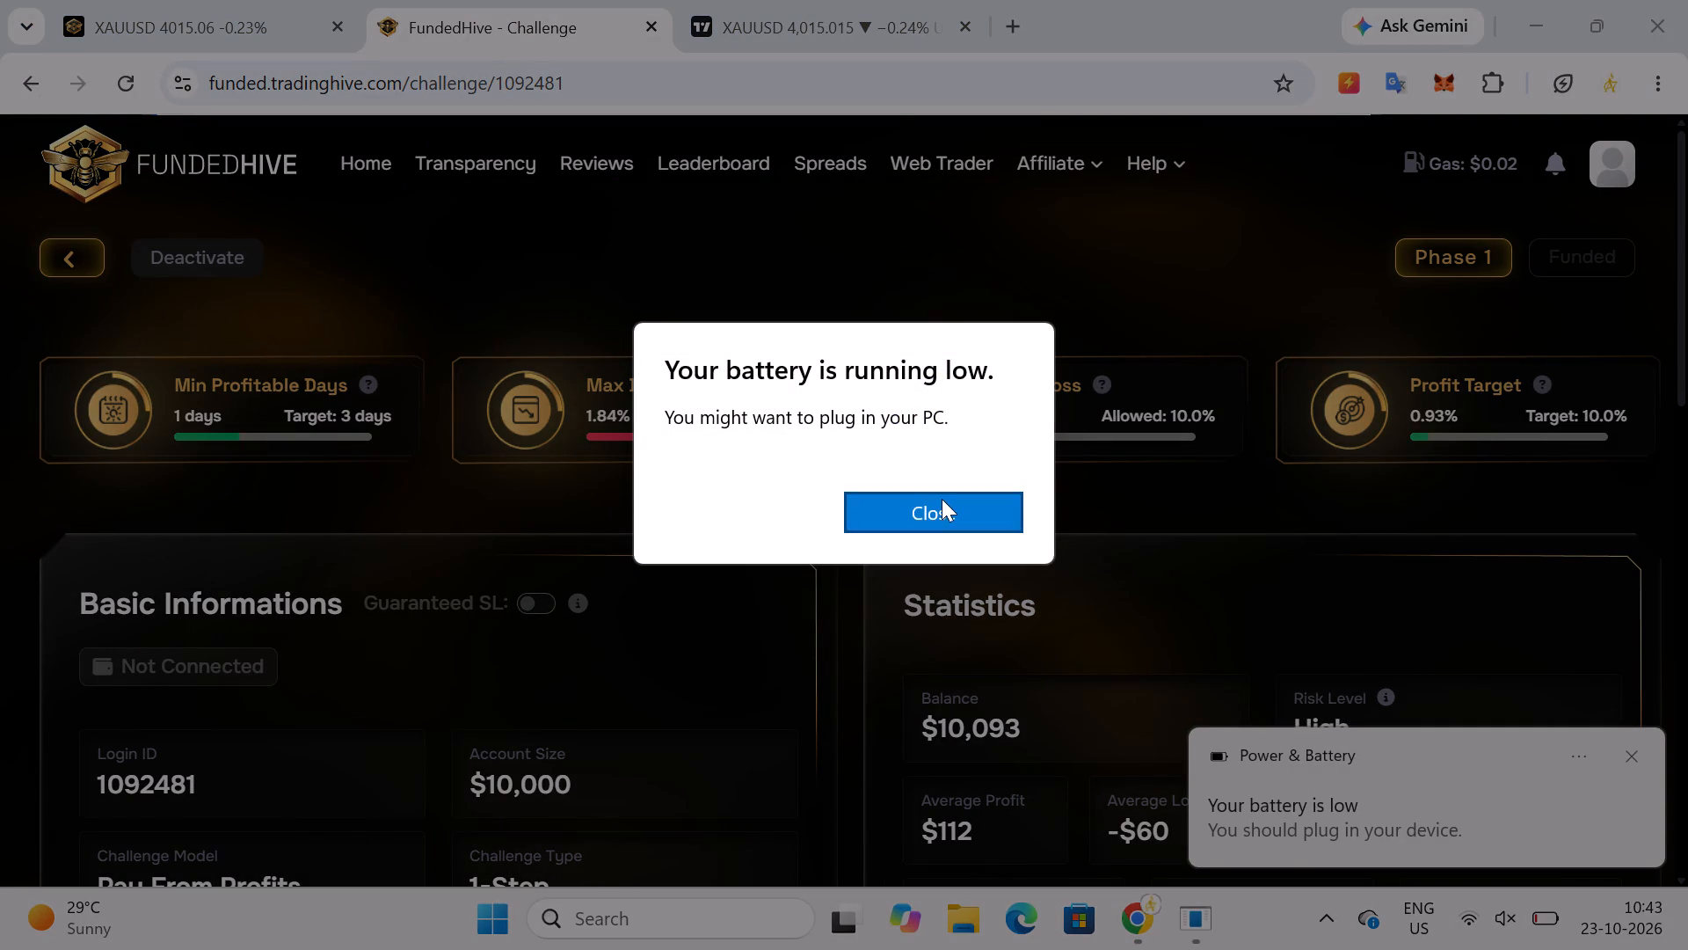
click(942, 499)
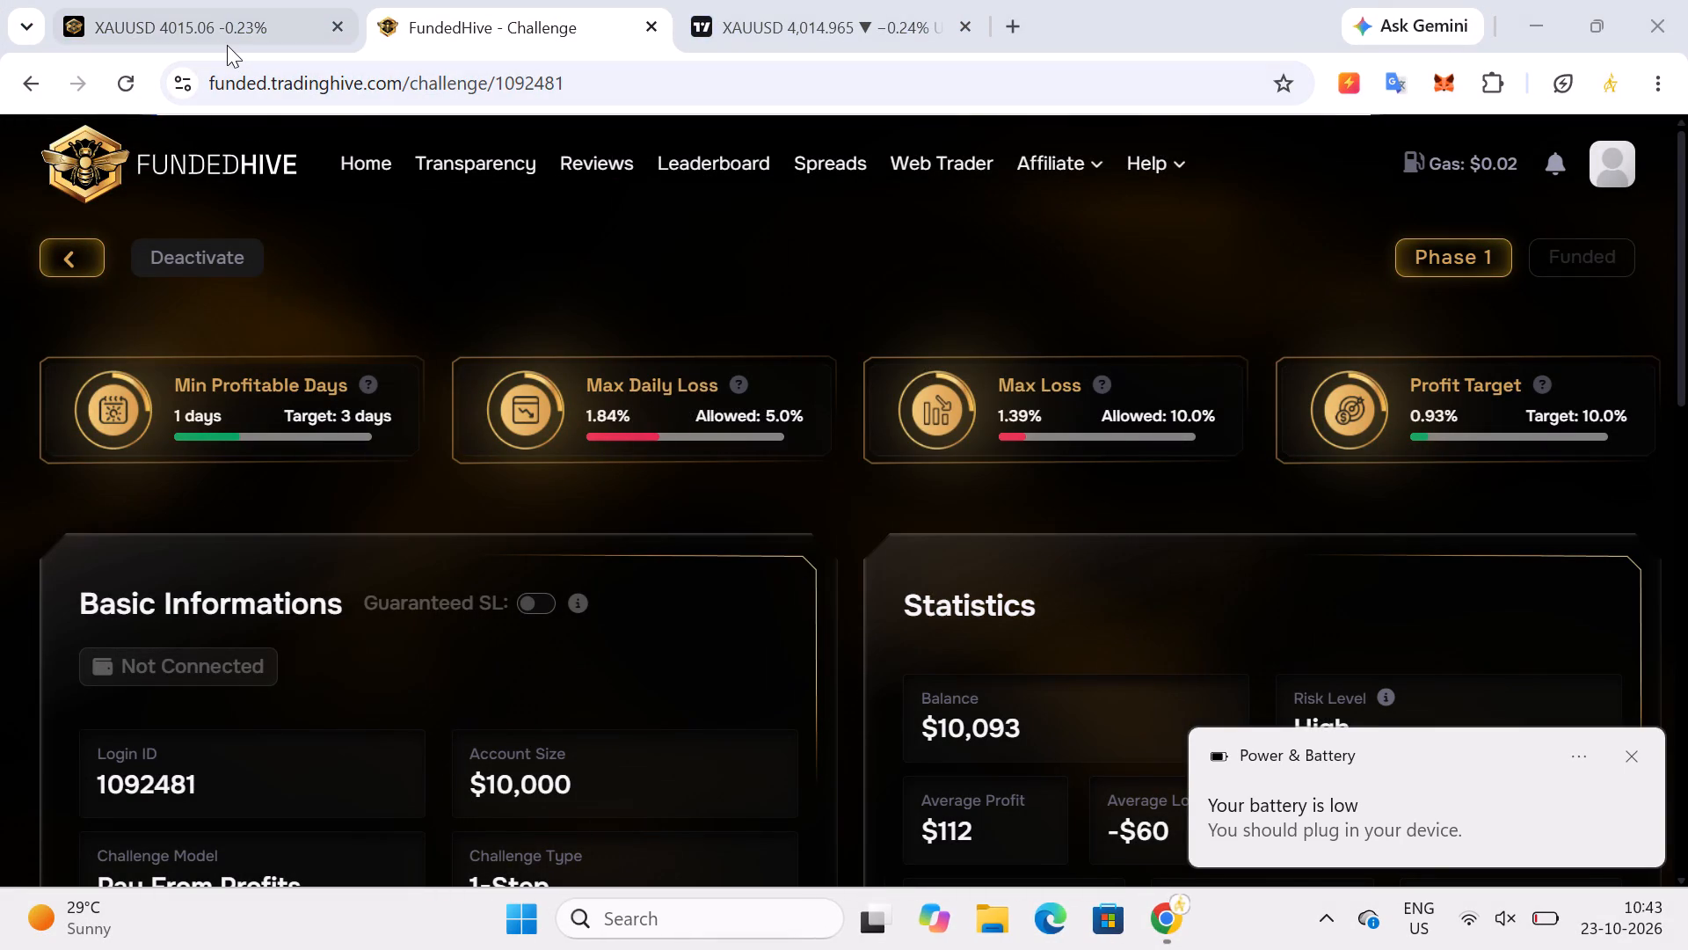
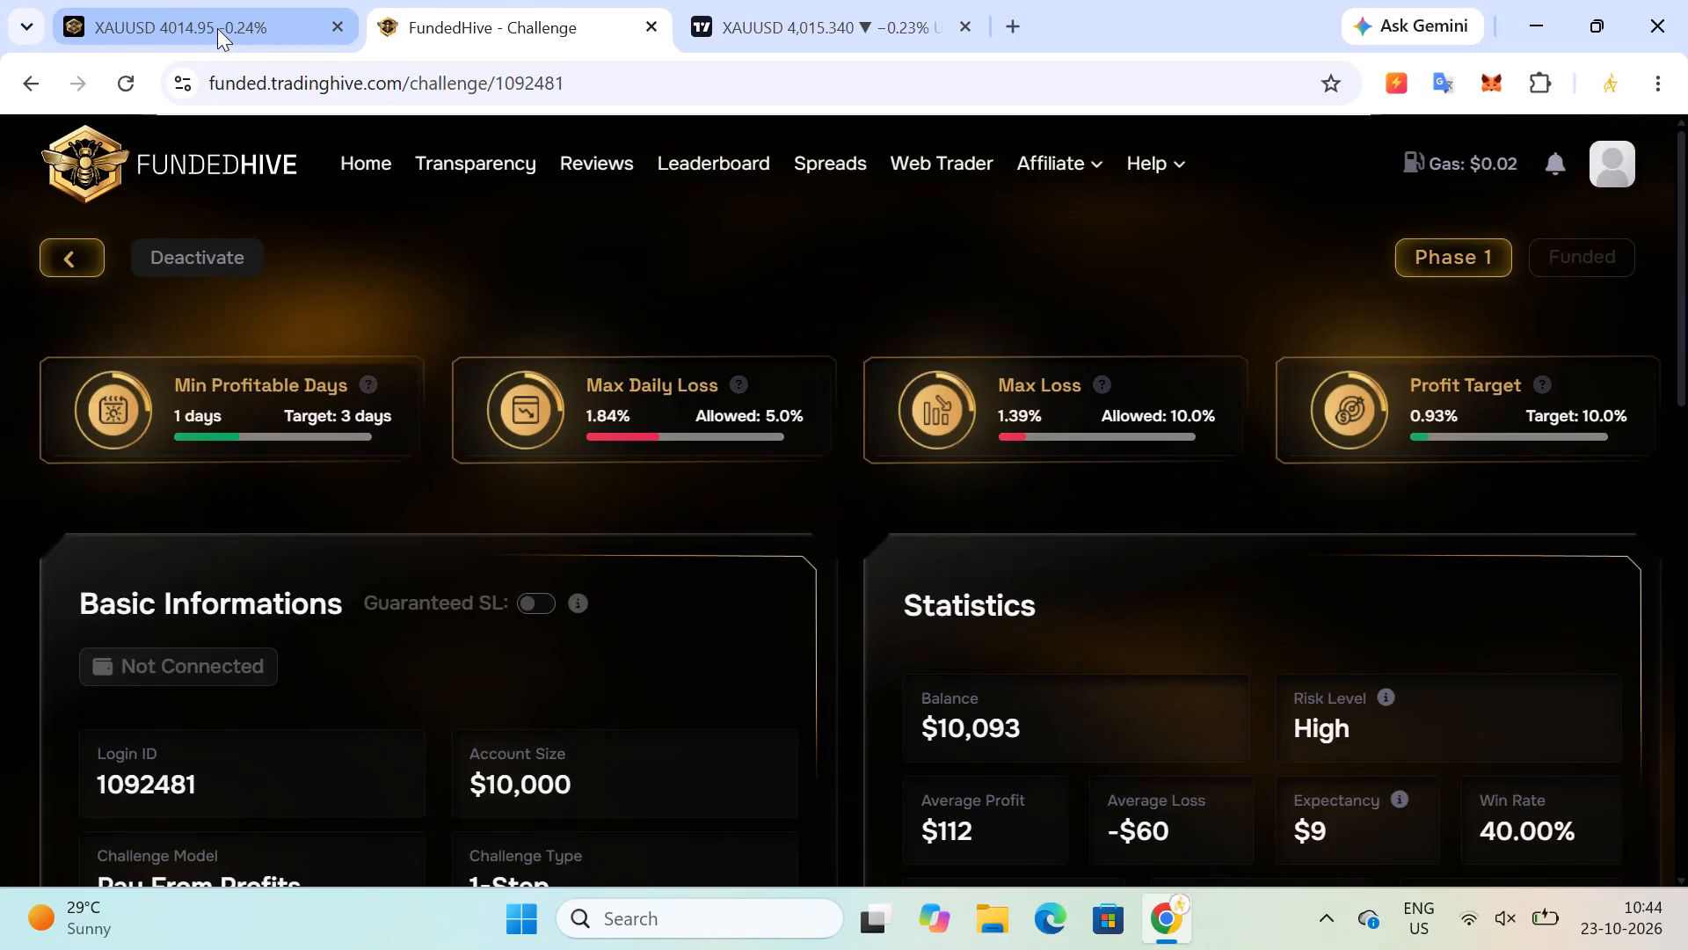
Check the open 0.5-lot XAUUSD buy position in the FundedHive web trader against price action on TradingView's 3-minute chart.
click(217, 28)
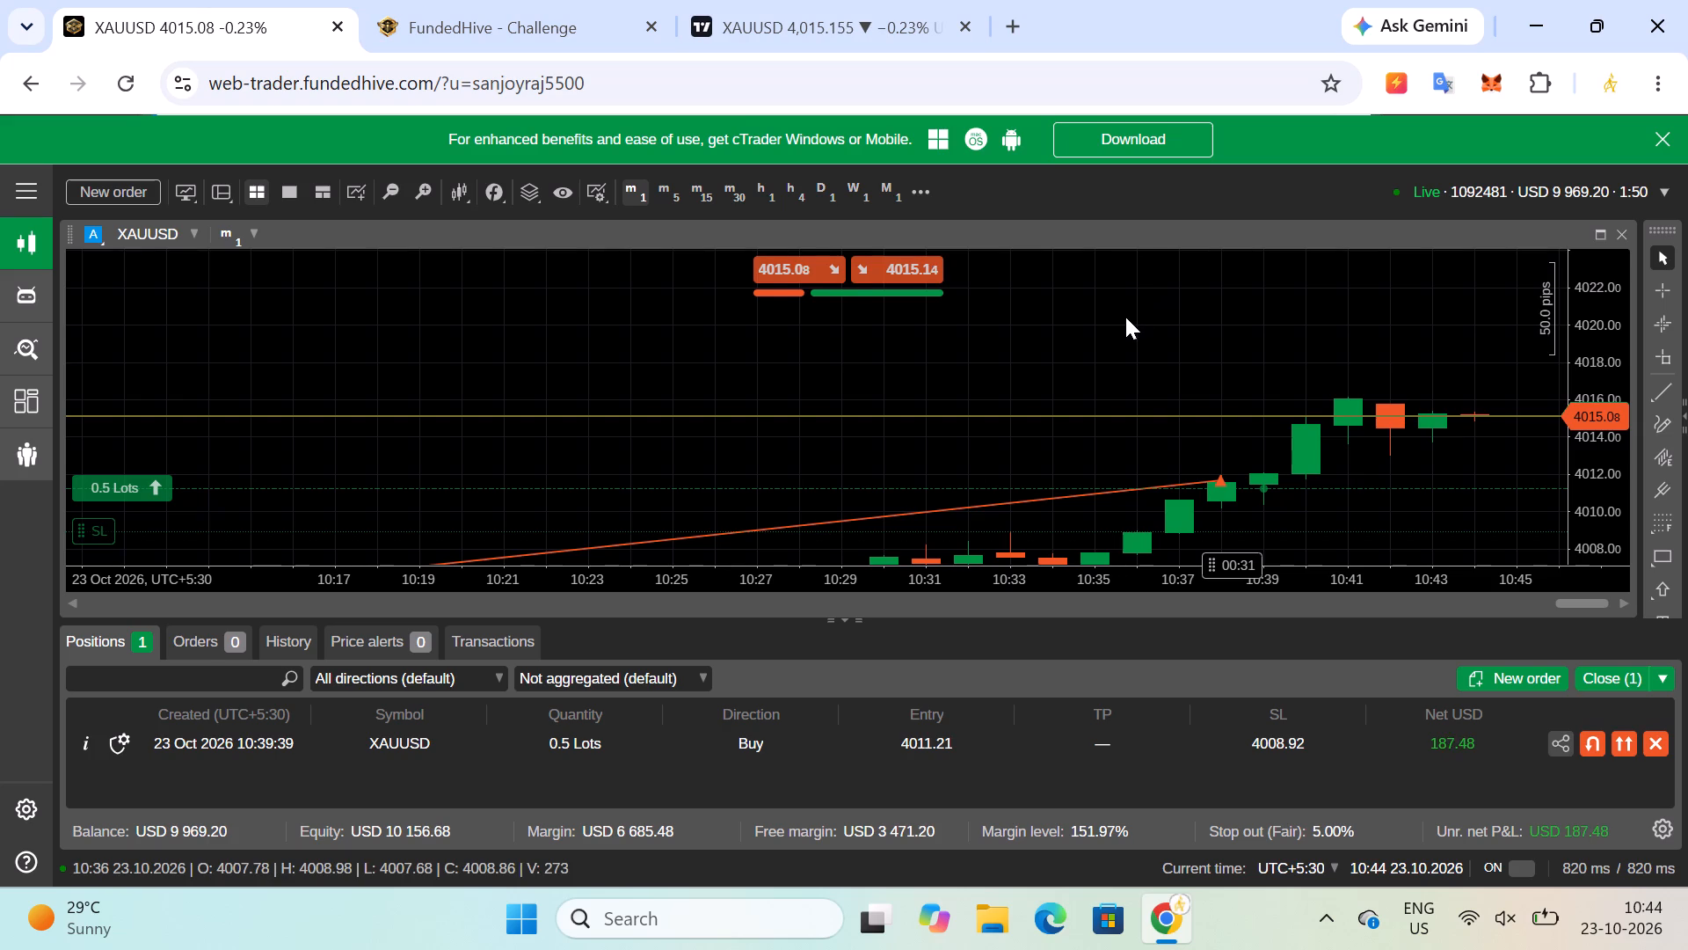
drag(1125, 317, 1096, 369)
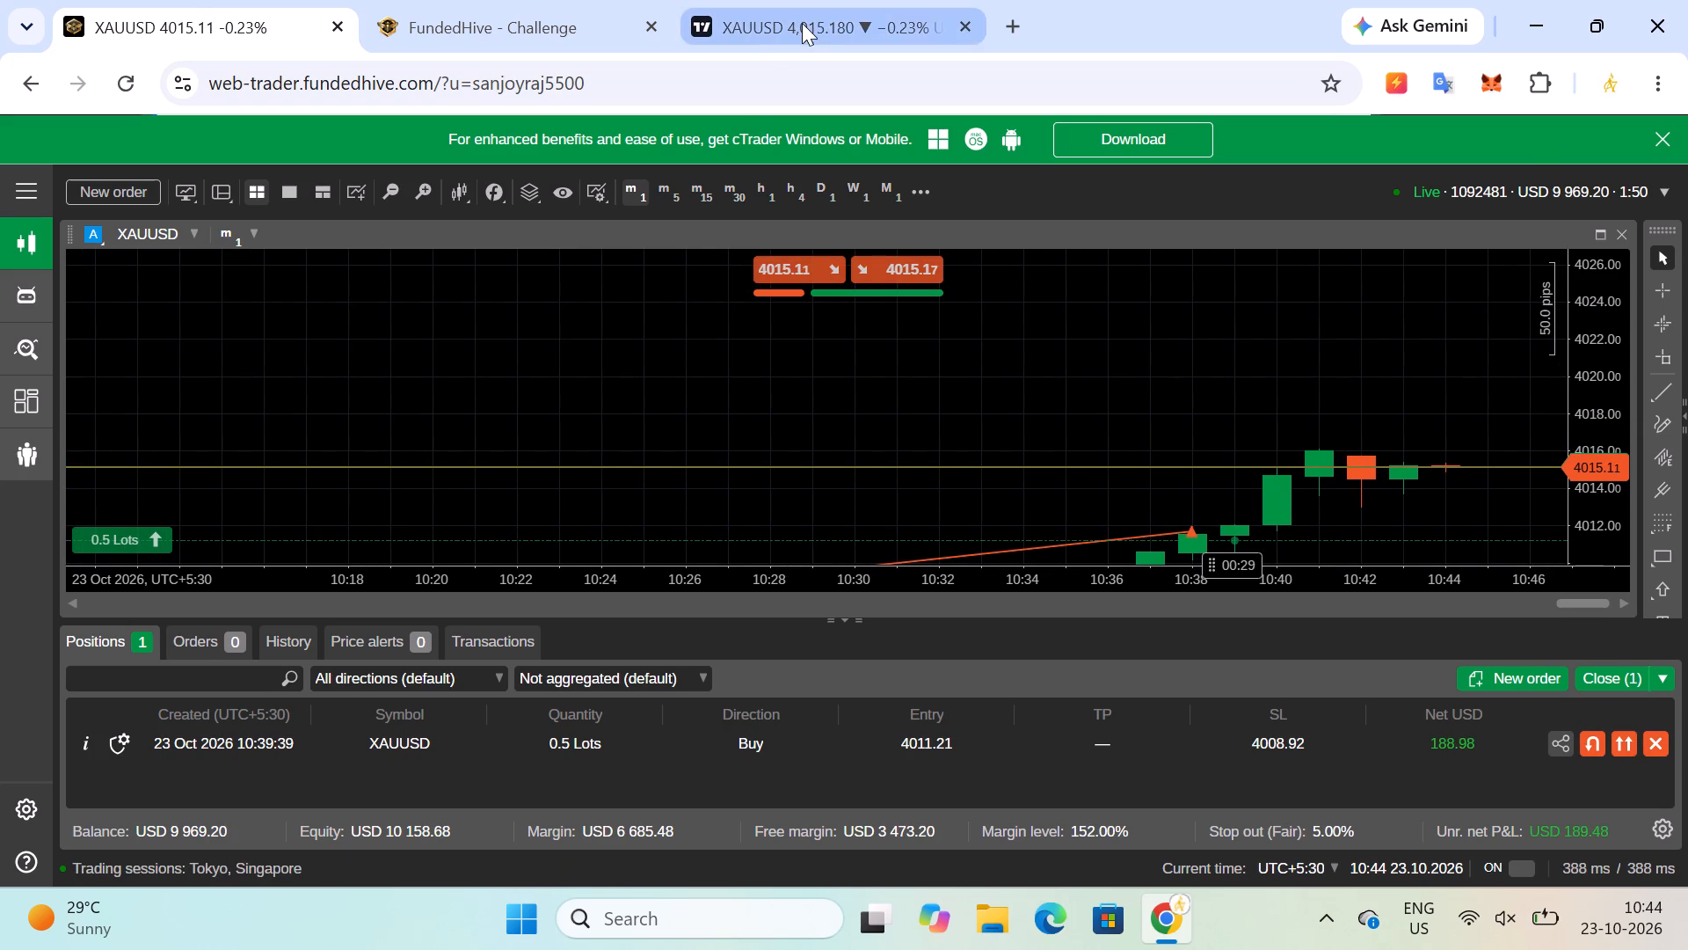
click(802, 23)
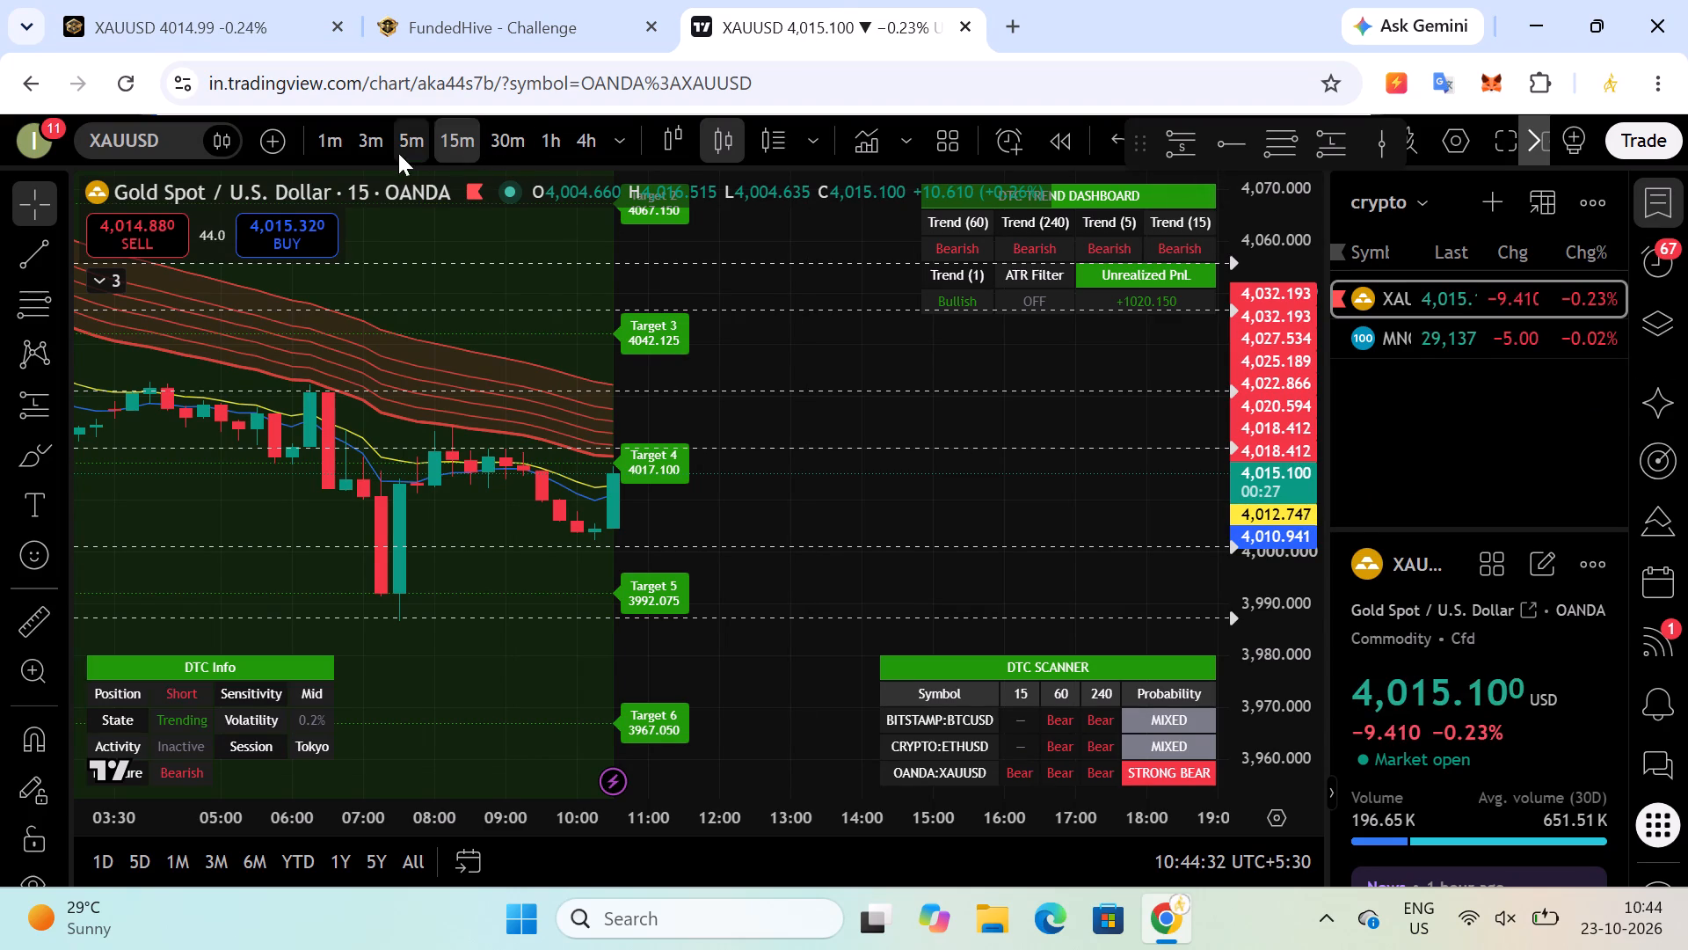
click(382, 152)
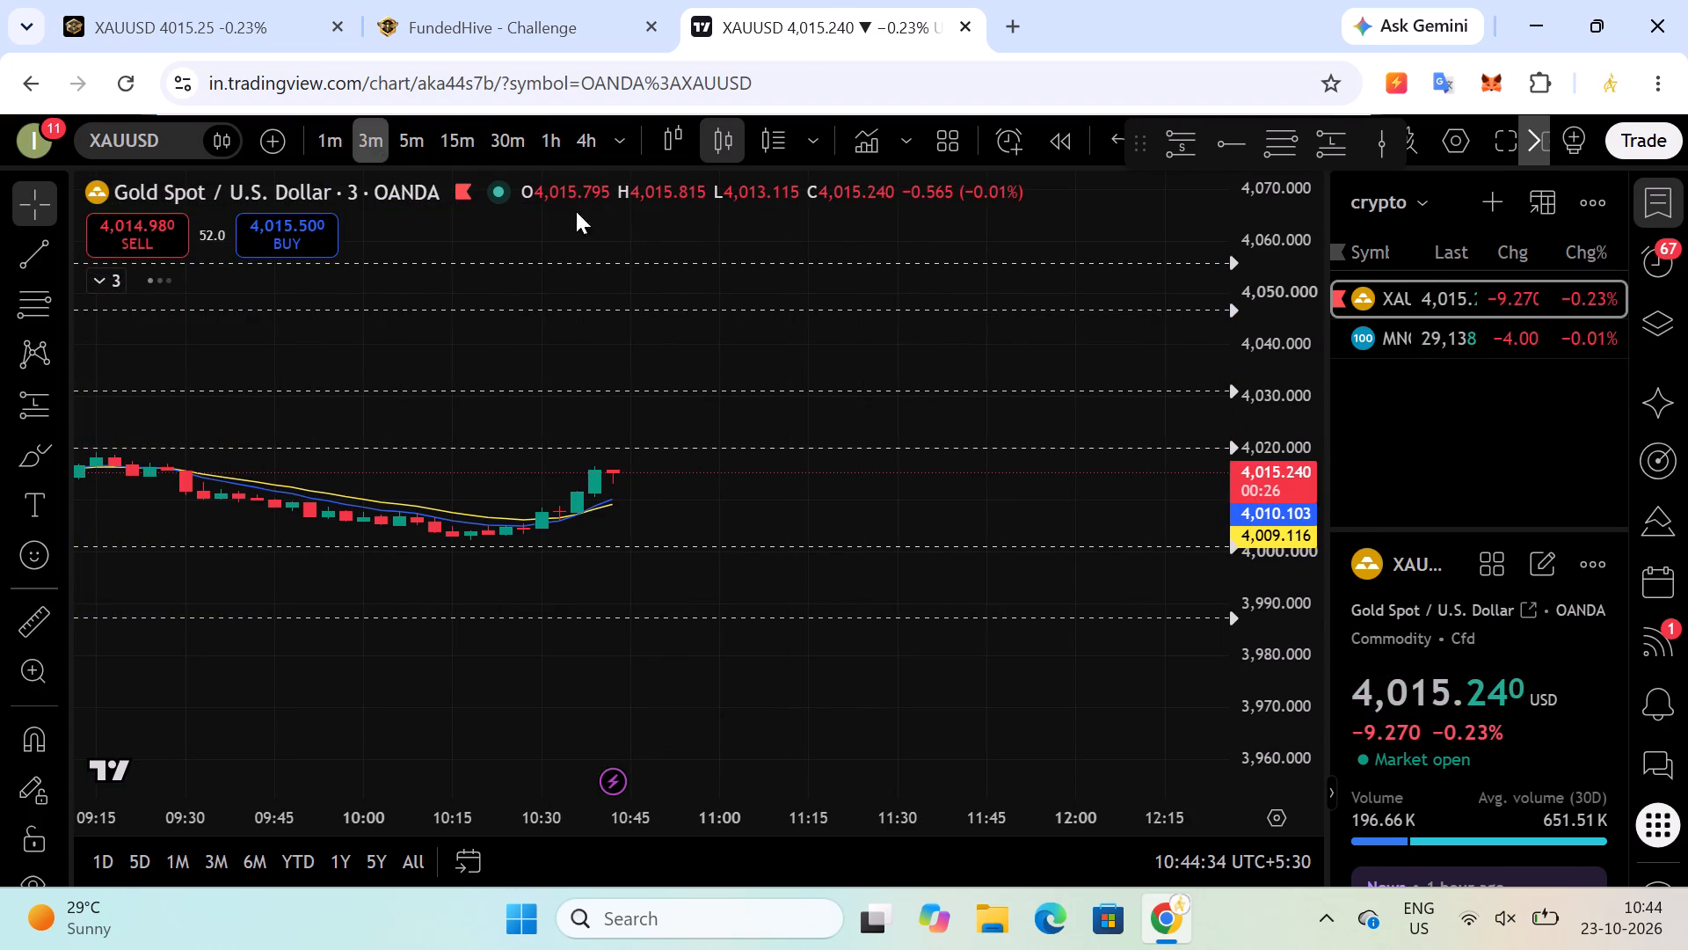
drag(827, 512, 829, 537)
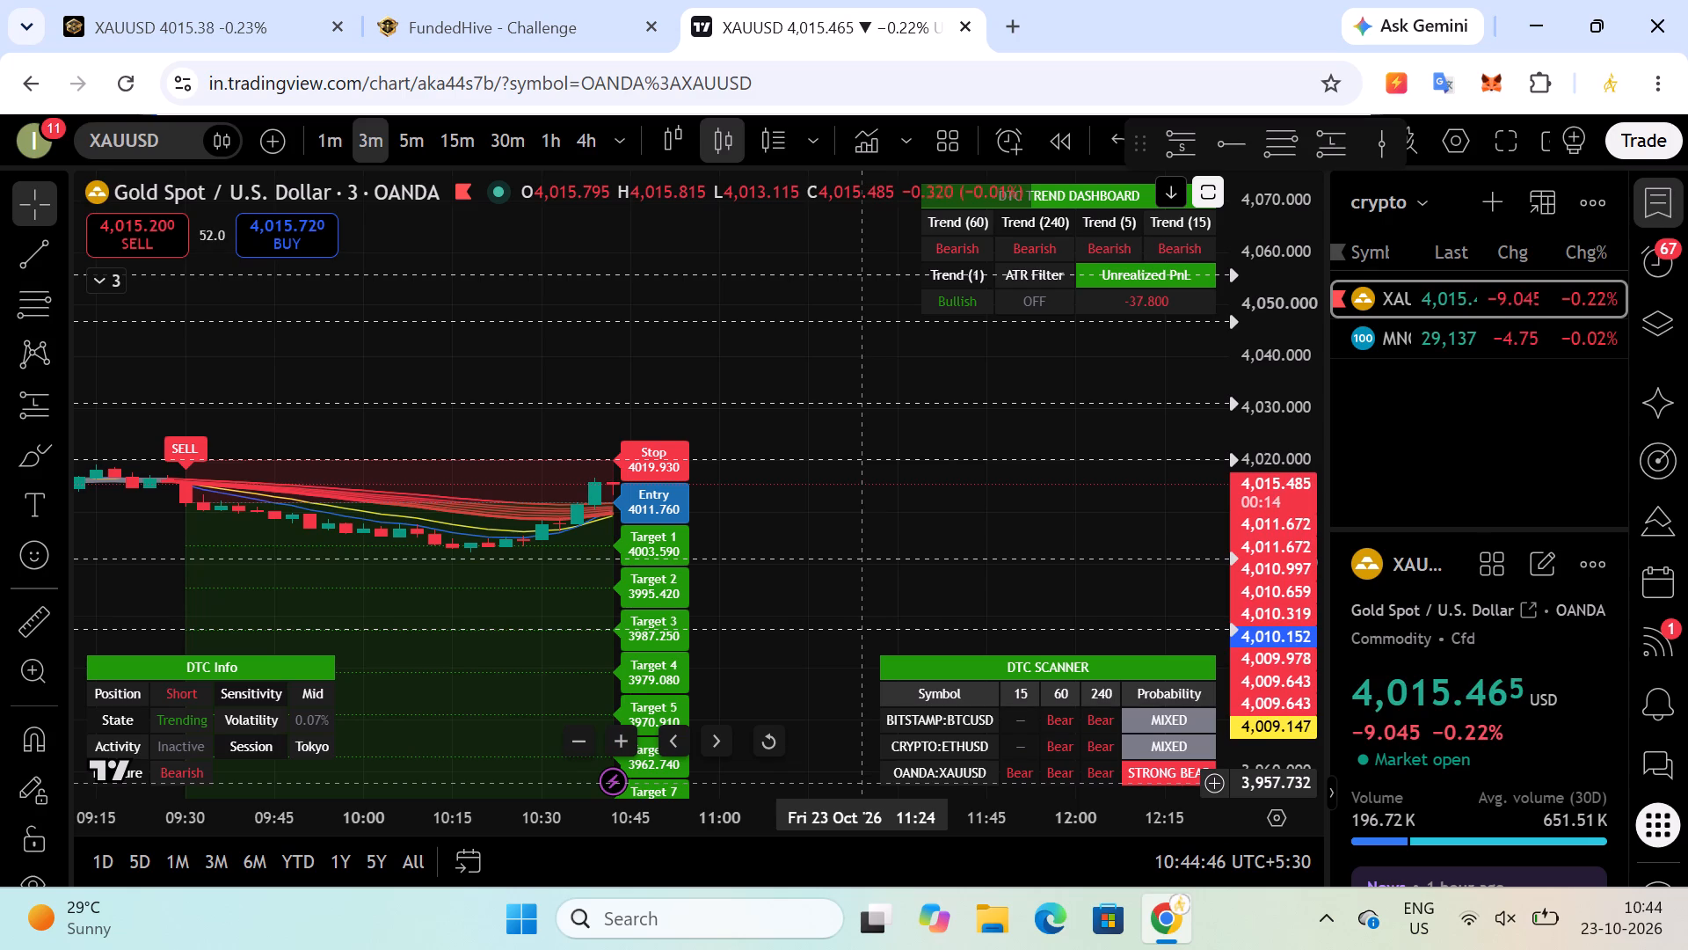
click(248, 26)
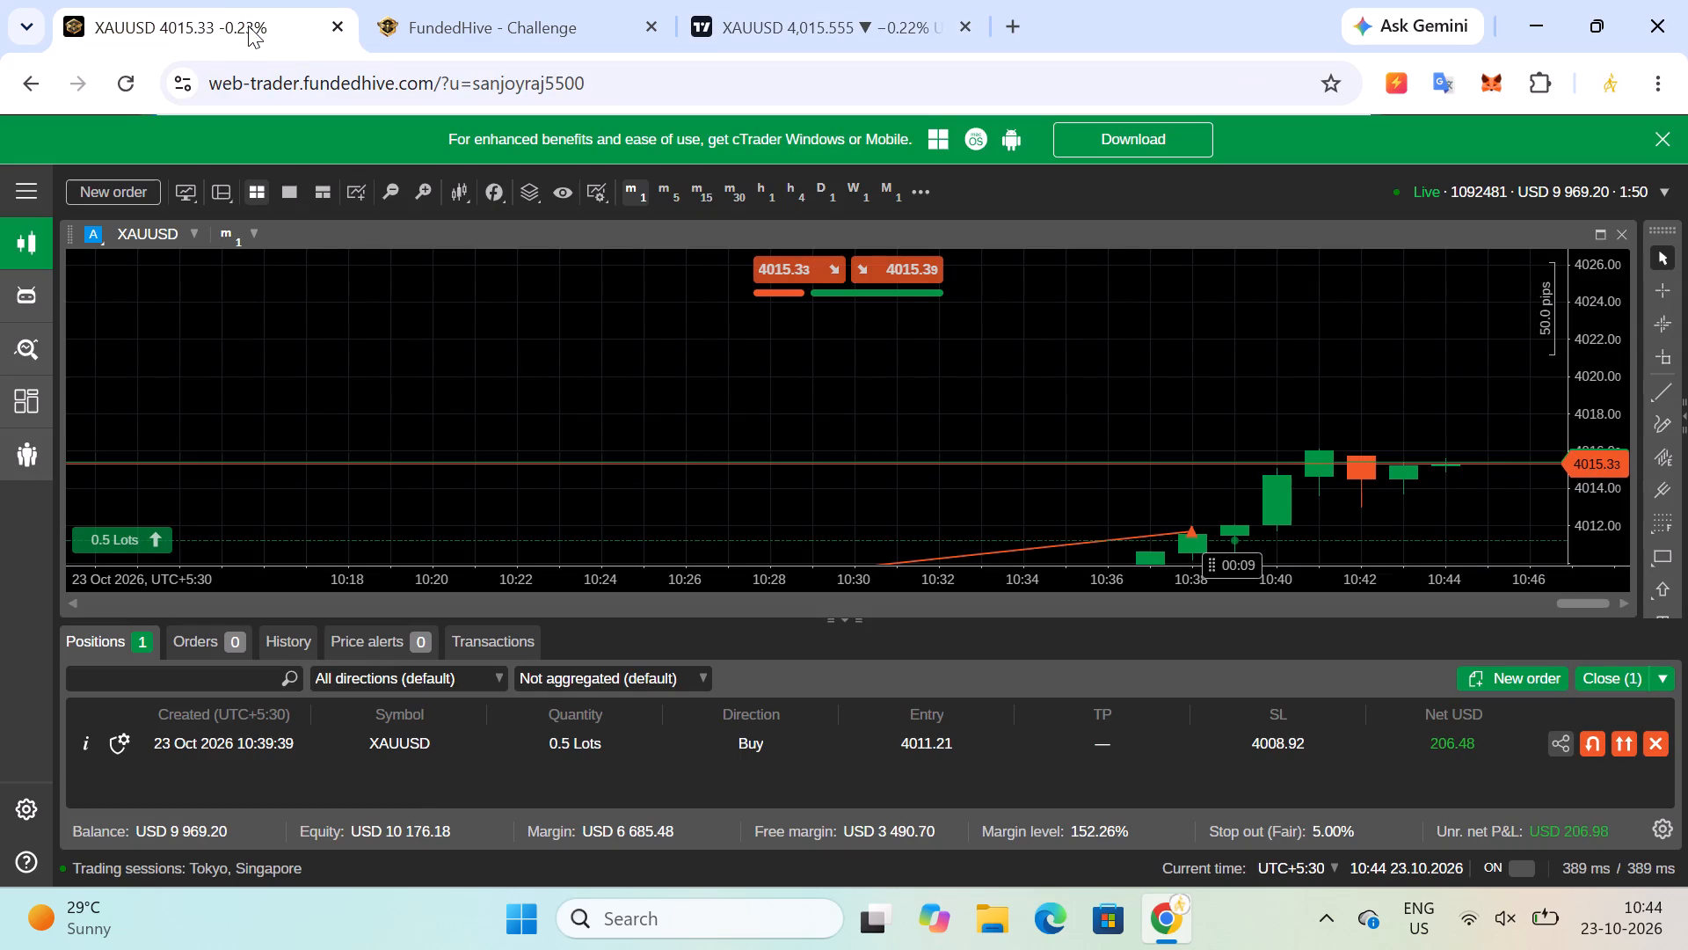
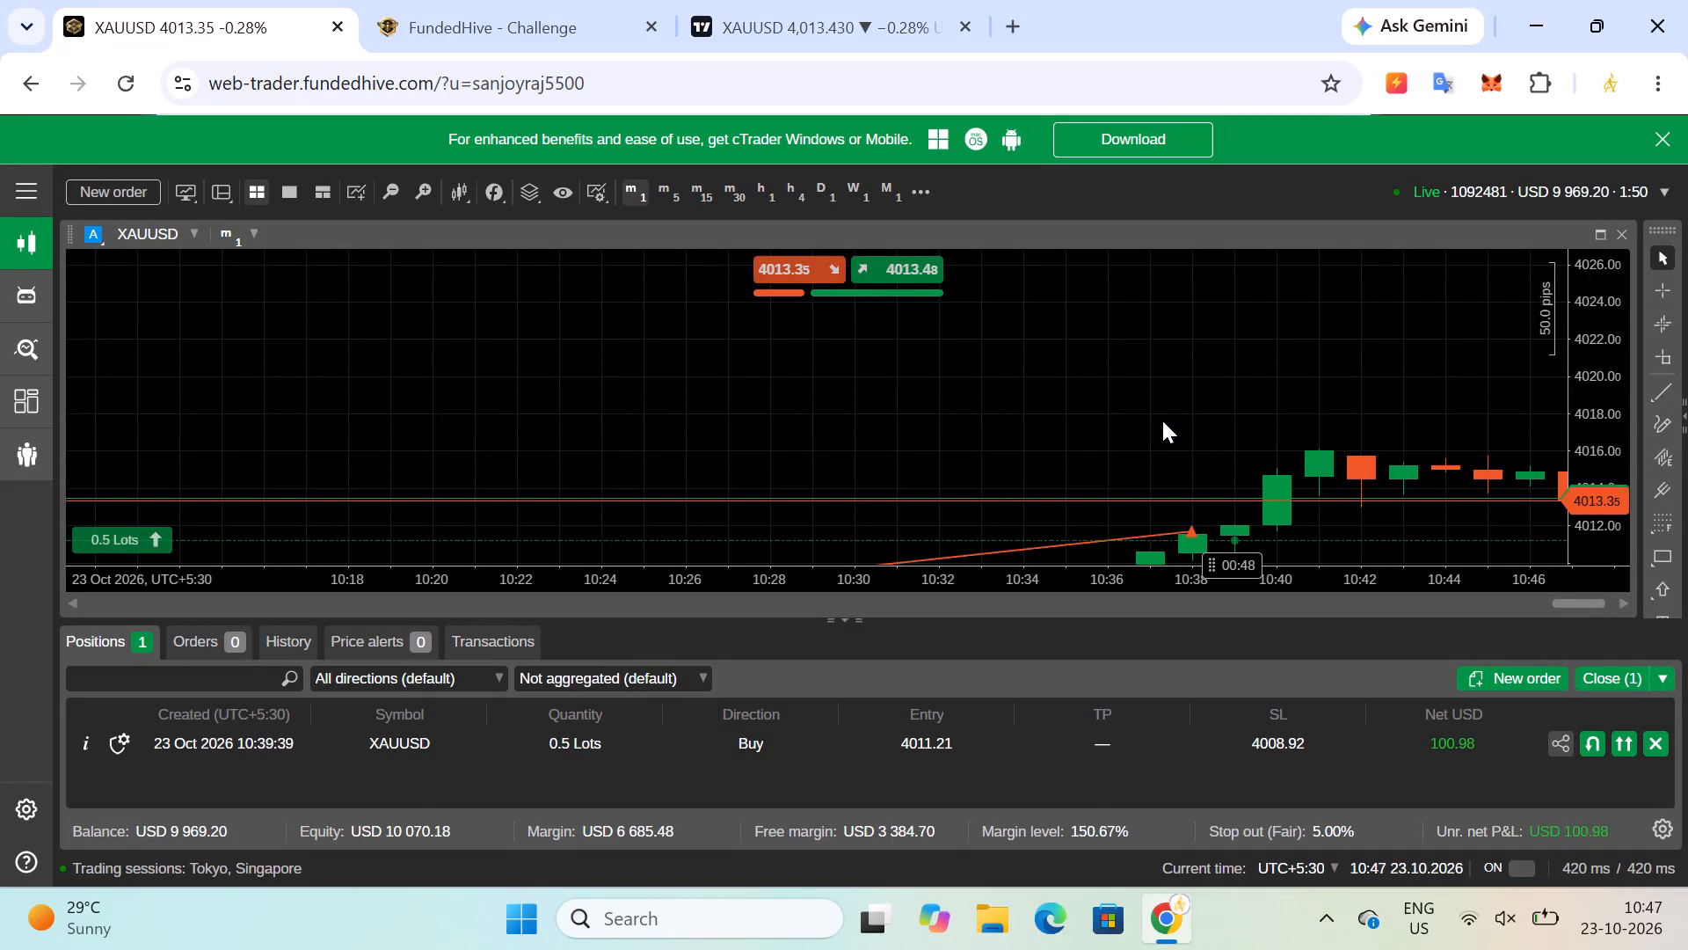
Set the web trader's XAUUSD chart to the 5-minute timeframe.
drag(1162, 420, 837, 379)
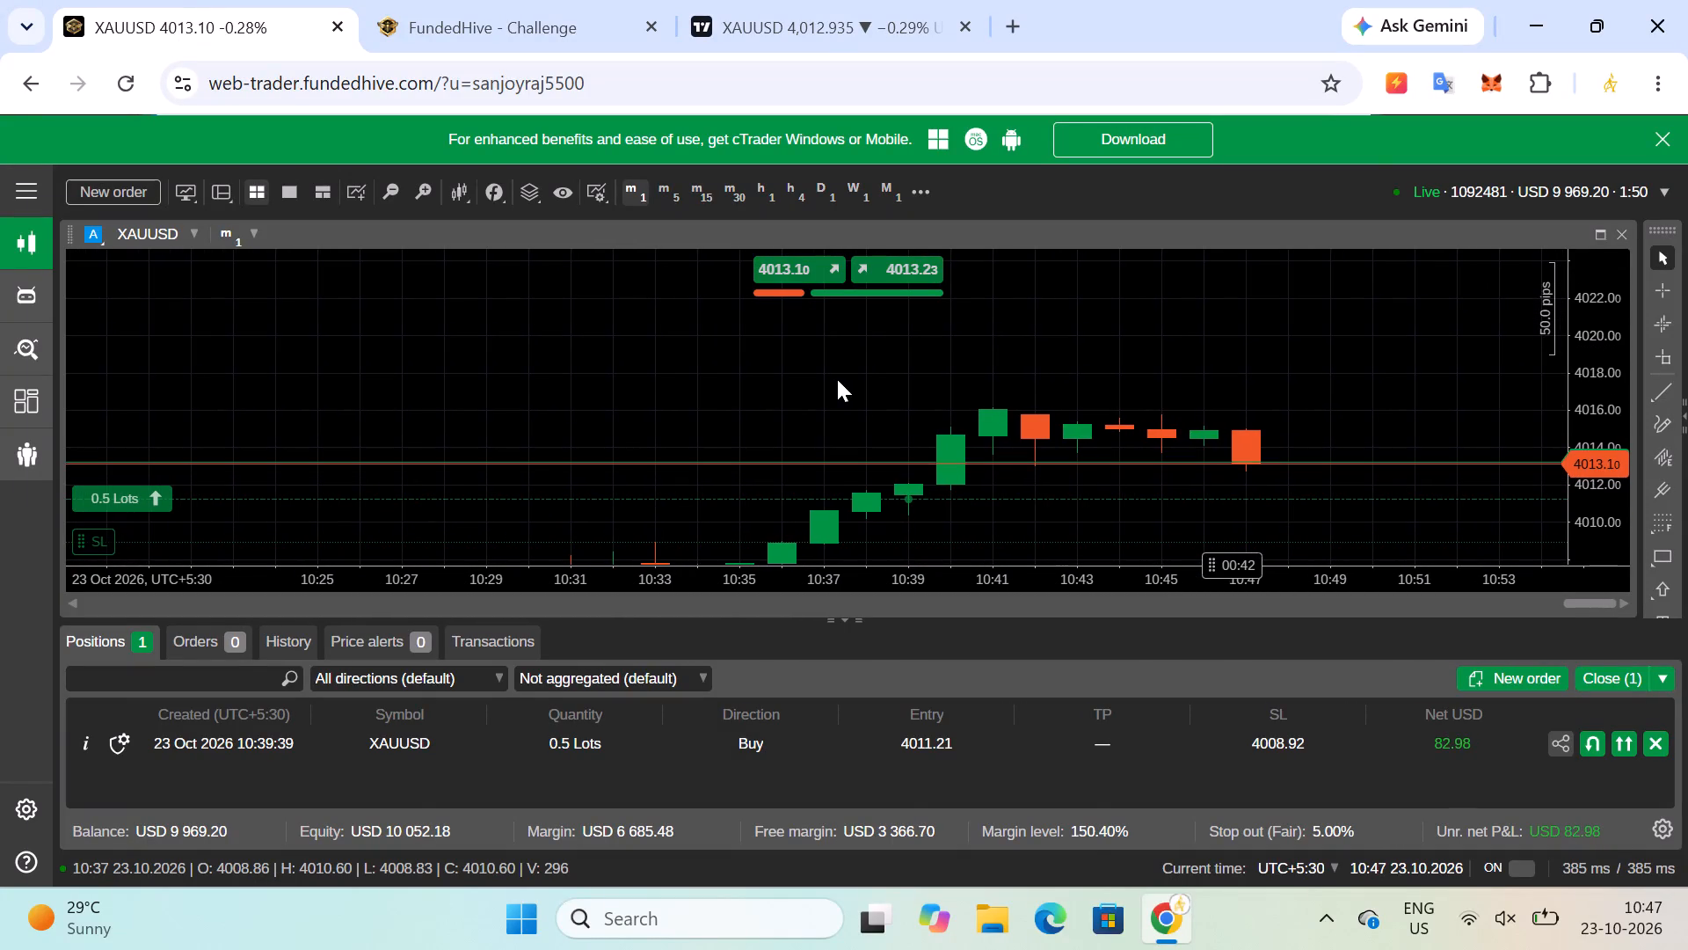
click(680, 198)
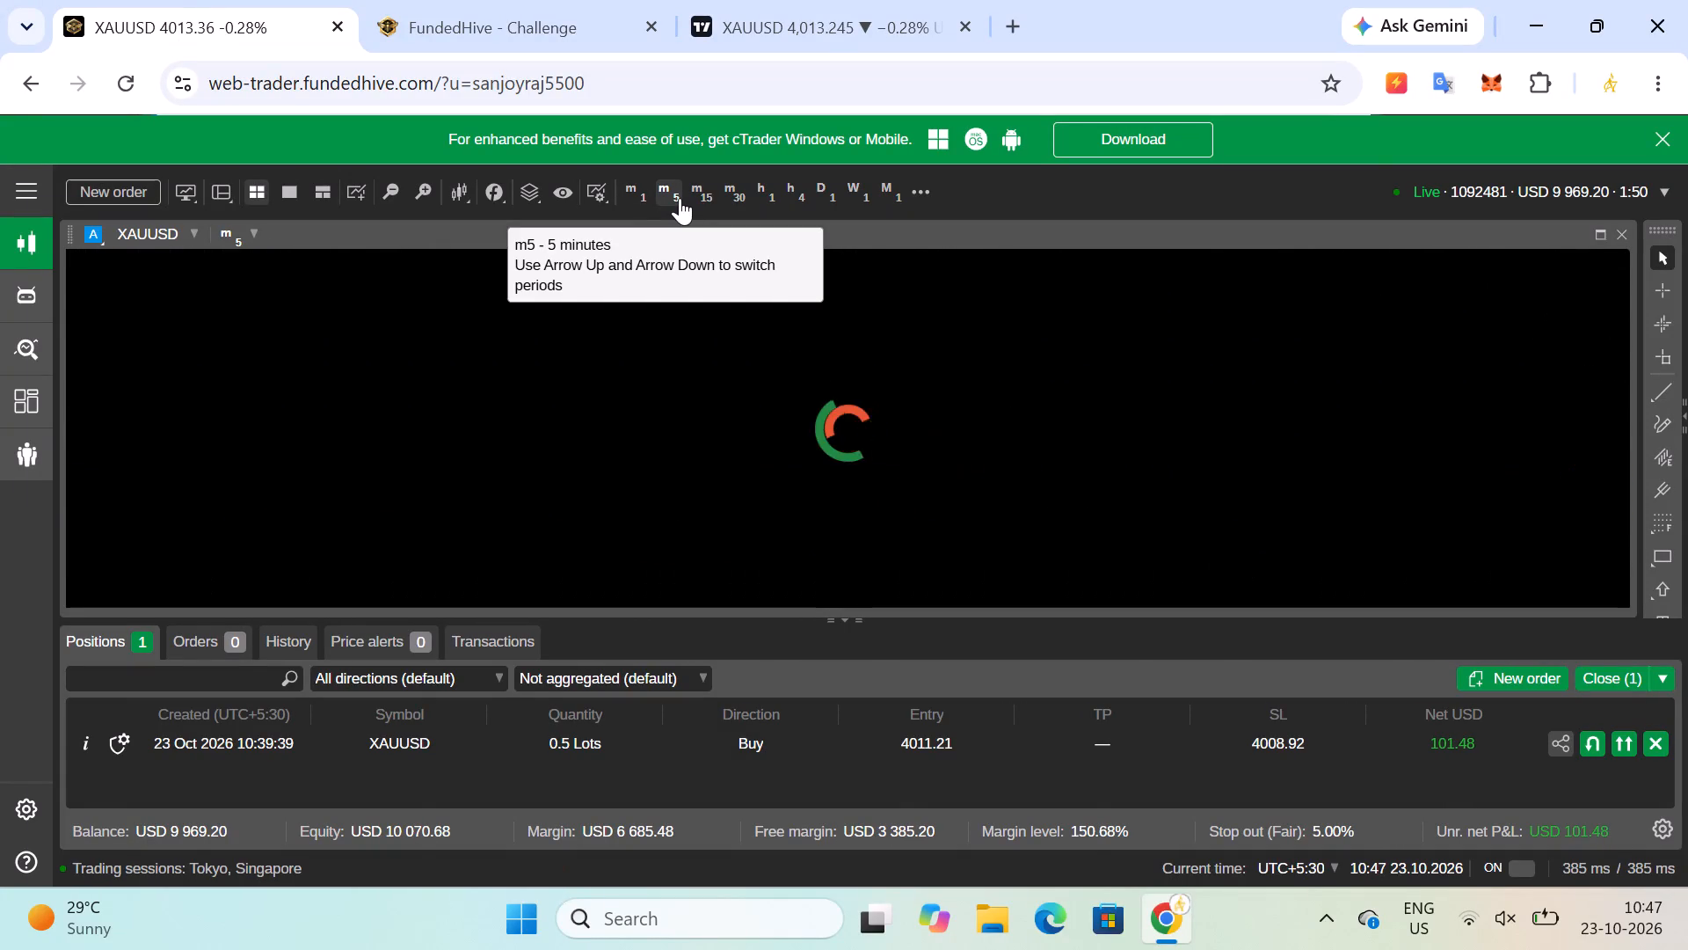
Examine XAUUSD price action in TradingView on the 3-minute, 5-minute, 1-hour and 4-hour timeframes.
click(886, 8)
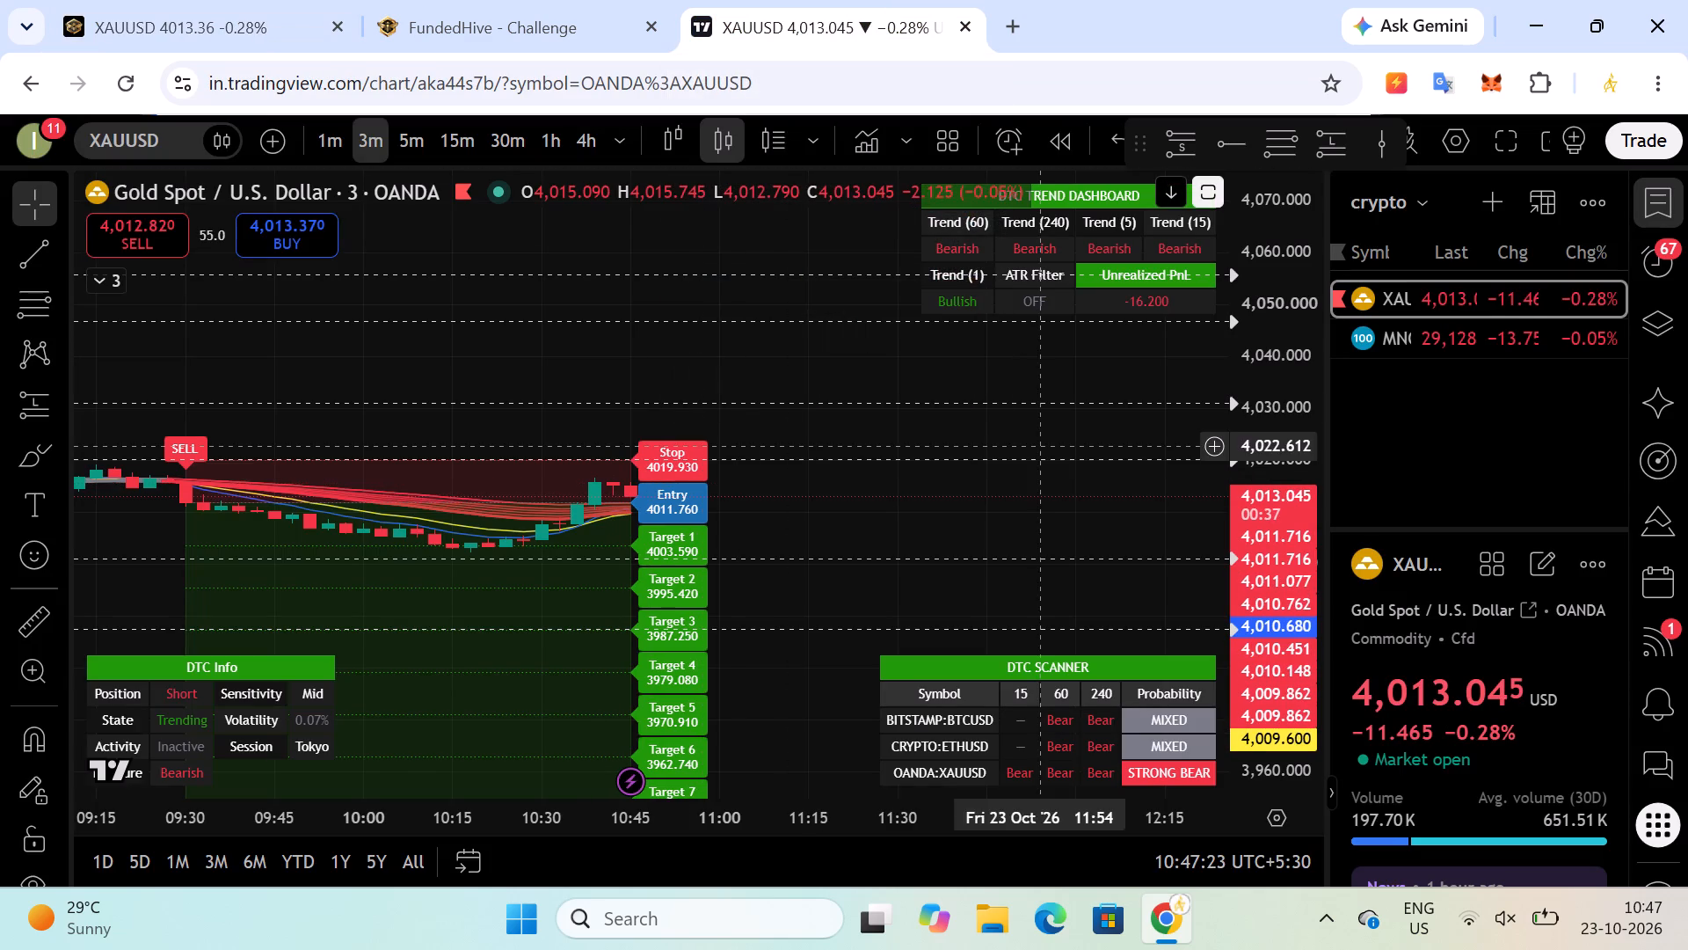
drag(1270, 554, 1276, 320)
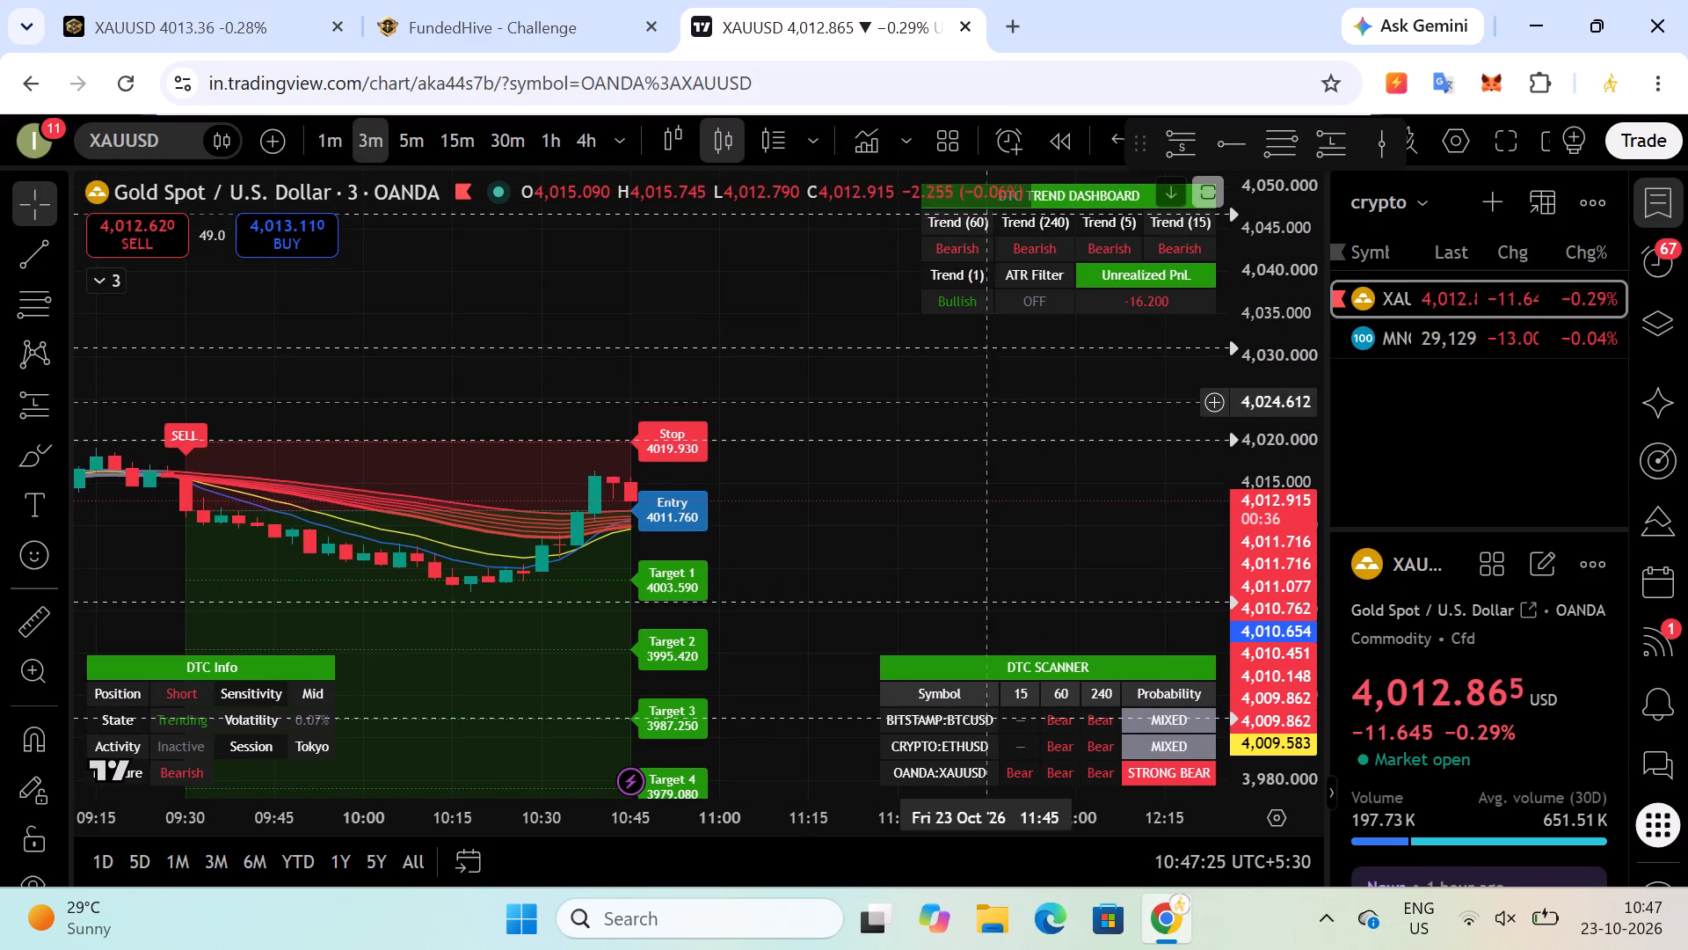
drag(920, 421, 770, 476)
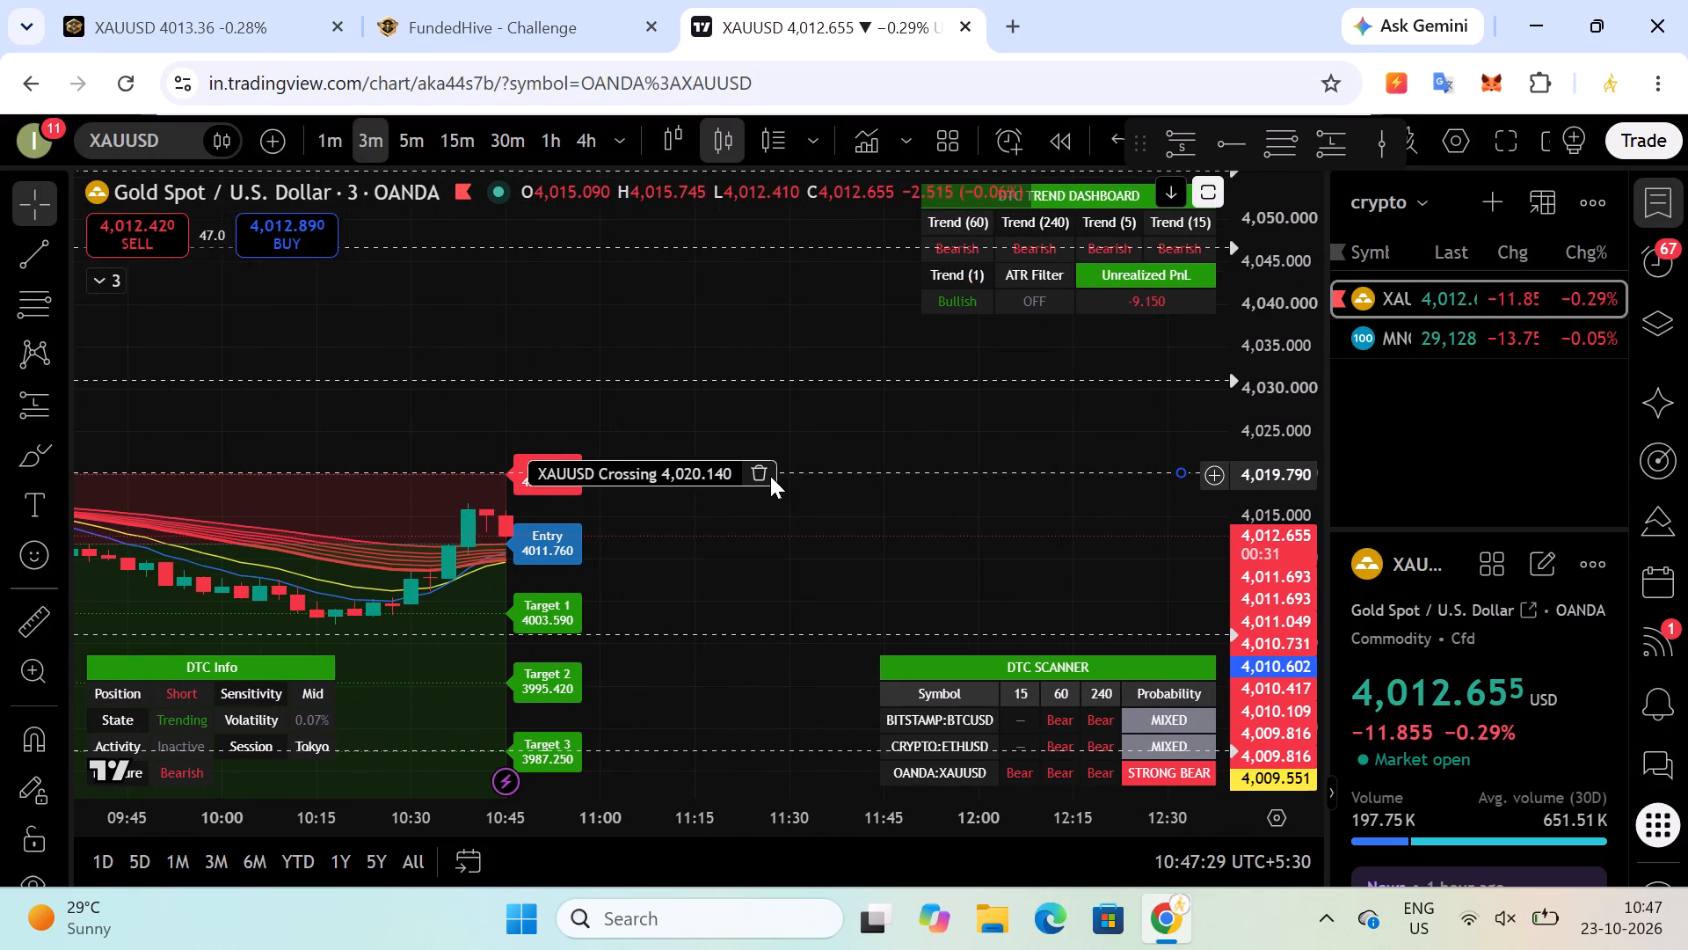
click(417, 140)
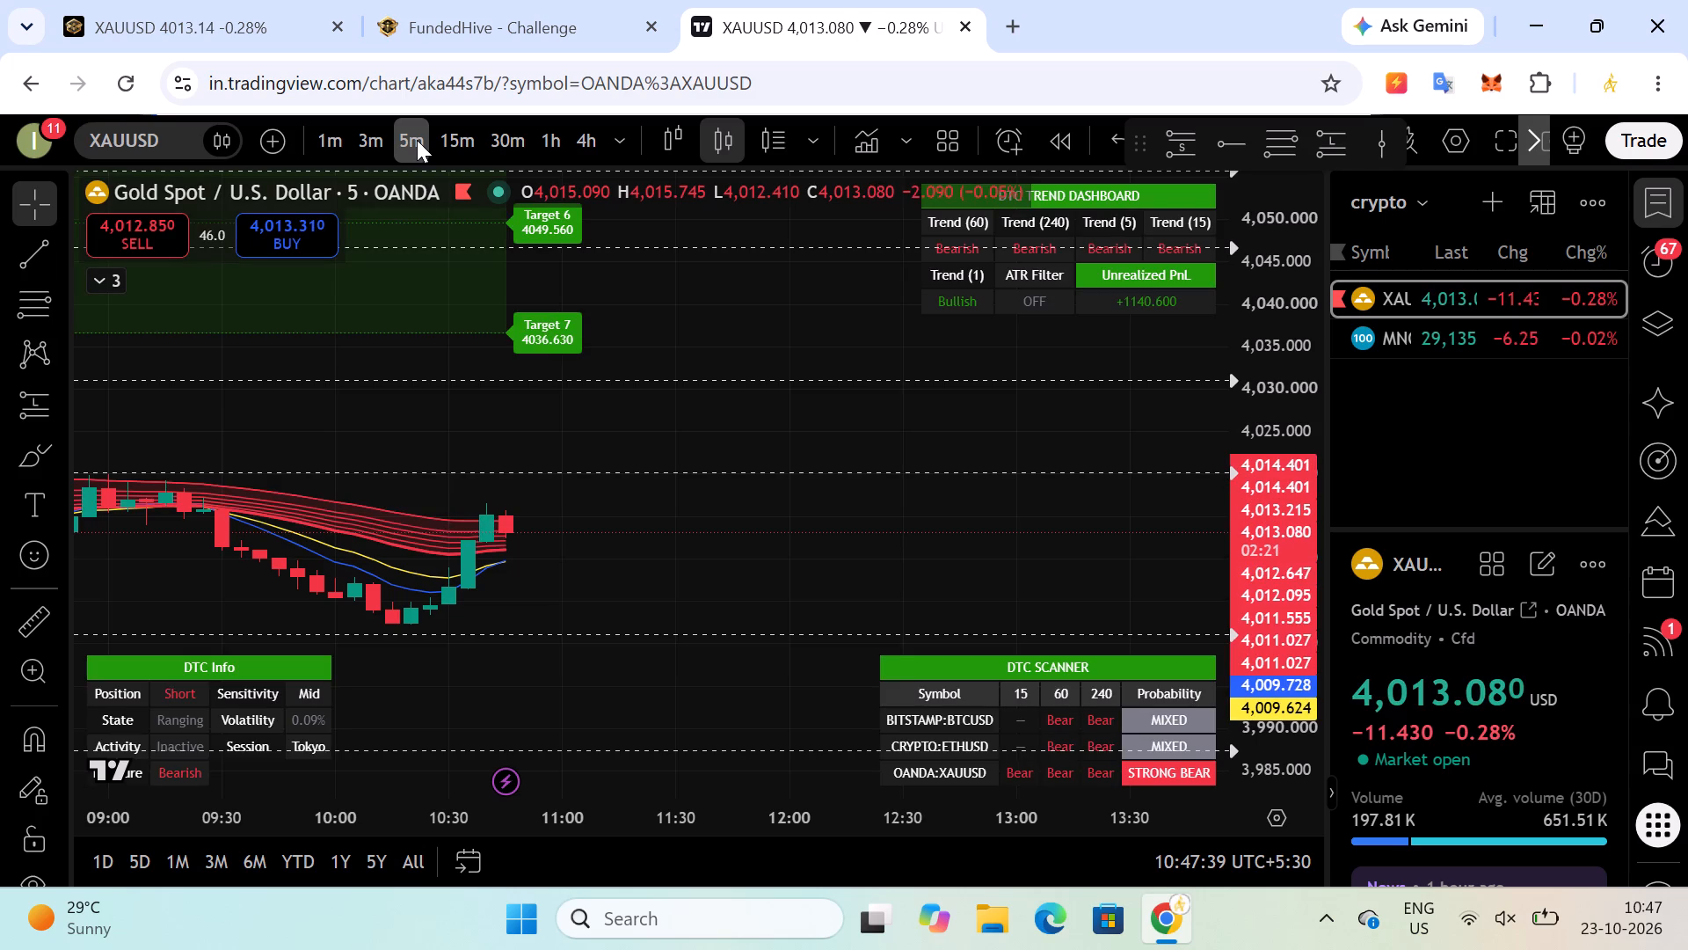
click(548, 142)
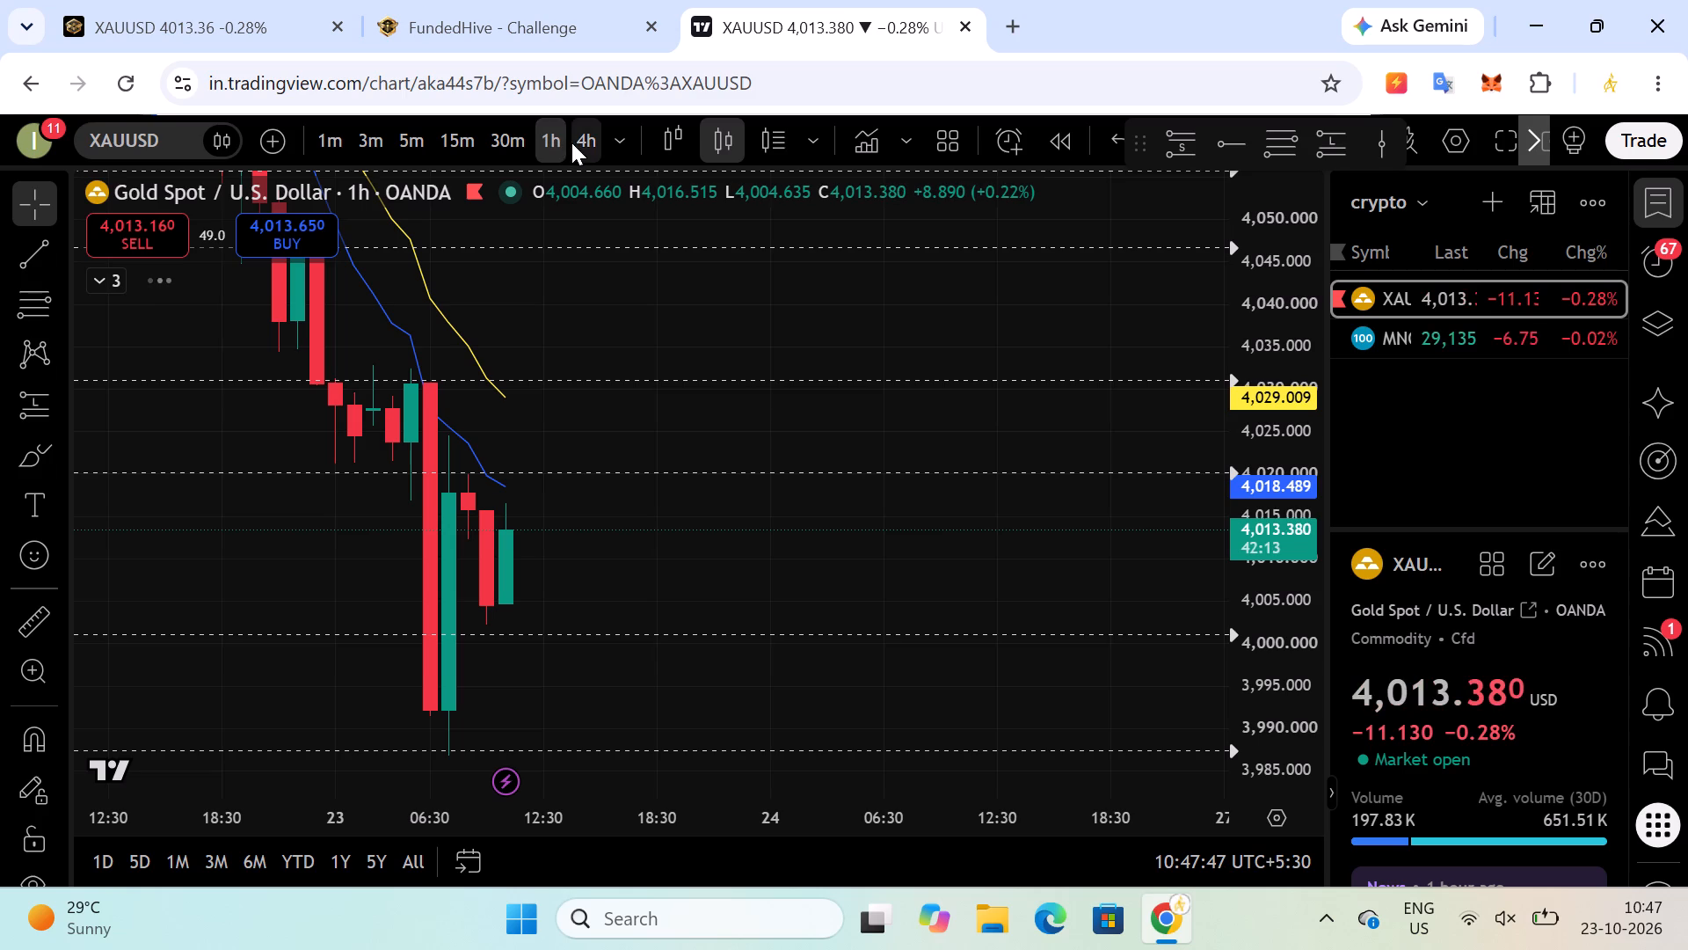
click(589, 142)
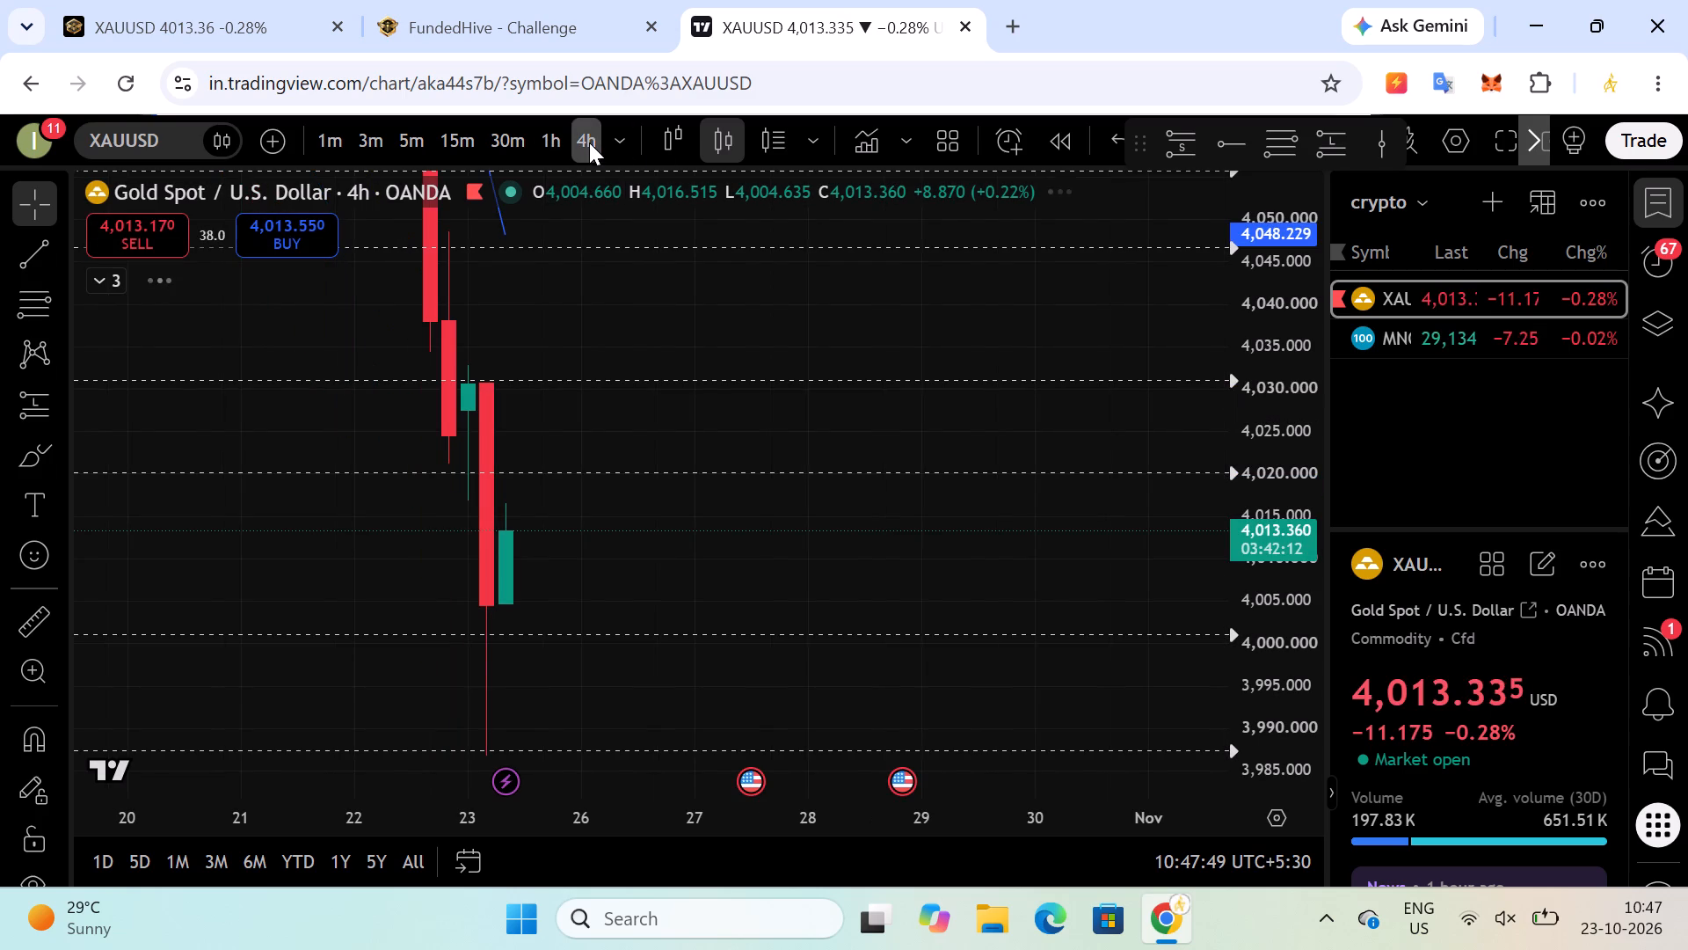
drag(1277, 342, 1299, 592)
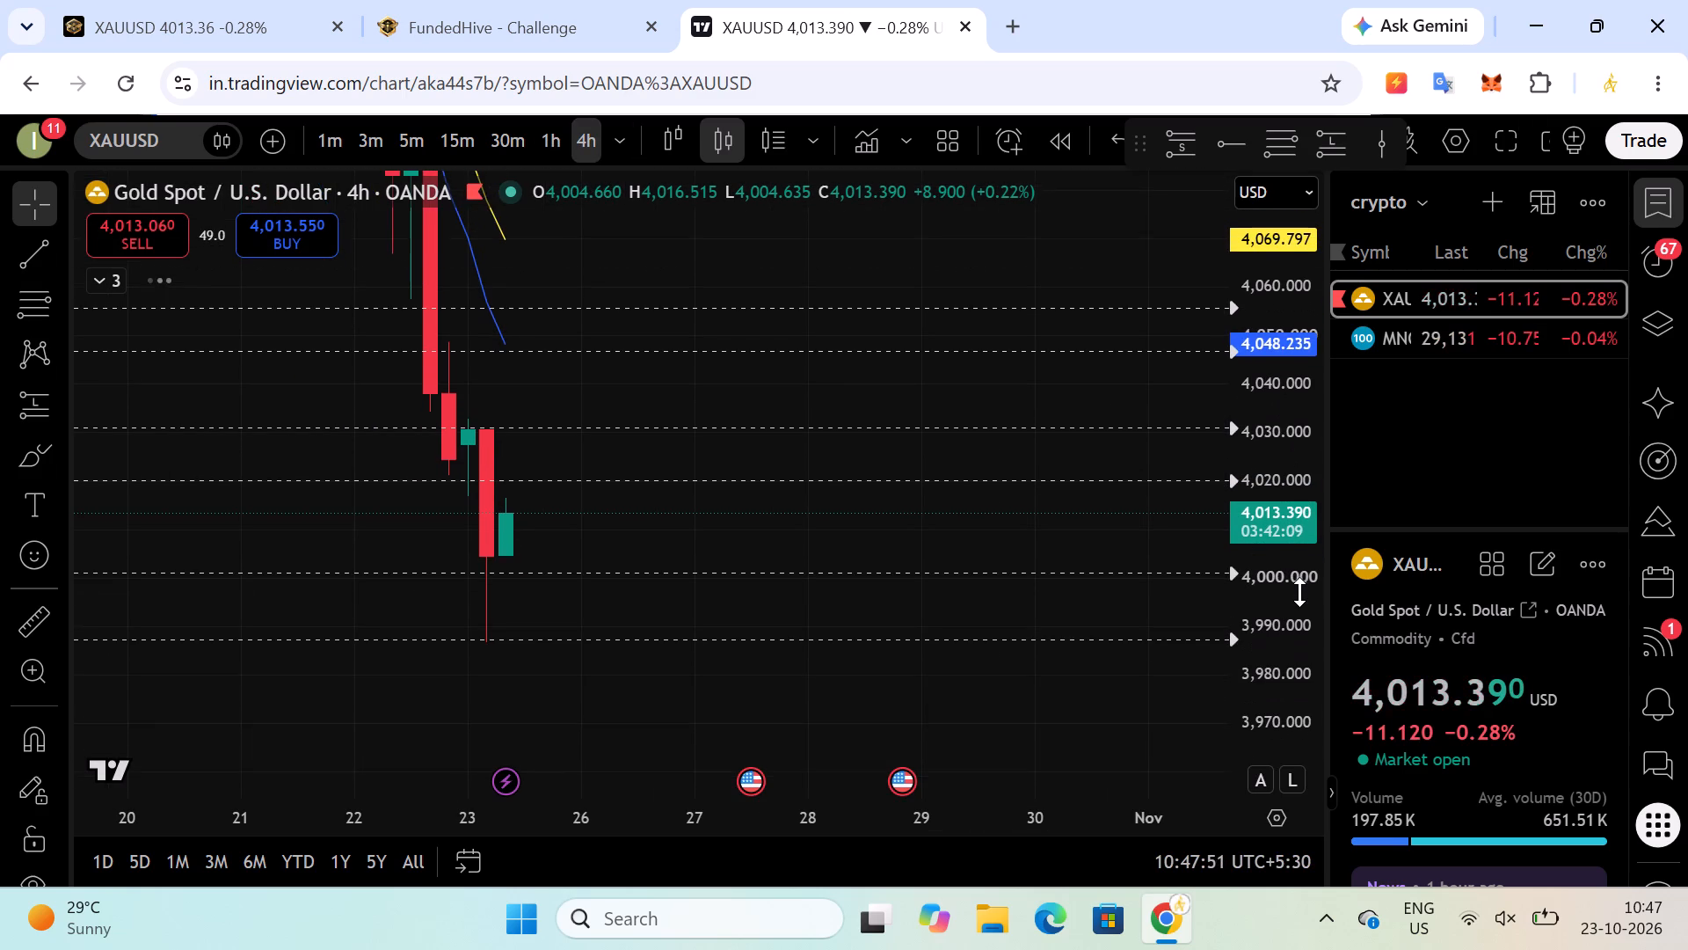
drag(1299, 592, 1299, 594)
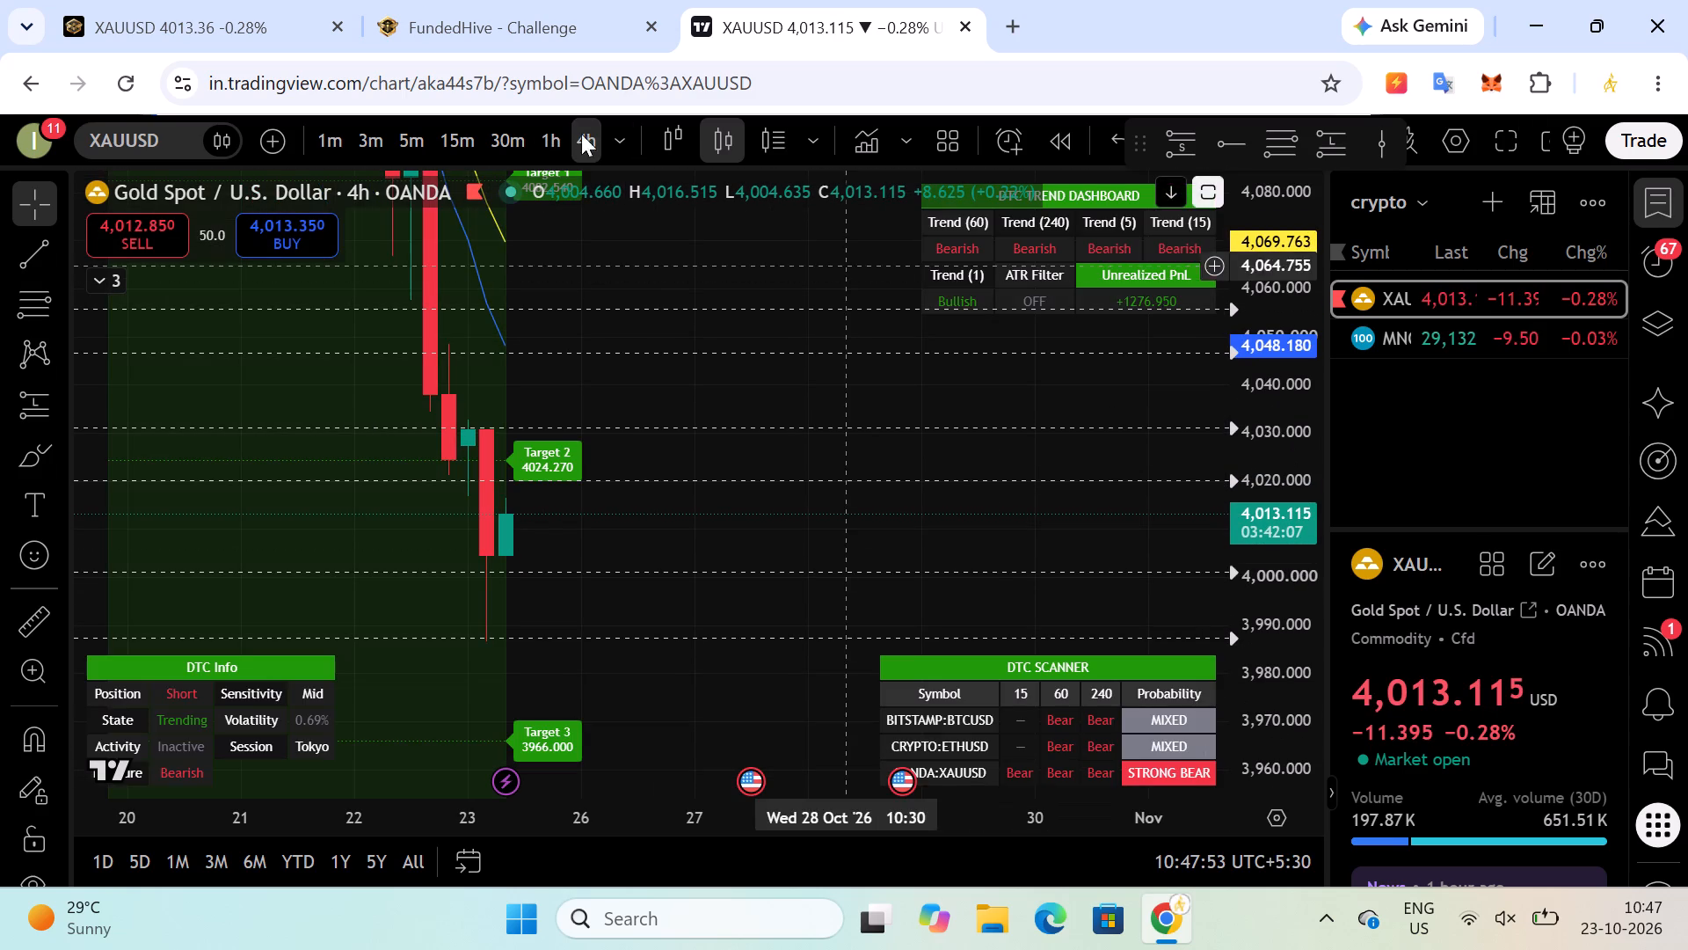
Check the FundedHive challenge page's progress metrics, then return to the open XAUUSD position in the web trader.
click(484, 38)
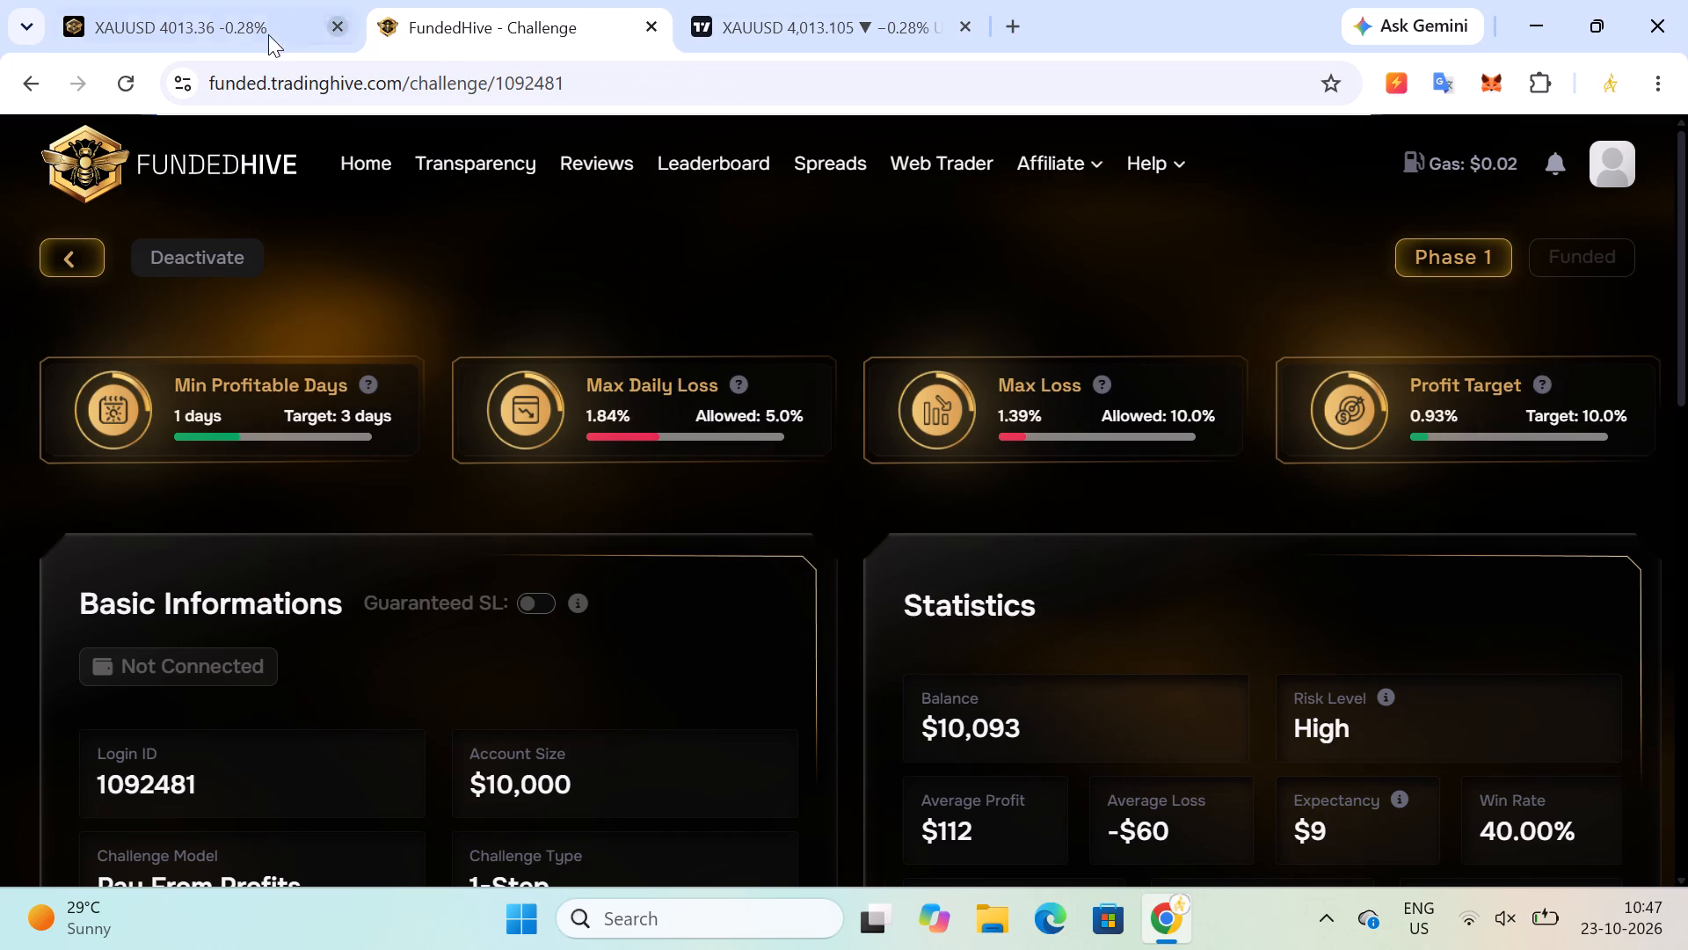
click(216, 37)
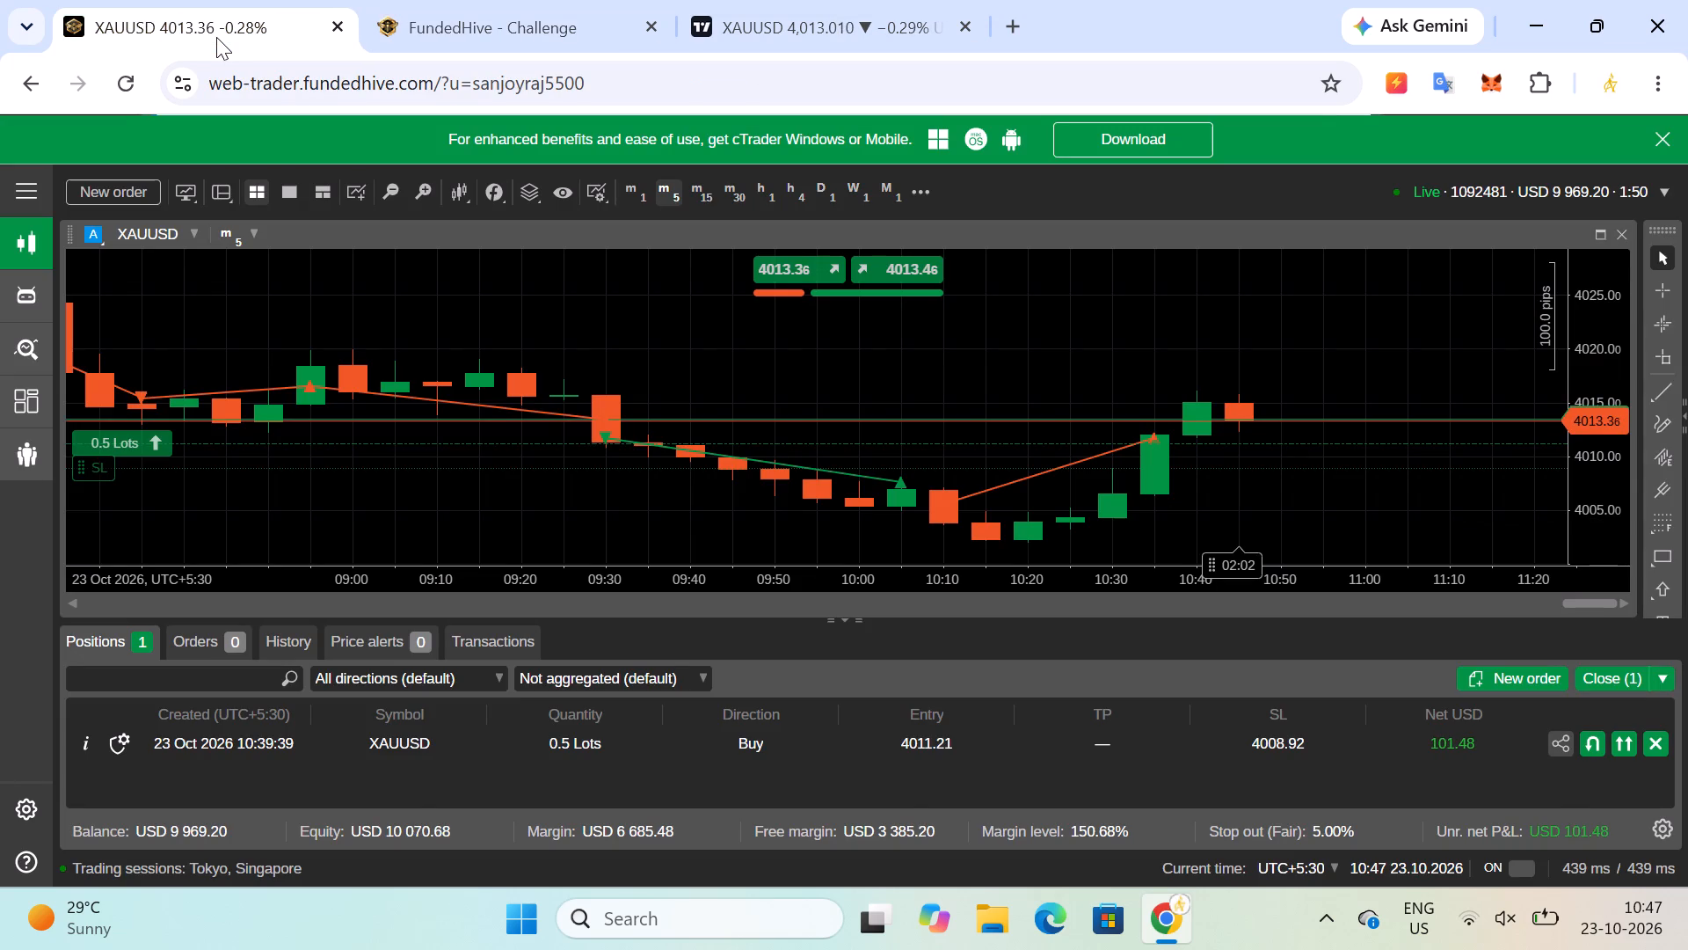
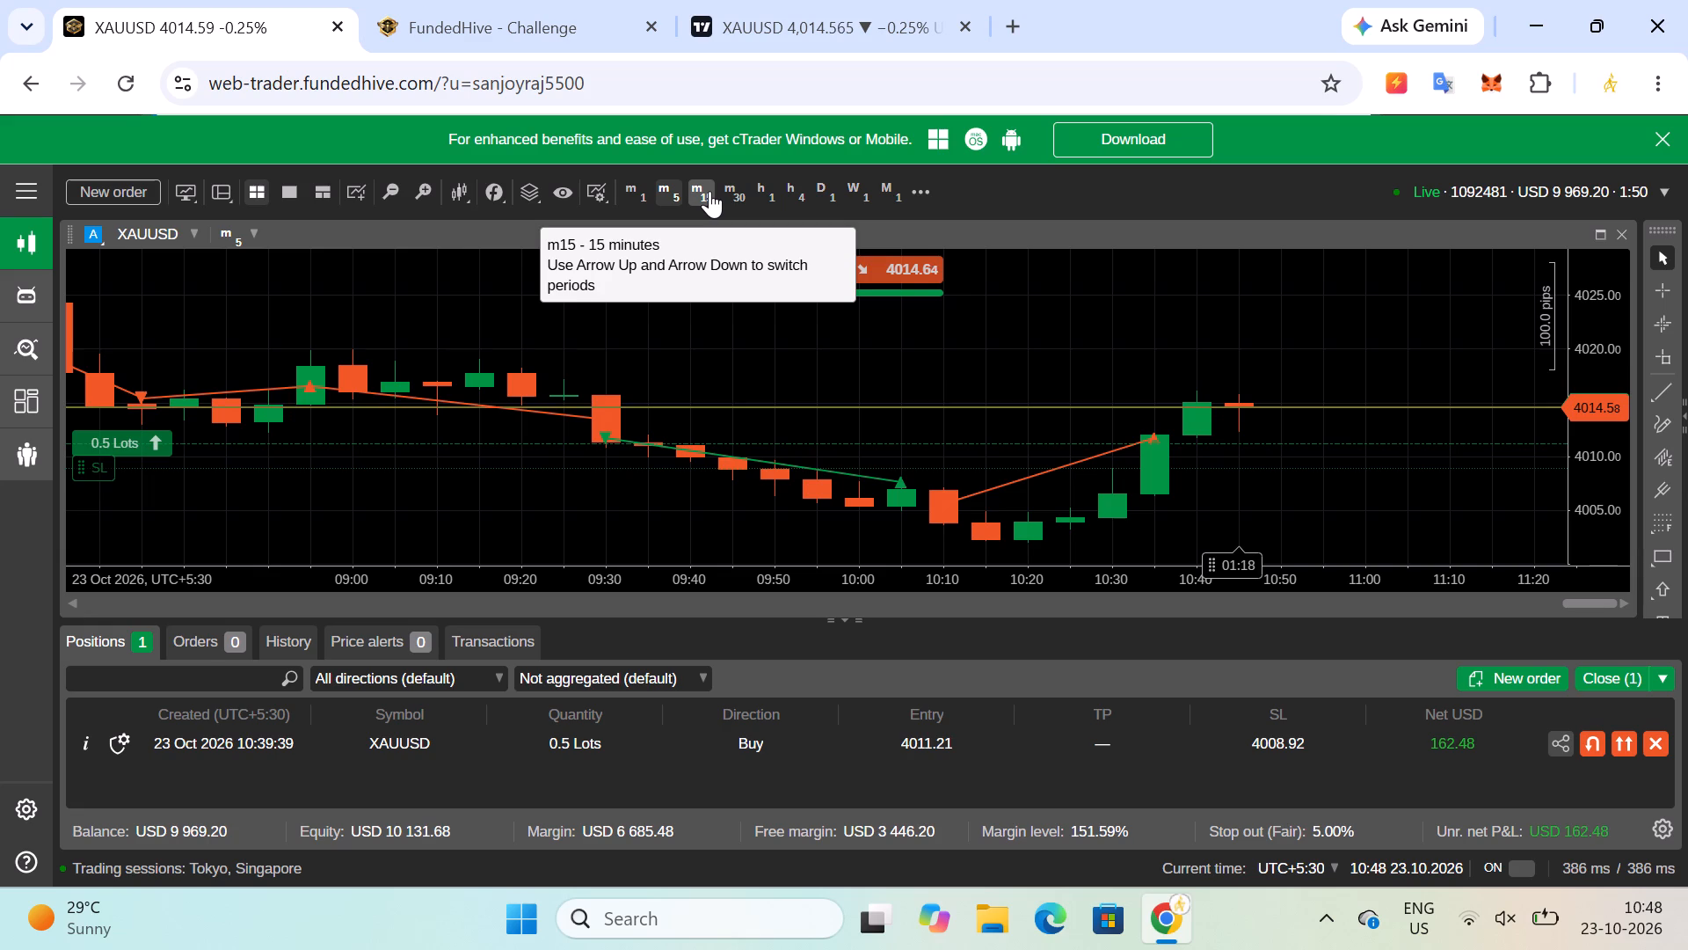
Set the web trader's XAUUSD chart to the 15-minute timeframe.
click(709, 191)
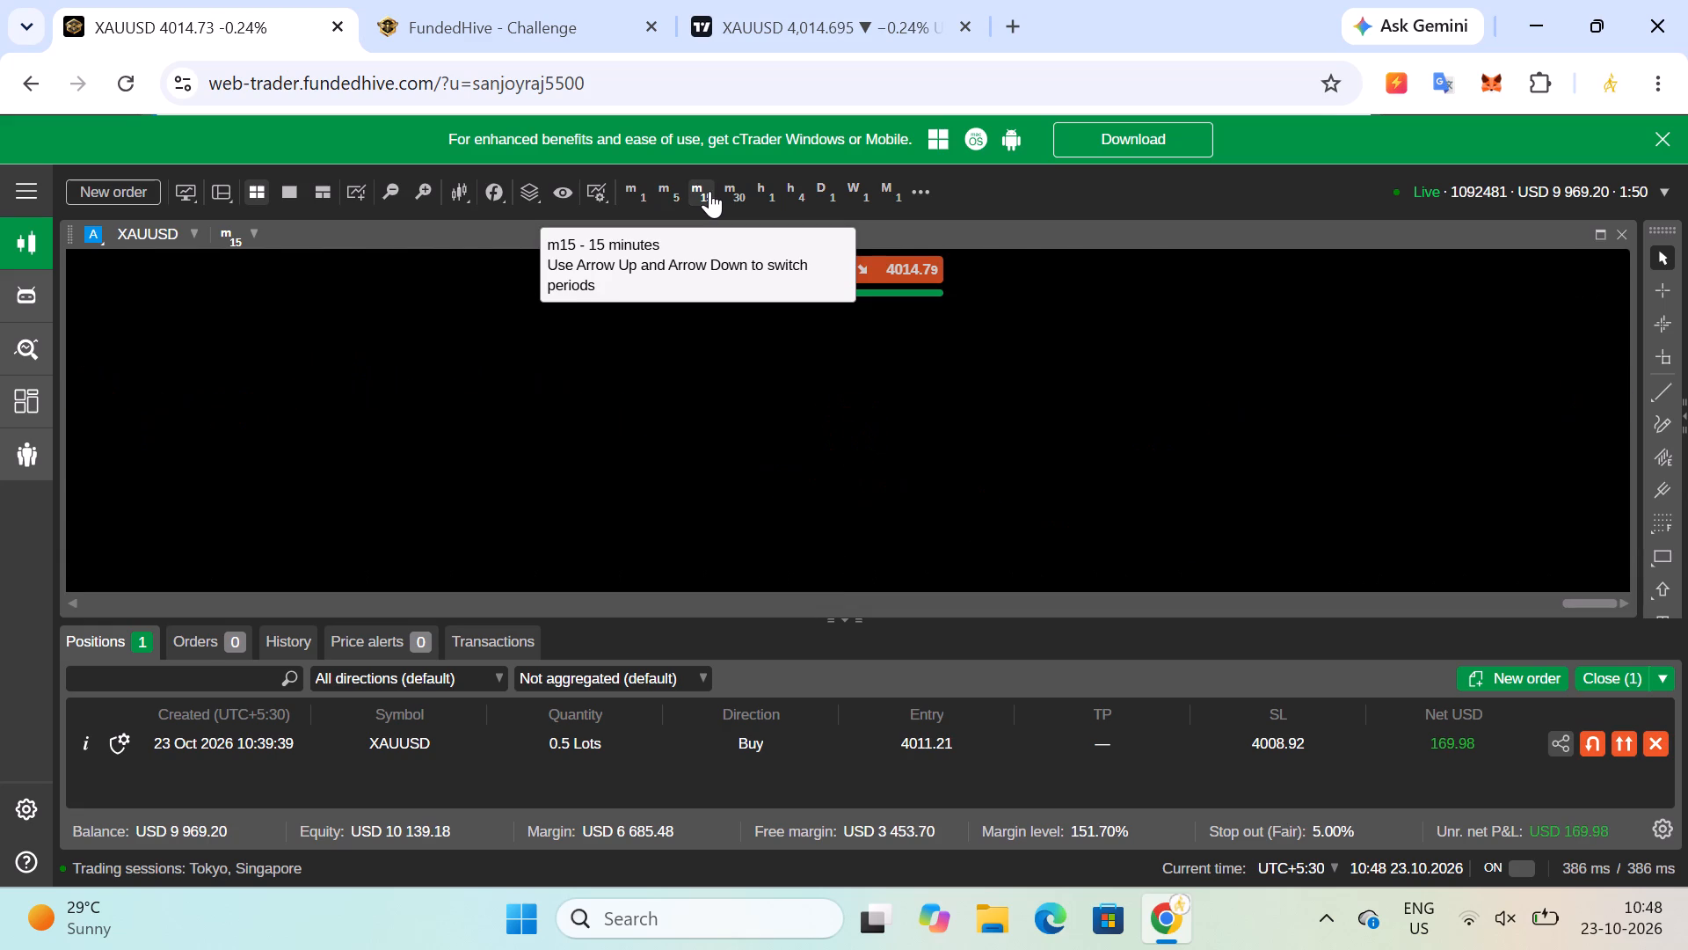
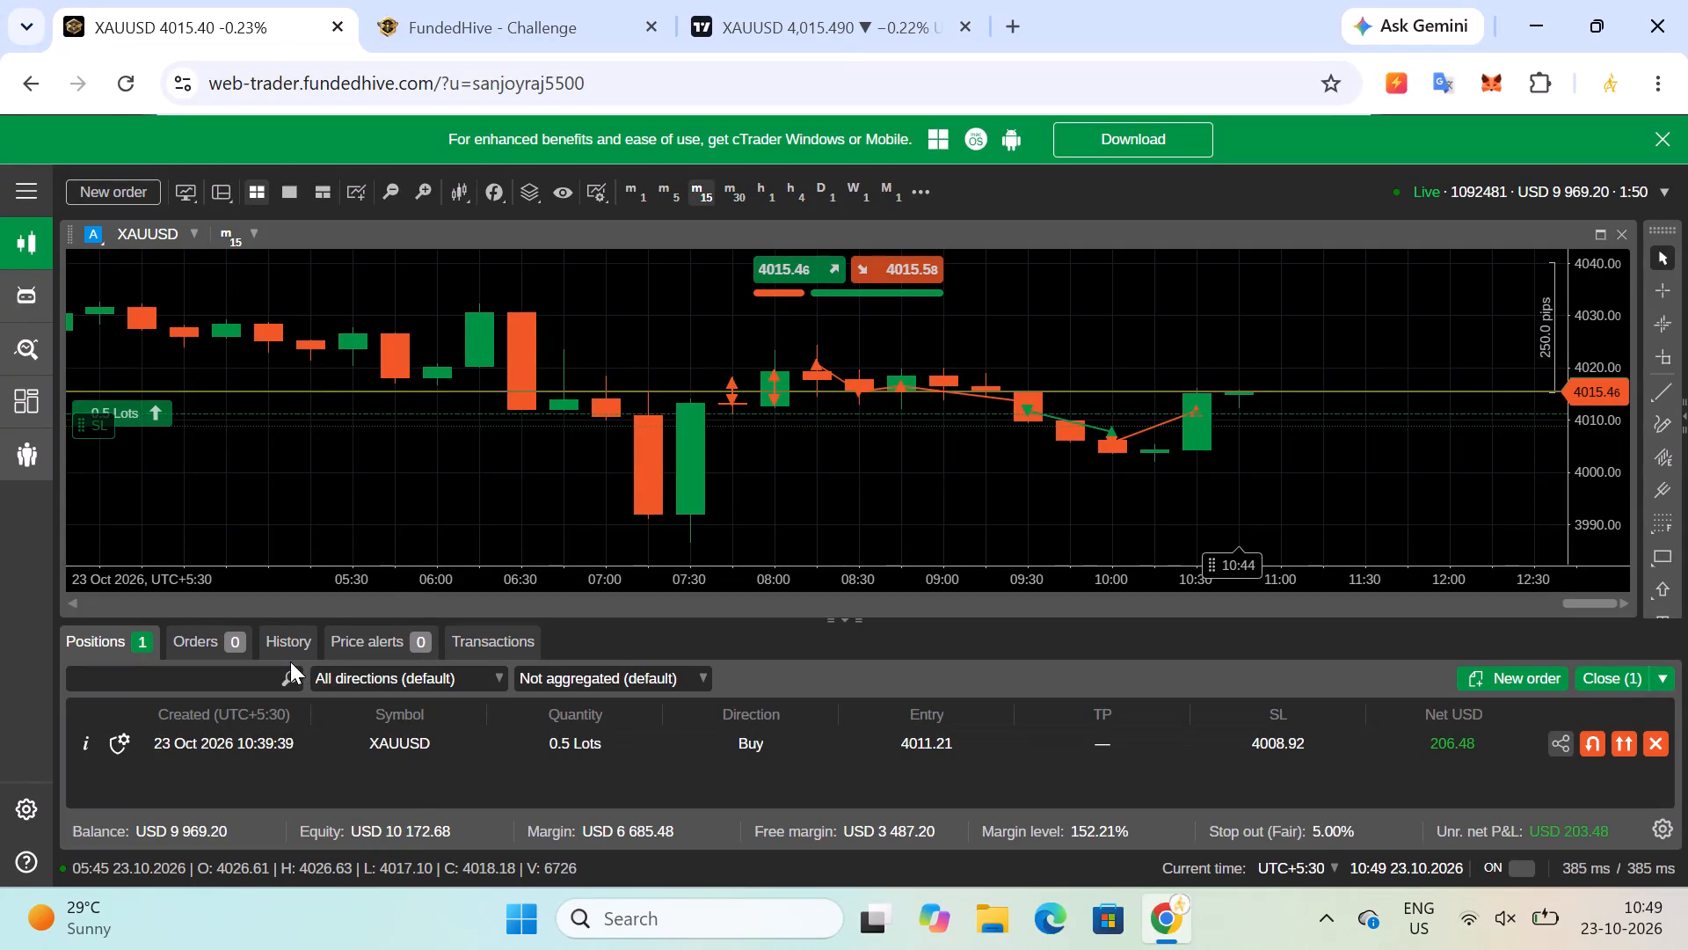
Review the current week's closed XAUUSD trades, checking their net results and running balance, and return to the open positions.
click(291, 636)
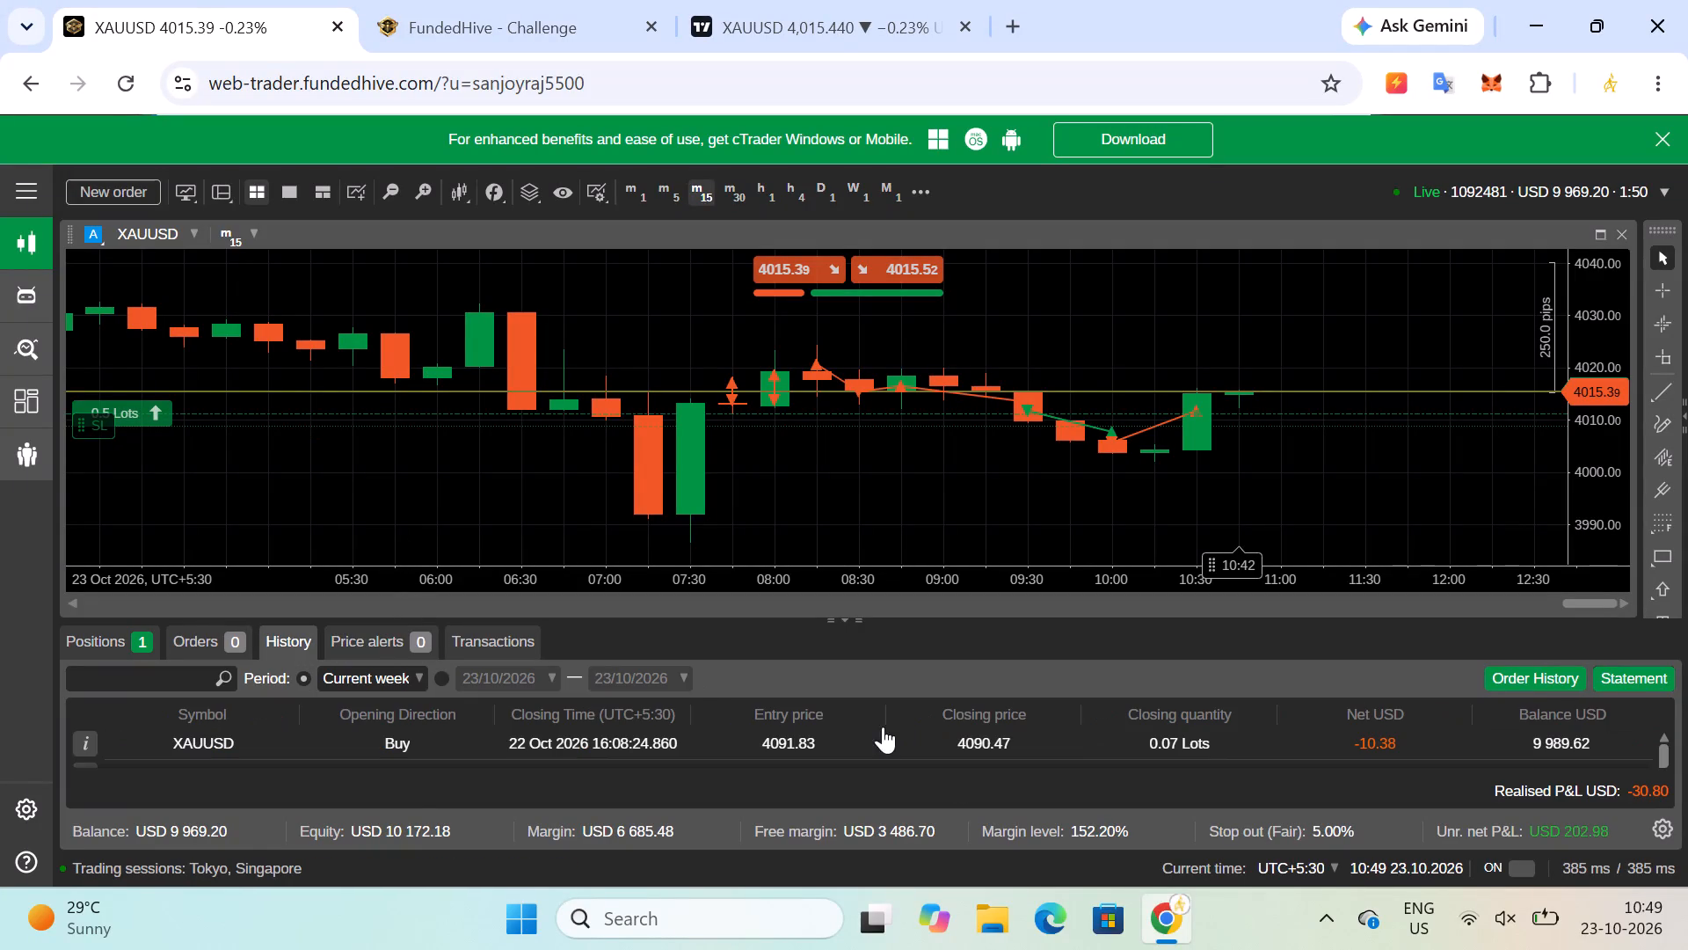
scroll(1088, 720, down, 1)
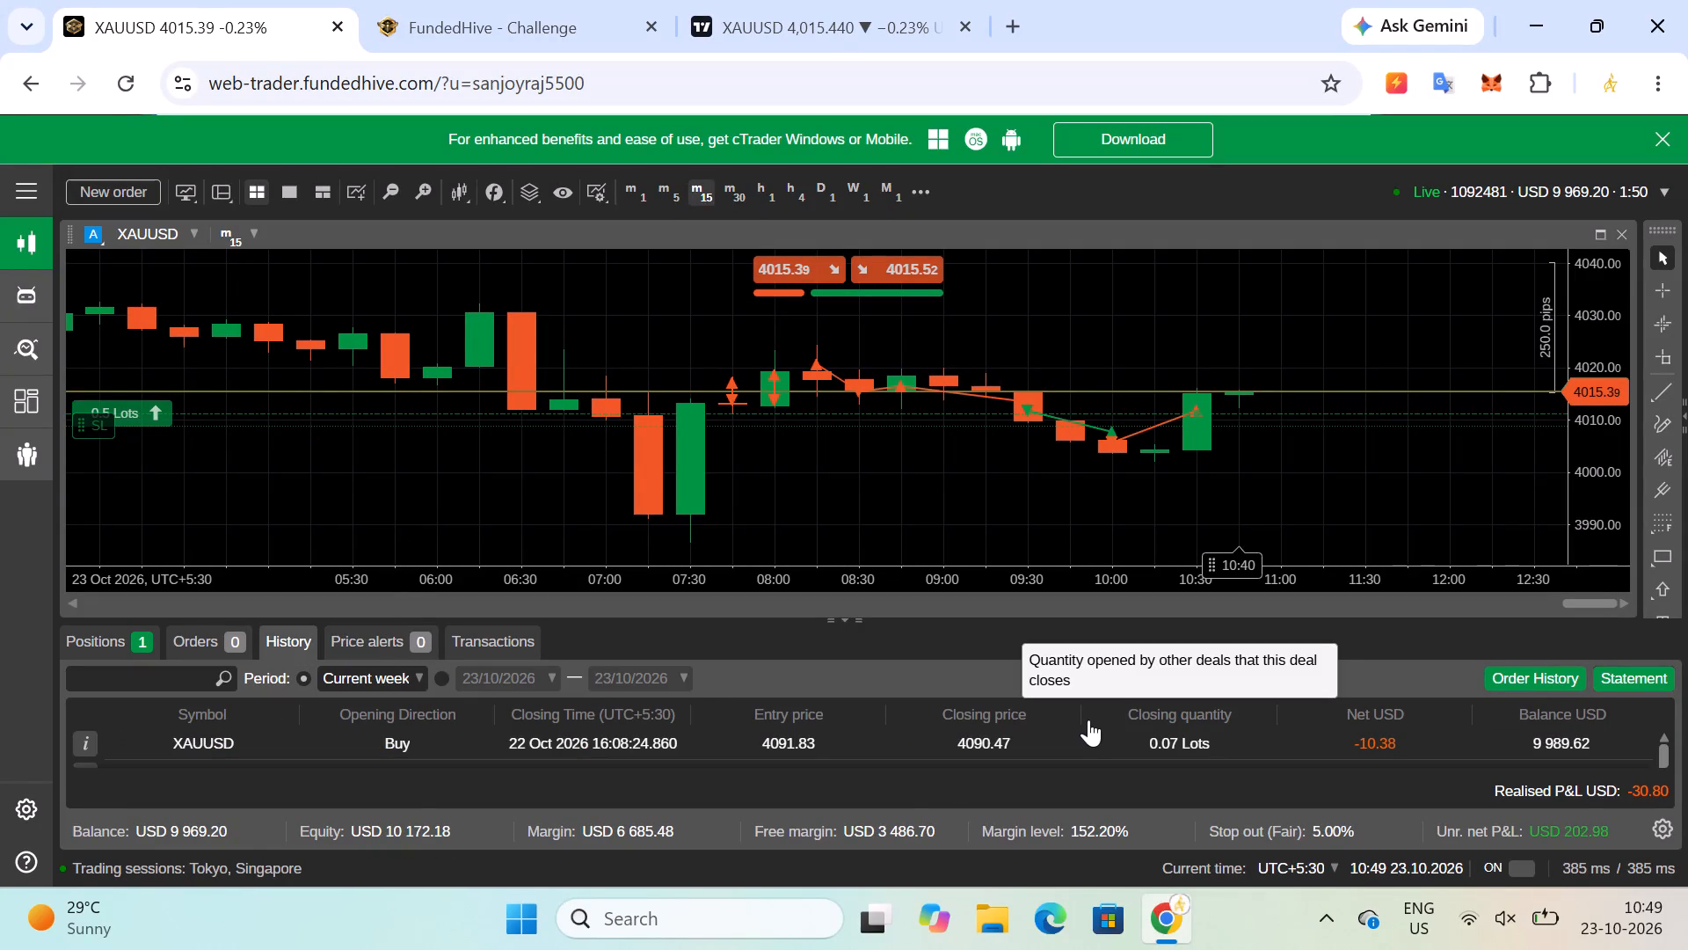
scroll(1088, 720, down, 1)
scroll(1228, 730, down, 1)
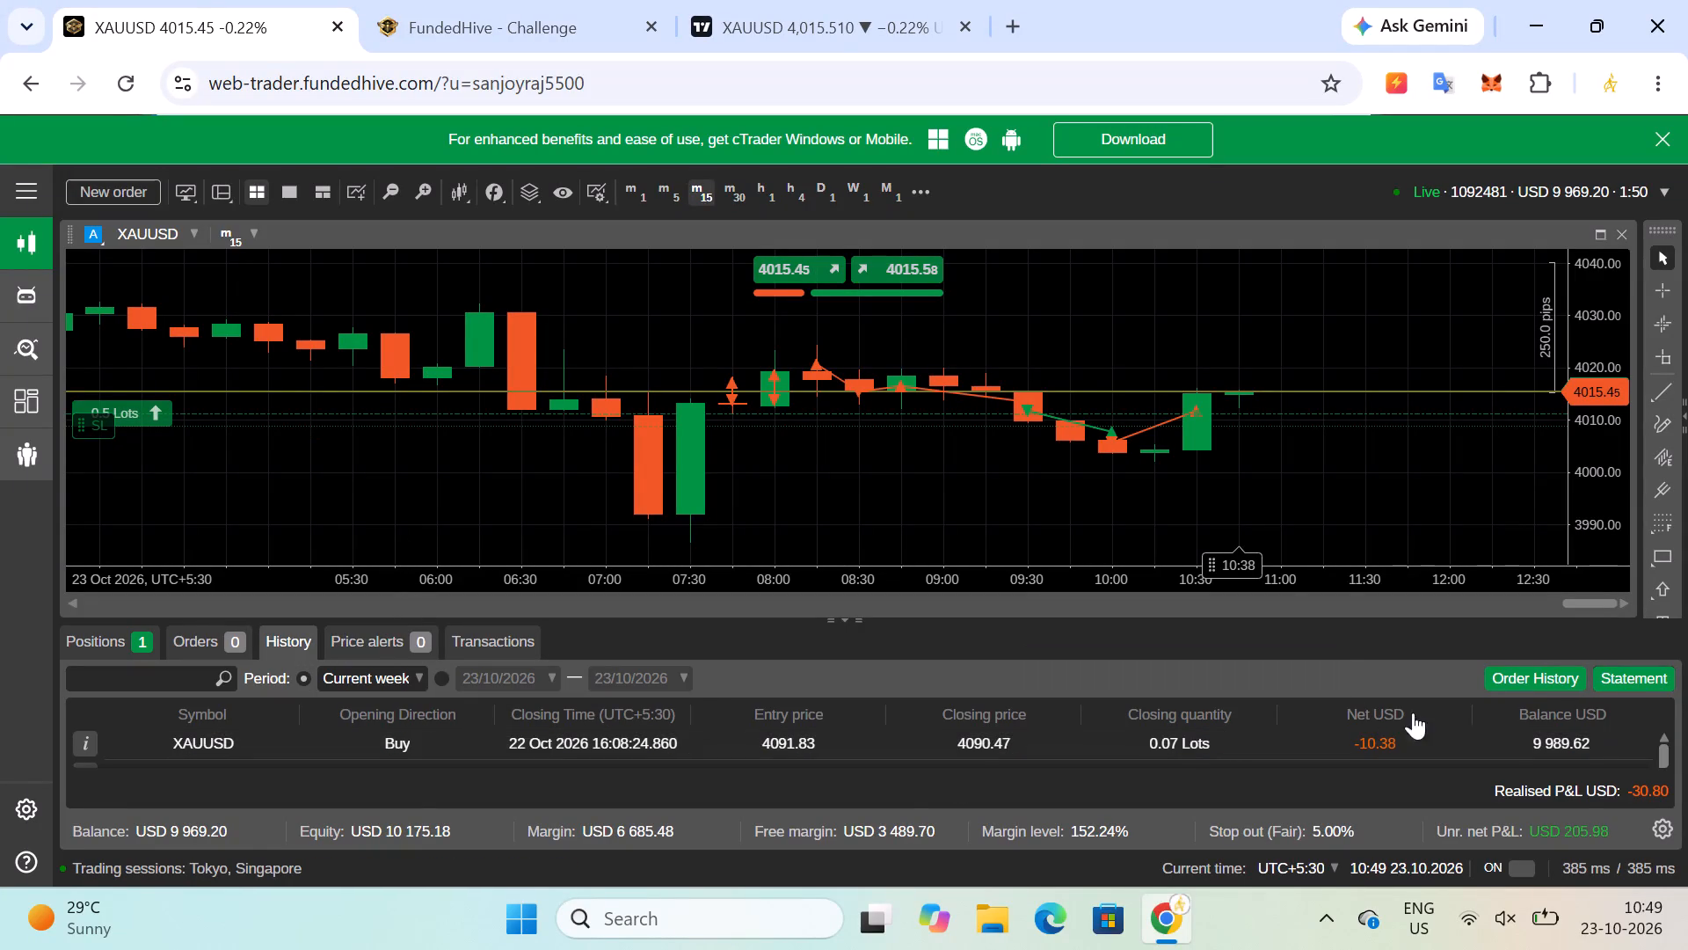
scroll(1541, 756, down, 3)
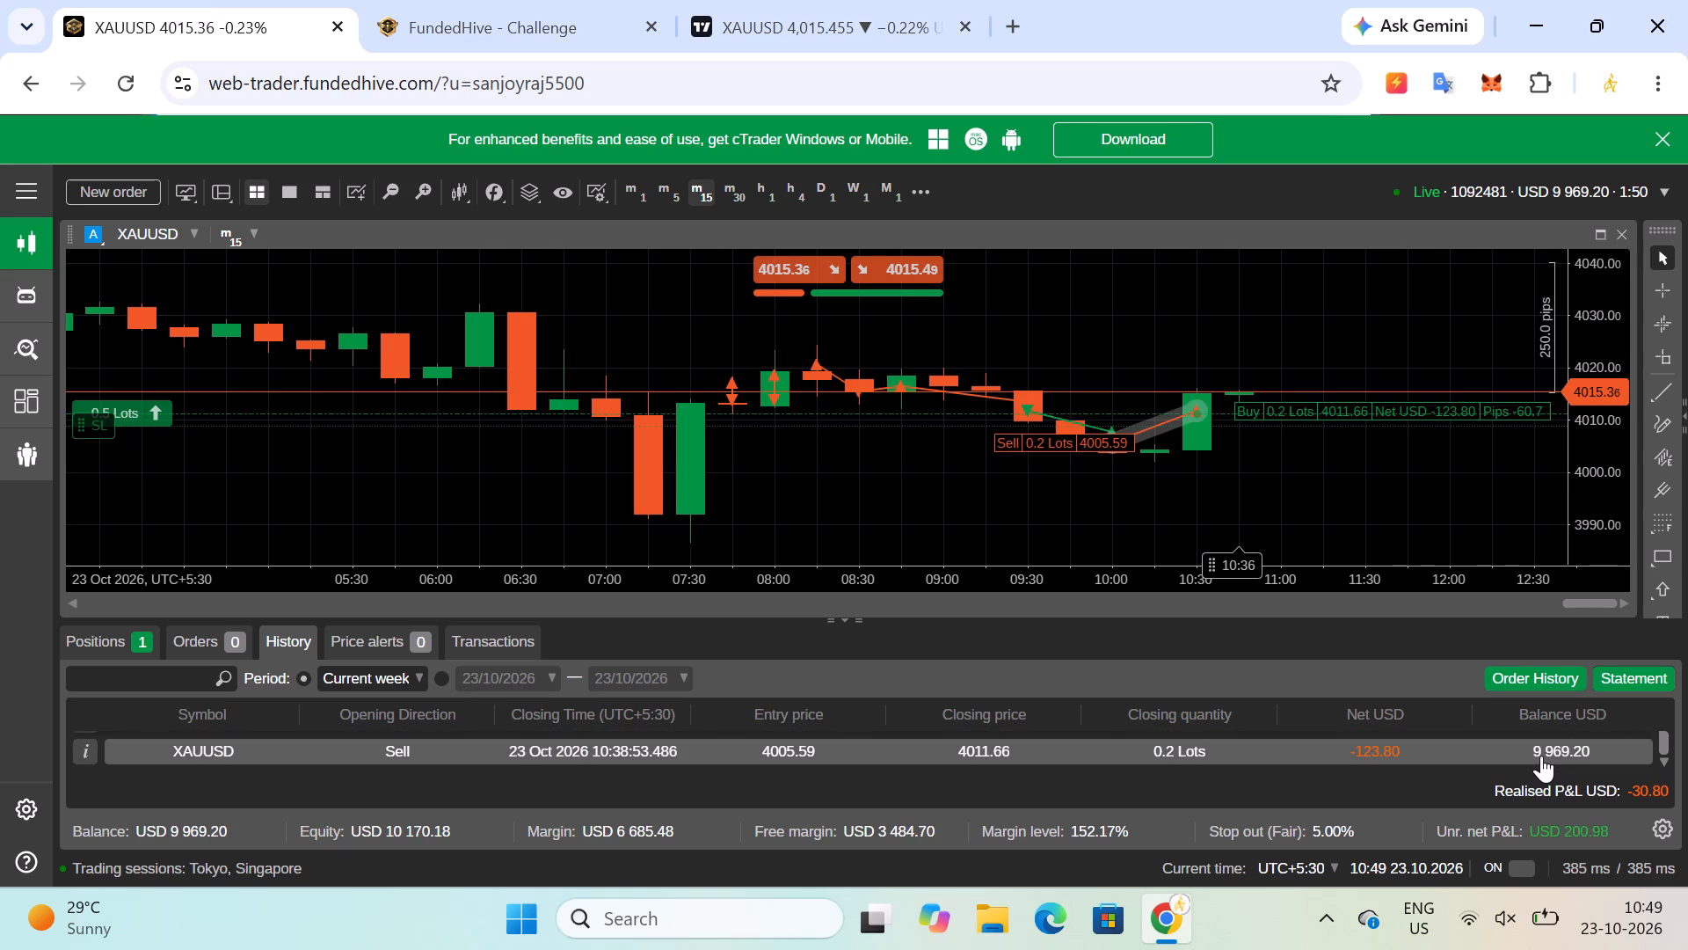
scroll(1541, 756, up, 2)
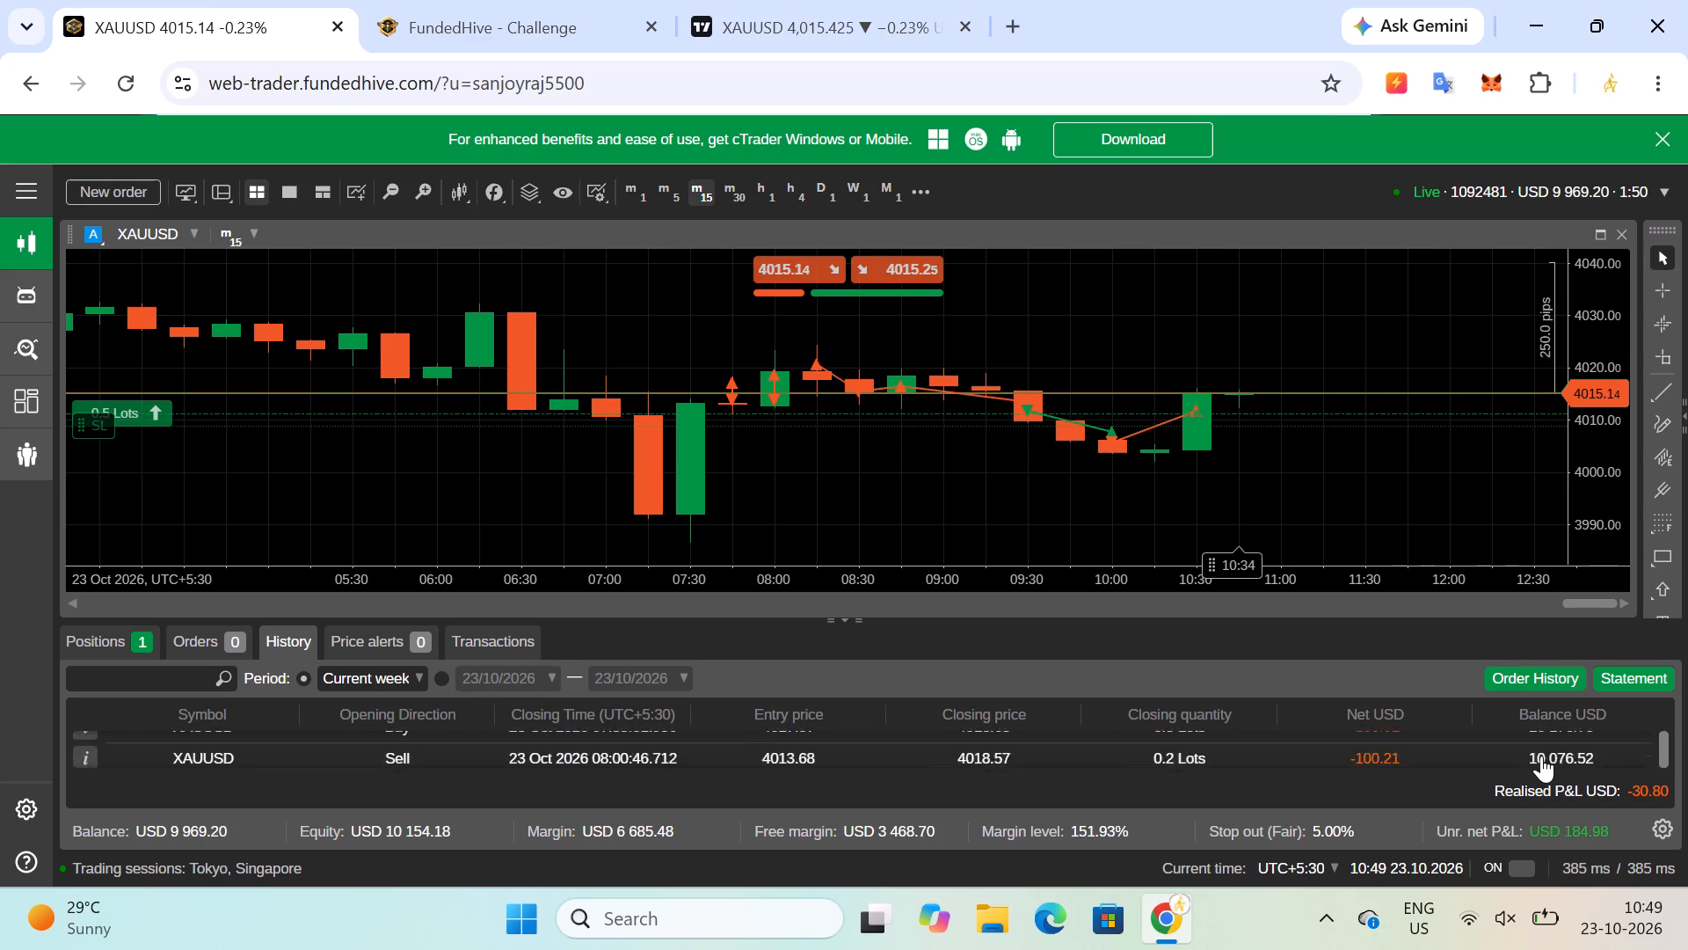
scroll(1541, 756, up, 1)
scroll(1541, 756, down, 1)
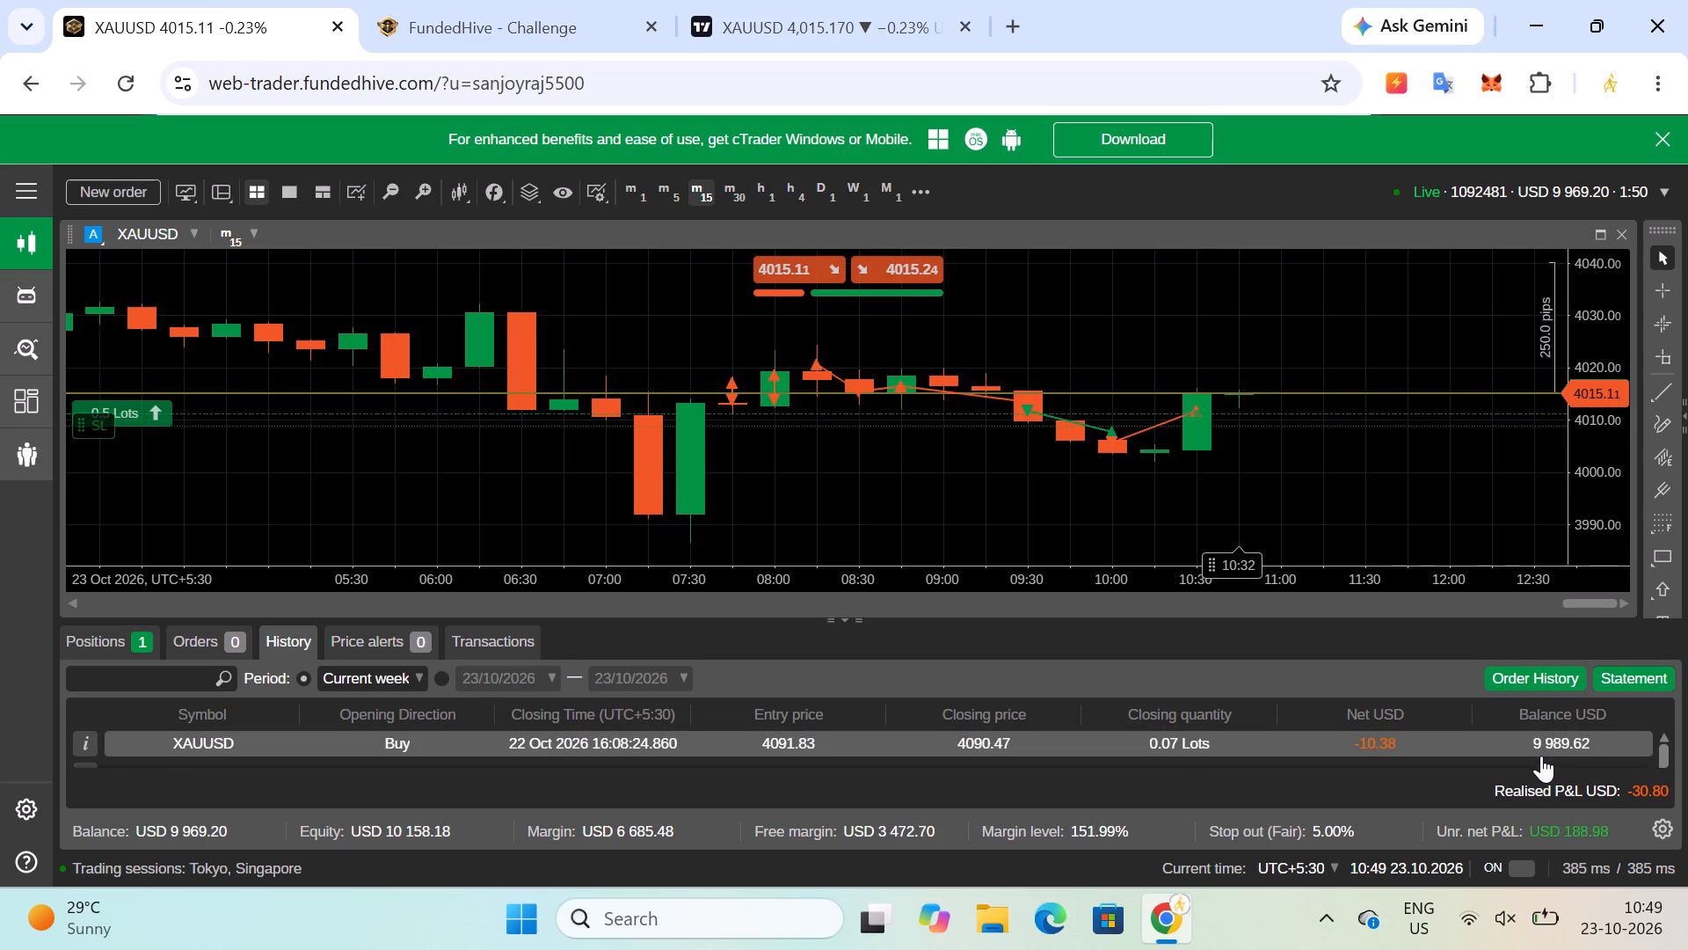
scroll(1541, 756, down, 1)
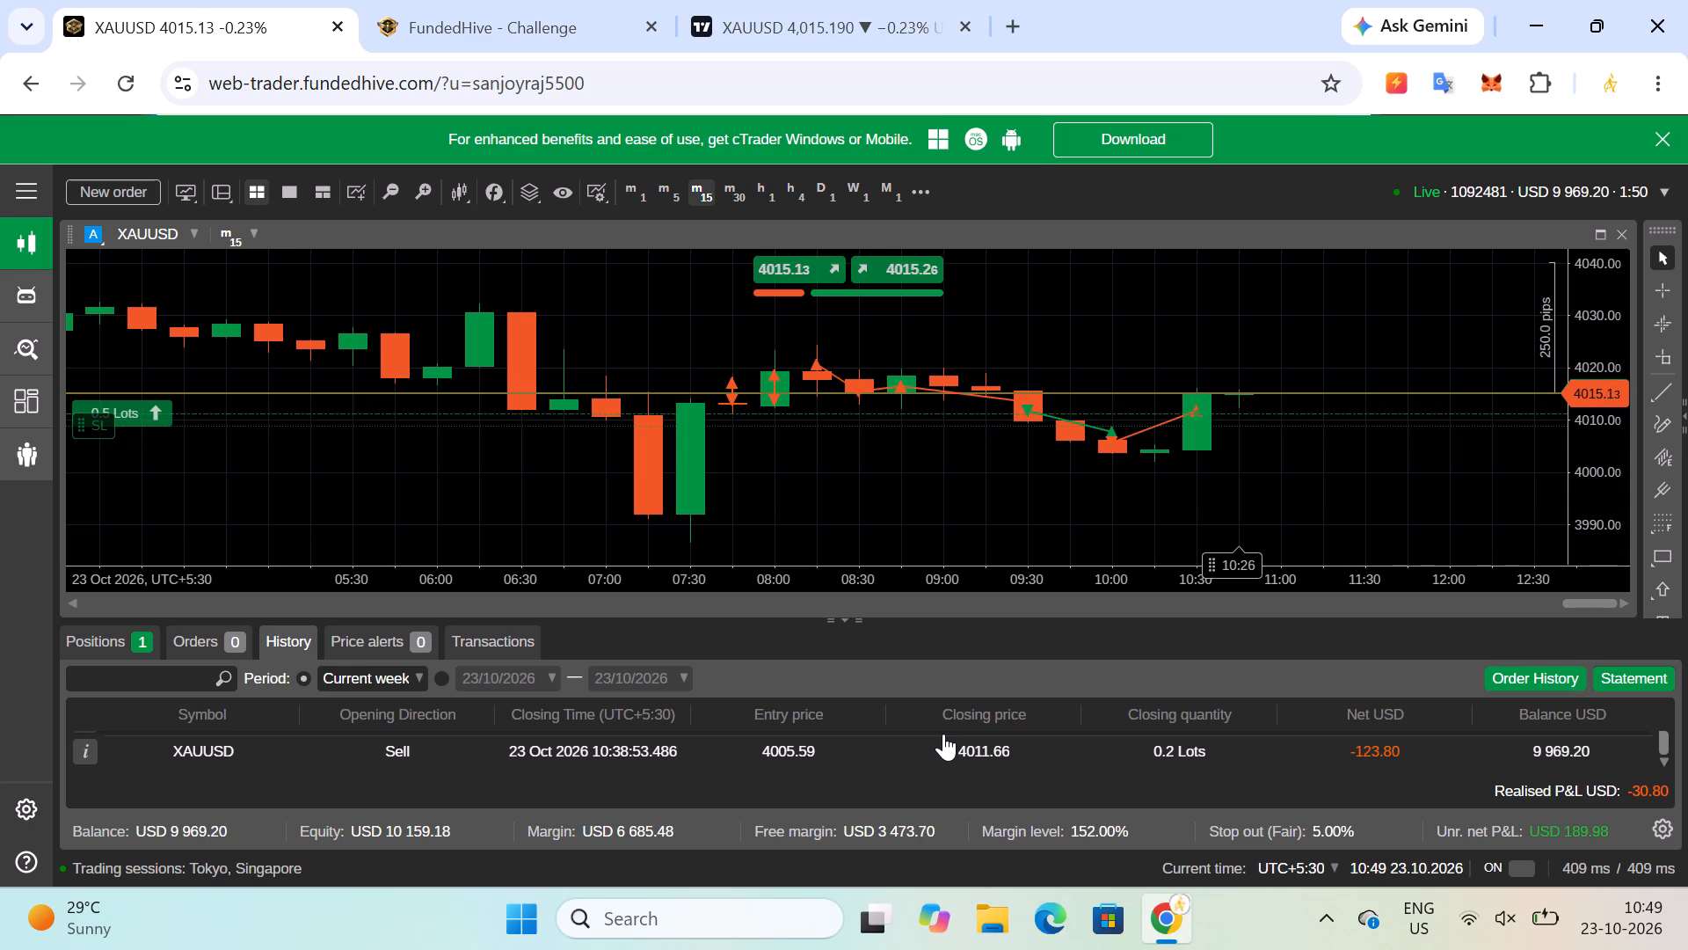
click(120, 637)
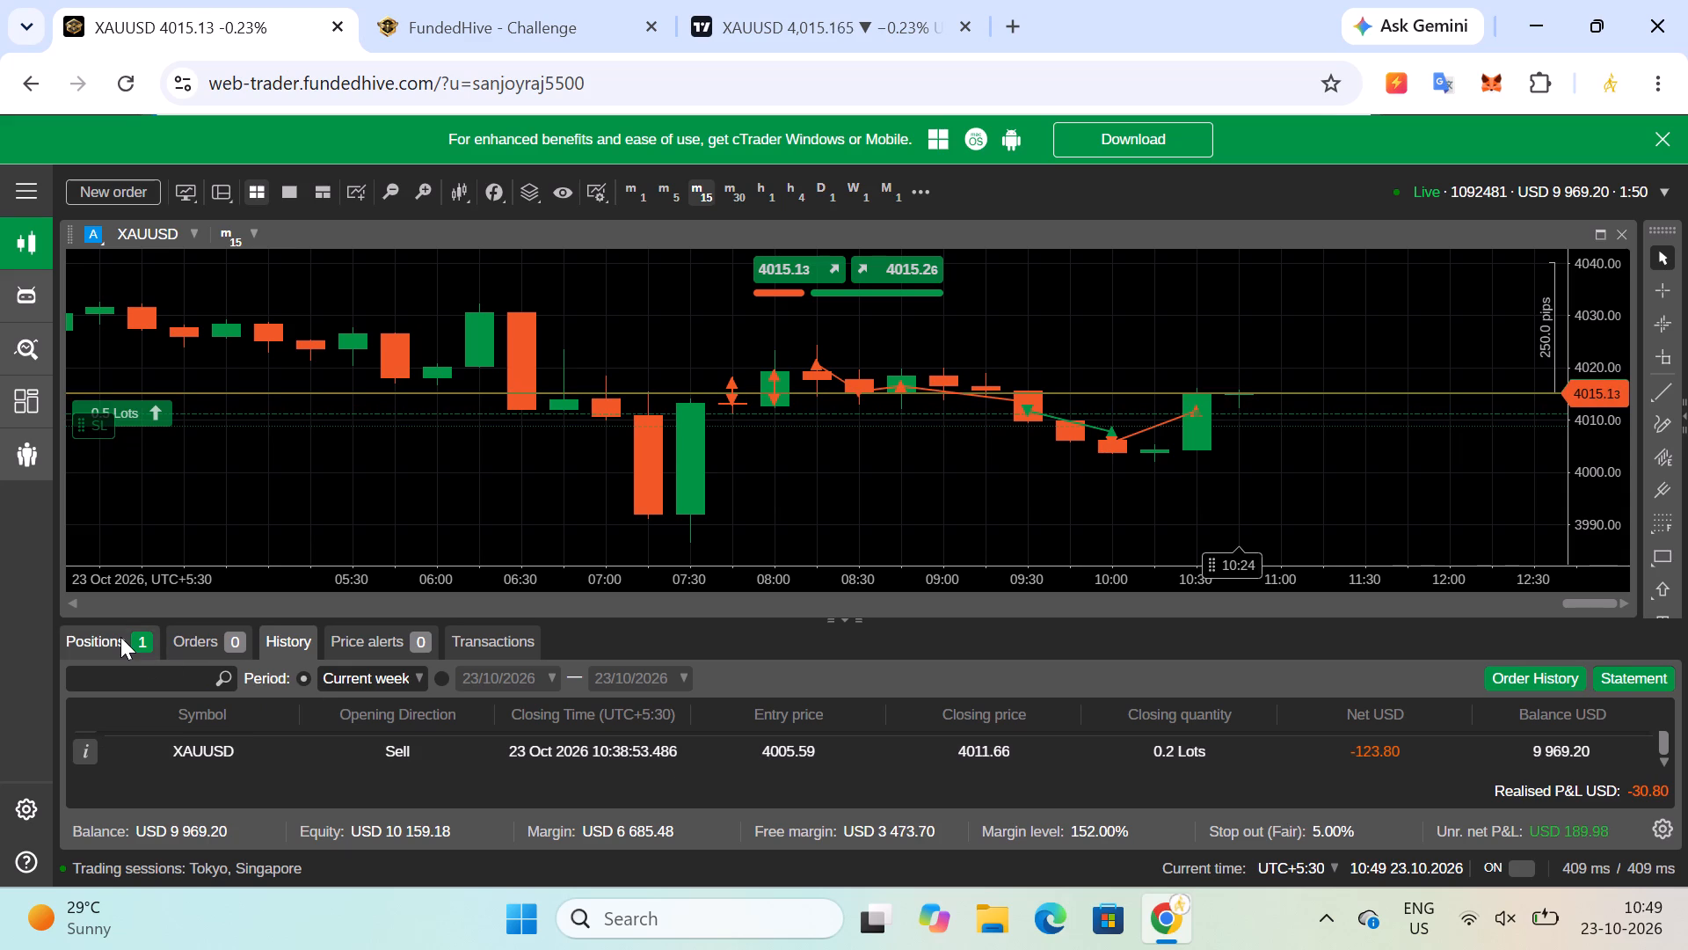
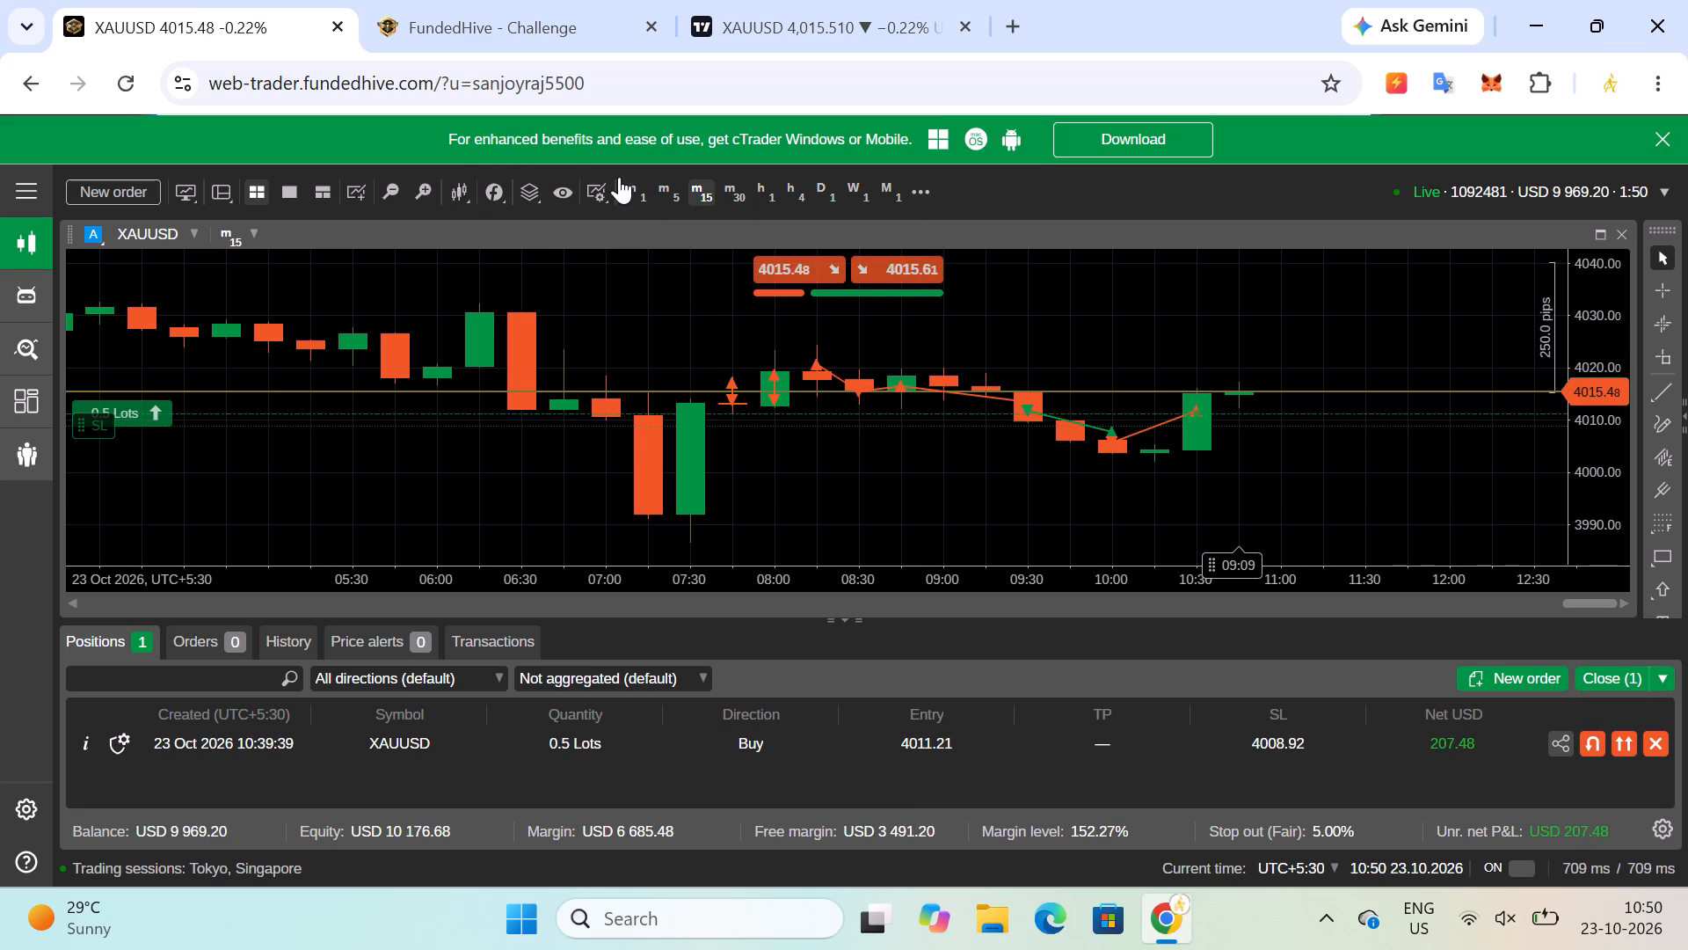
Compare XAUUSD price action on the 5-minute and 1-hour charts and TradingView's 4-hour chart, returning to the trading platform's 5-minute chart.
click(664, 184)
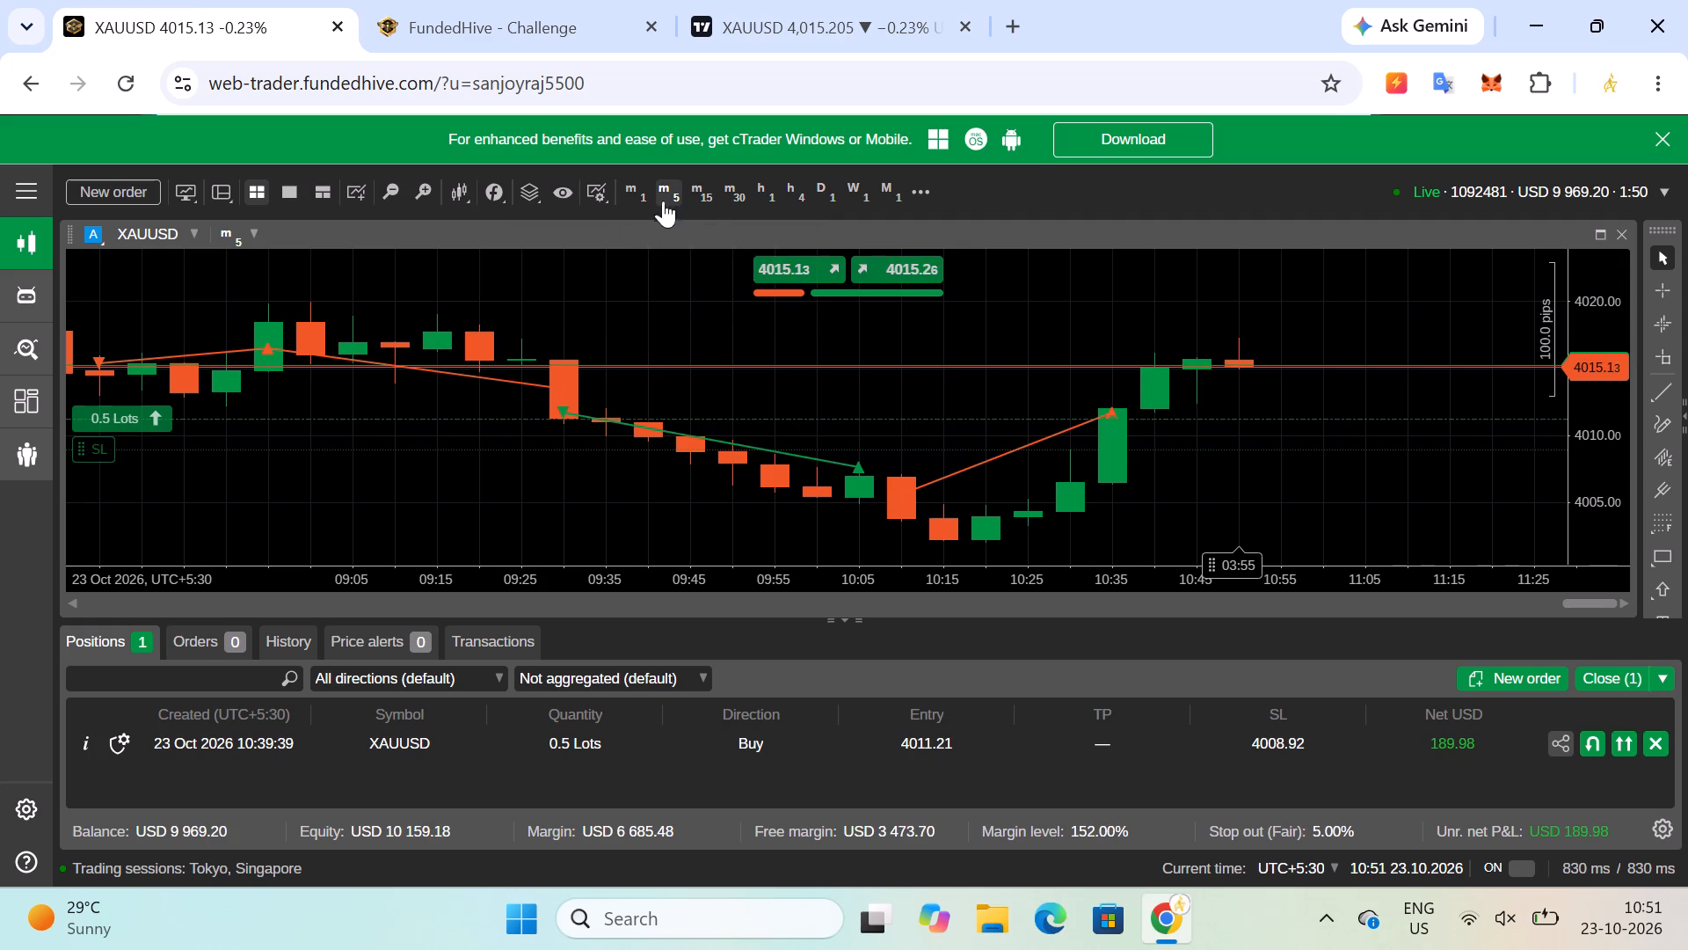
click(762, 187)
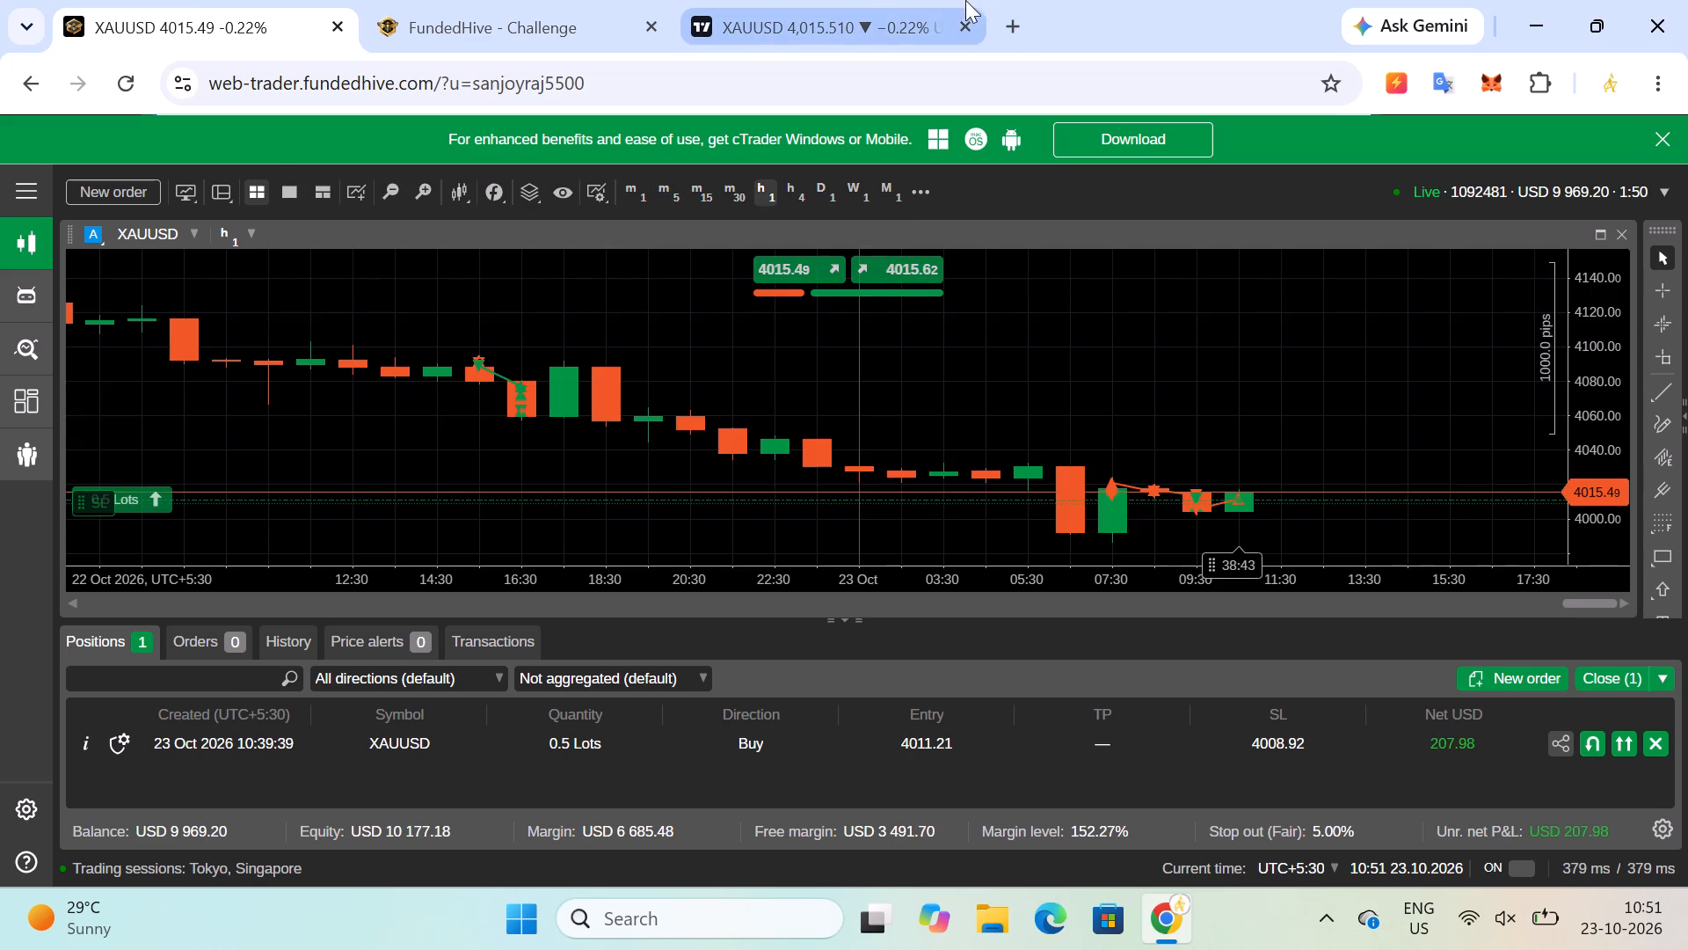
click(860, 9)
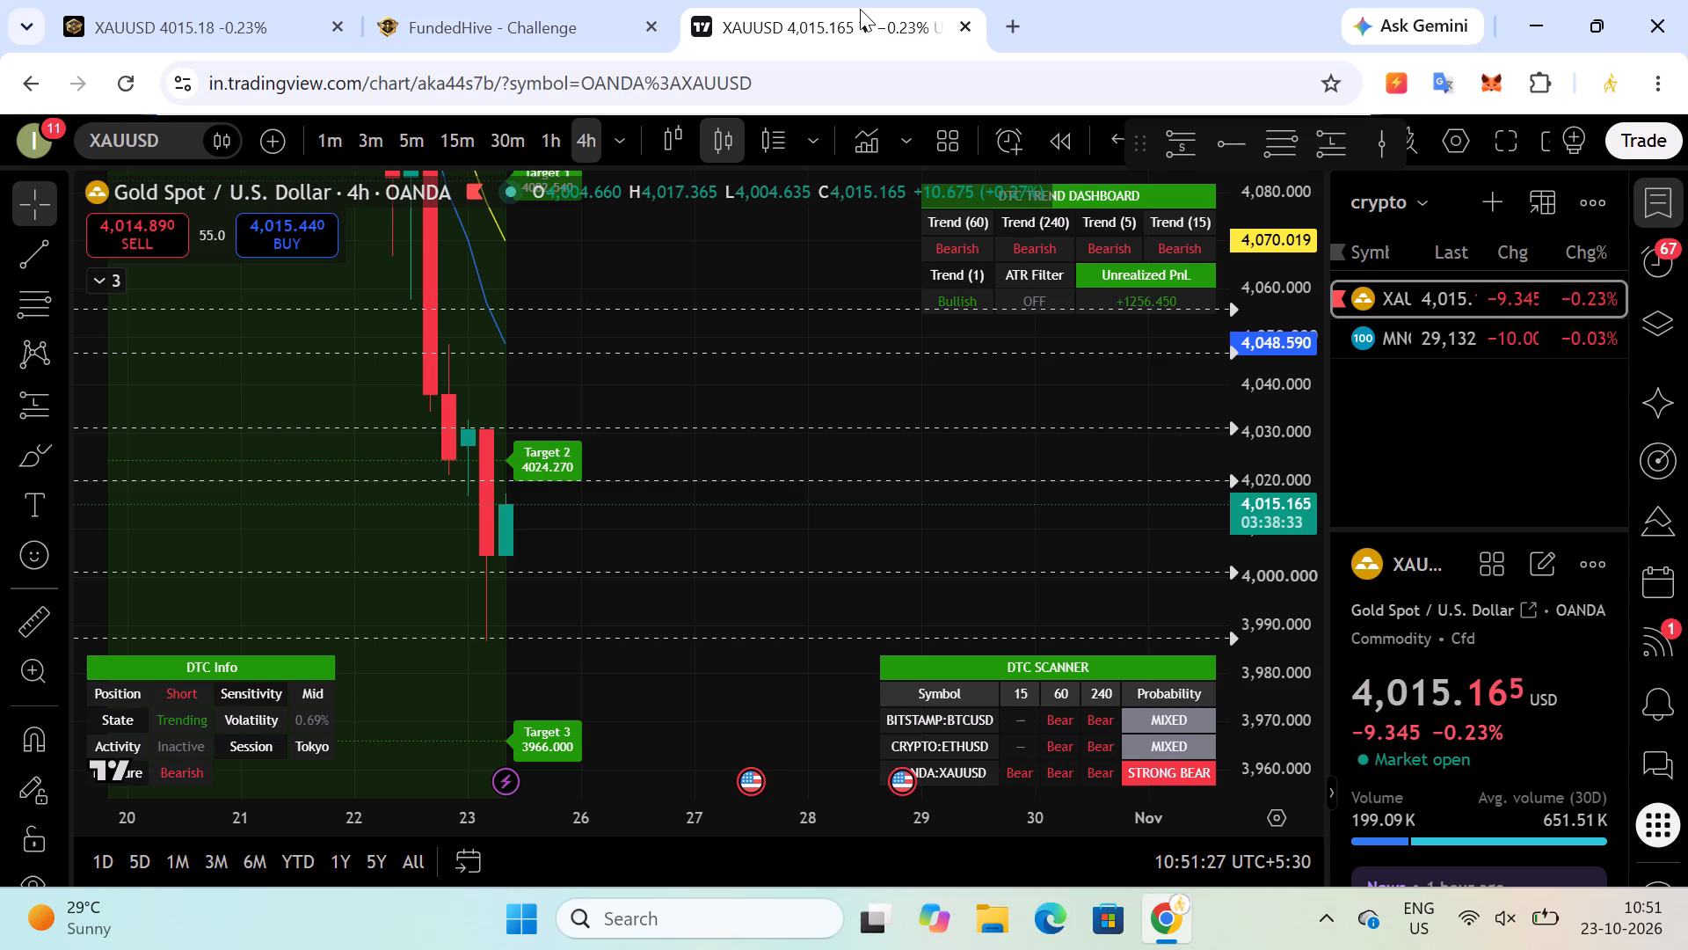
click(215, 31)
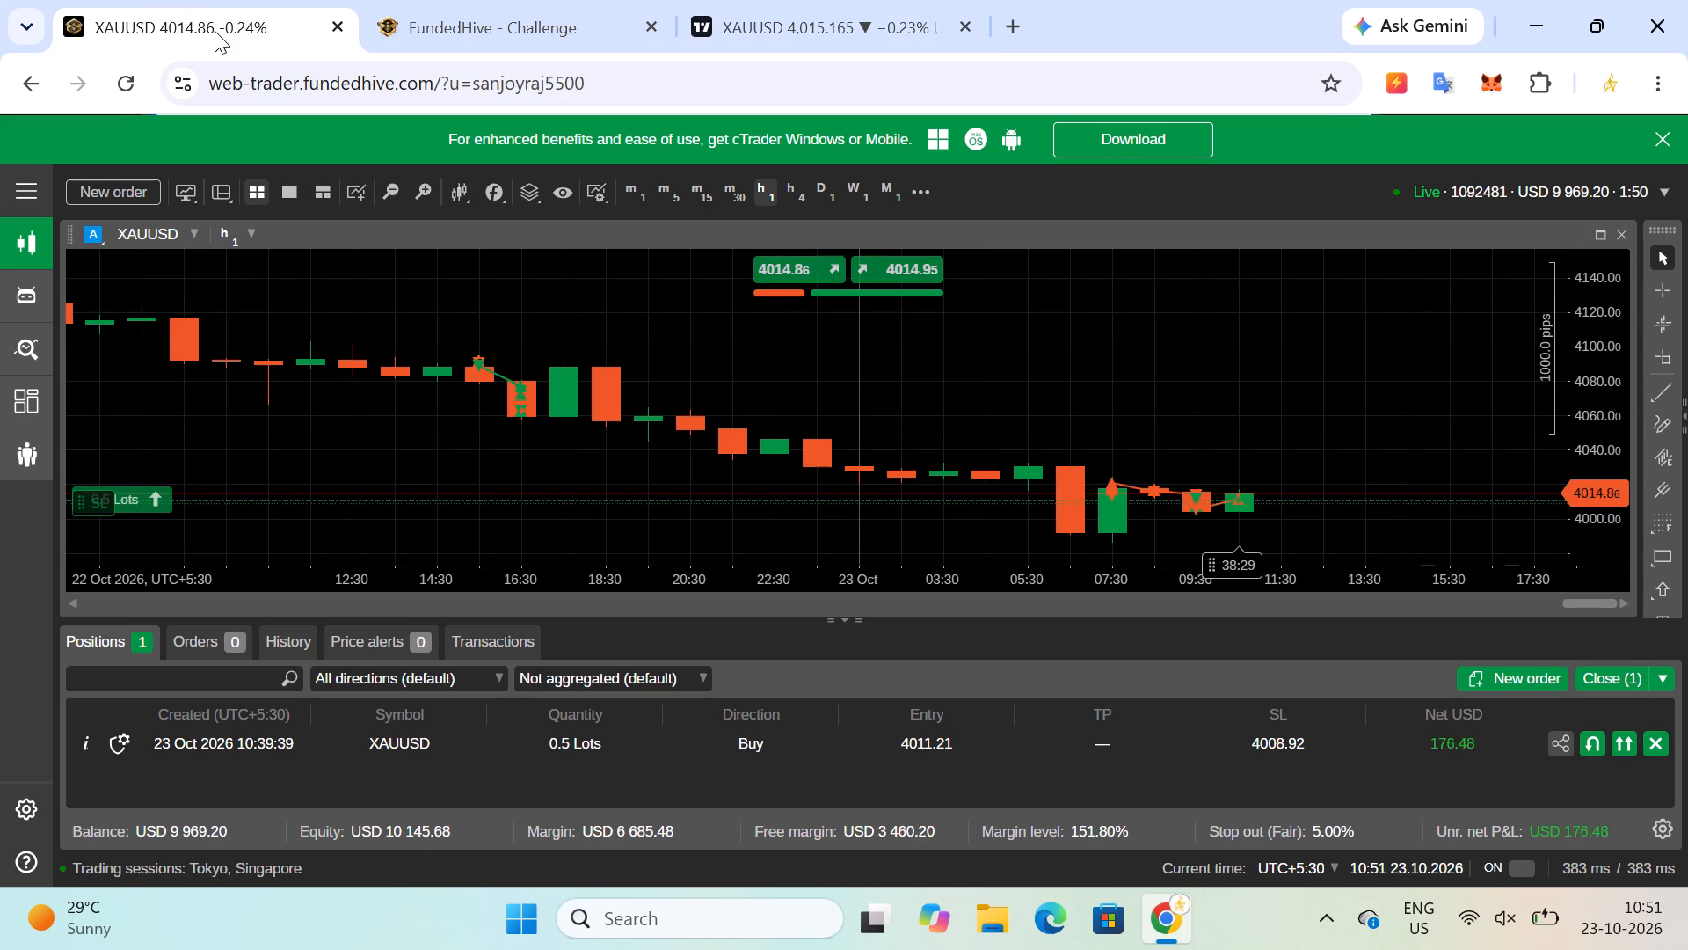
click(674, 197)
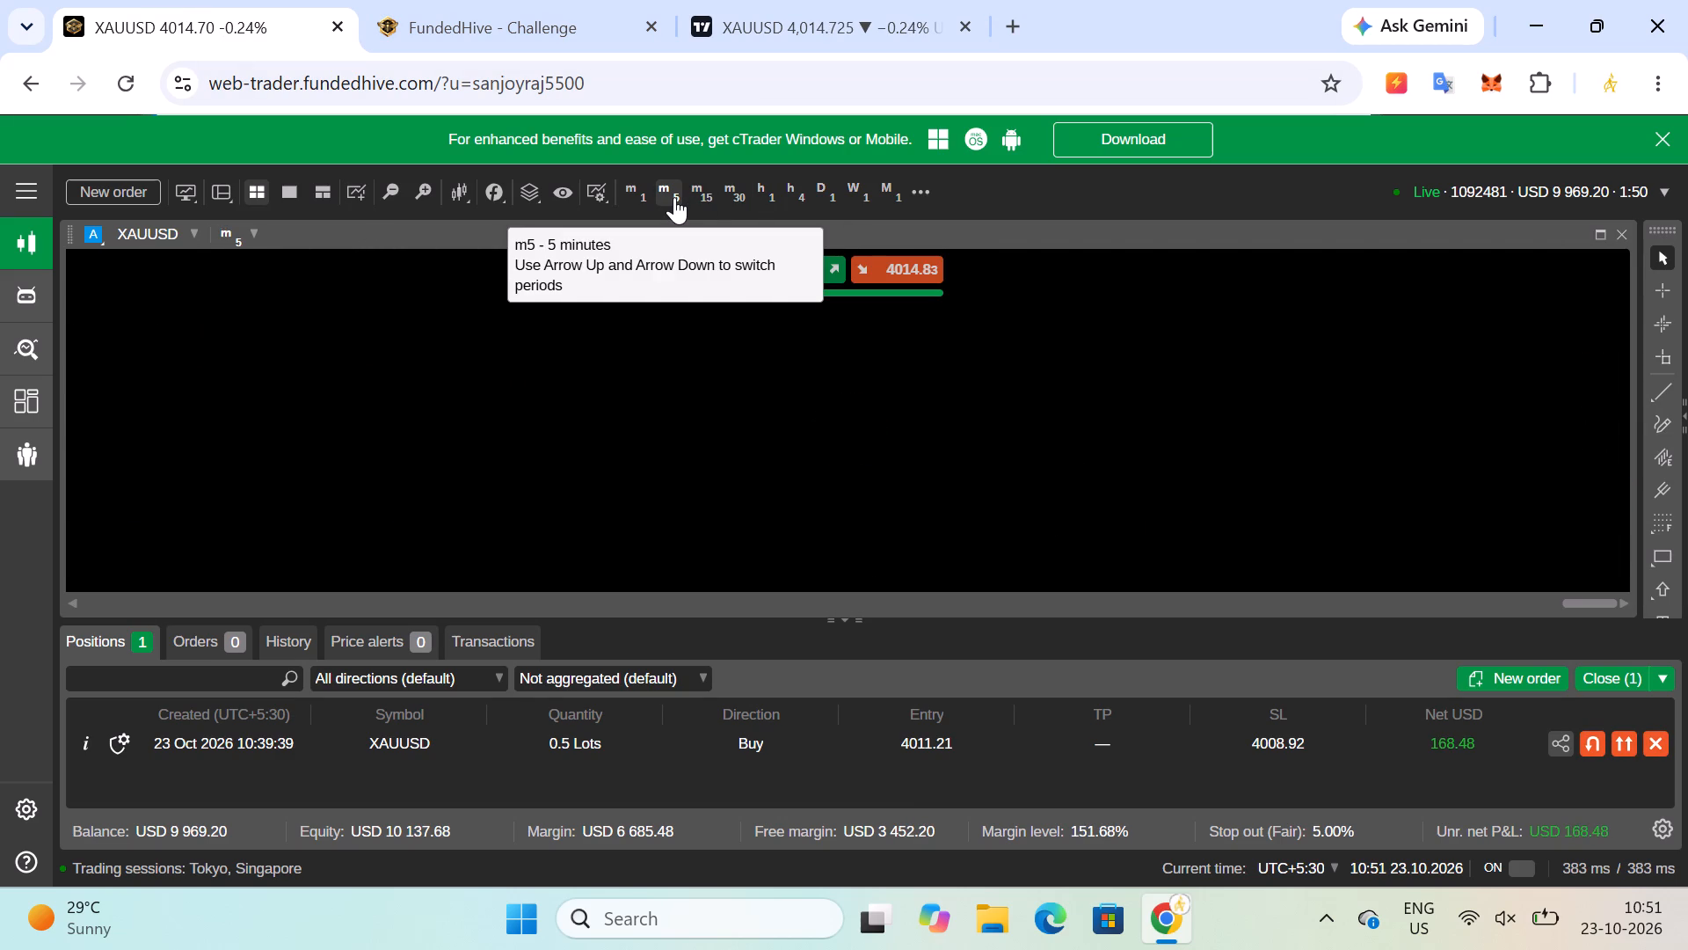
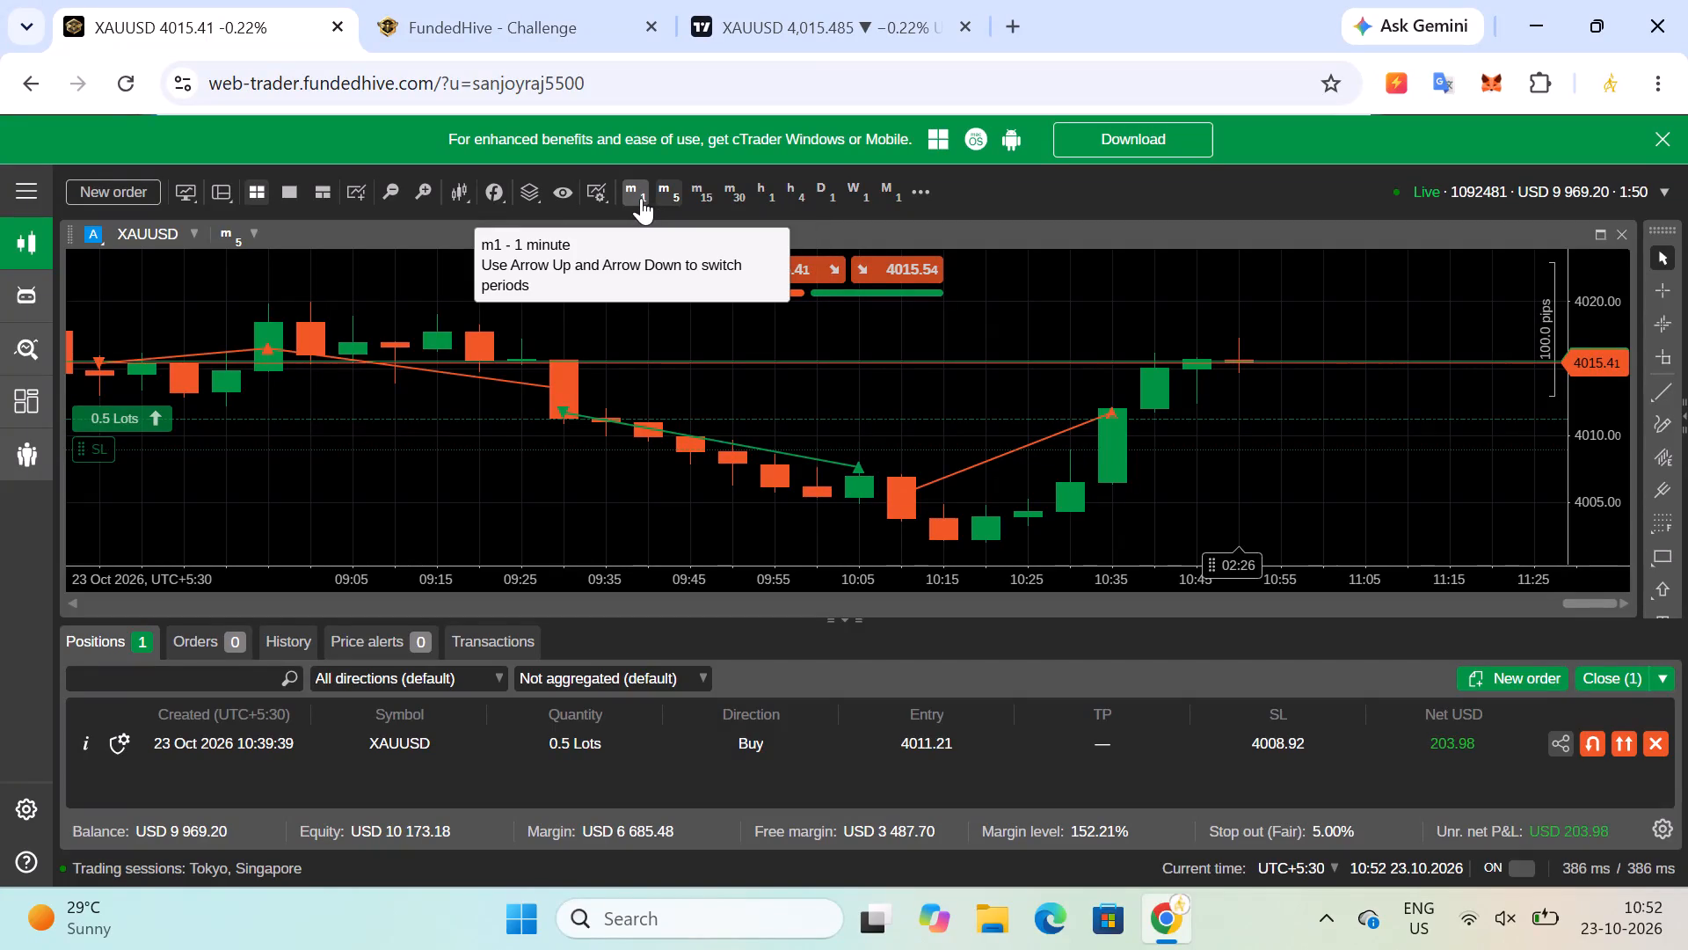
Compare XAUUSD price action on the trading platform's 1-minute, 1-hour, 30-minute and 15-minute charts and on TradingView's 3-minute chart.
click(641, 198)
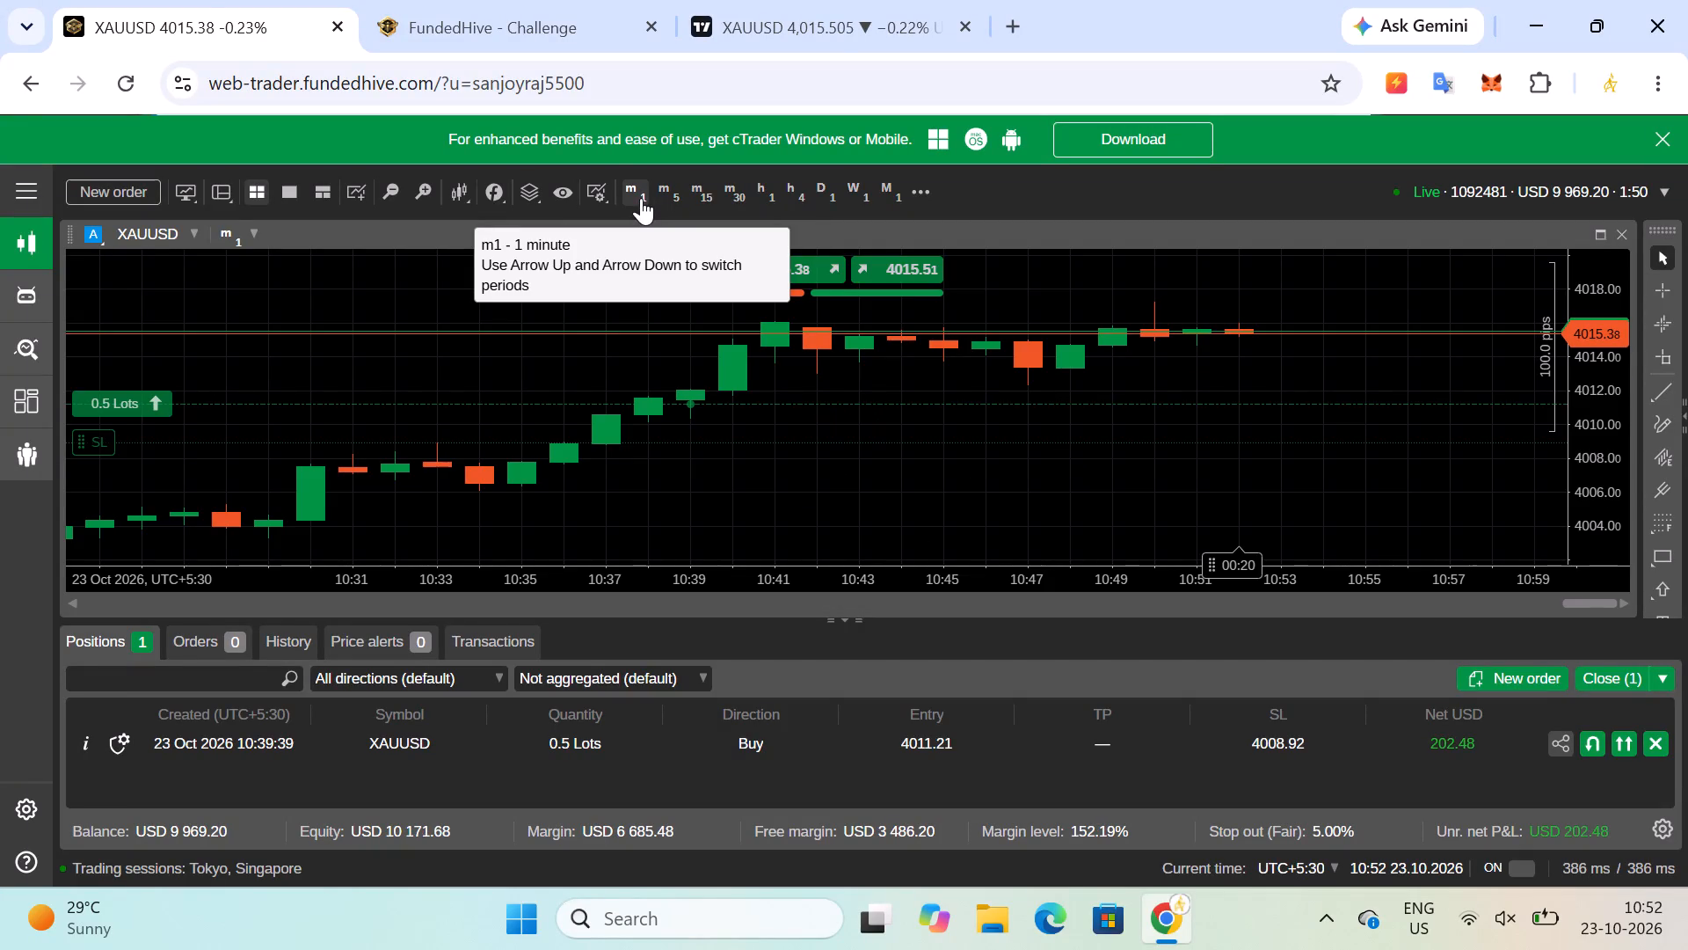
drag(1290, 369, 1273, 471)
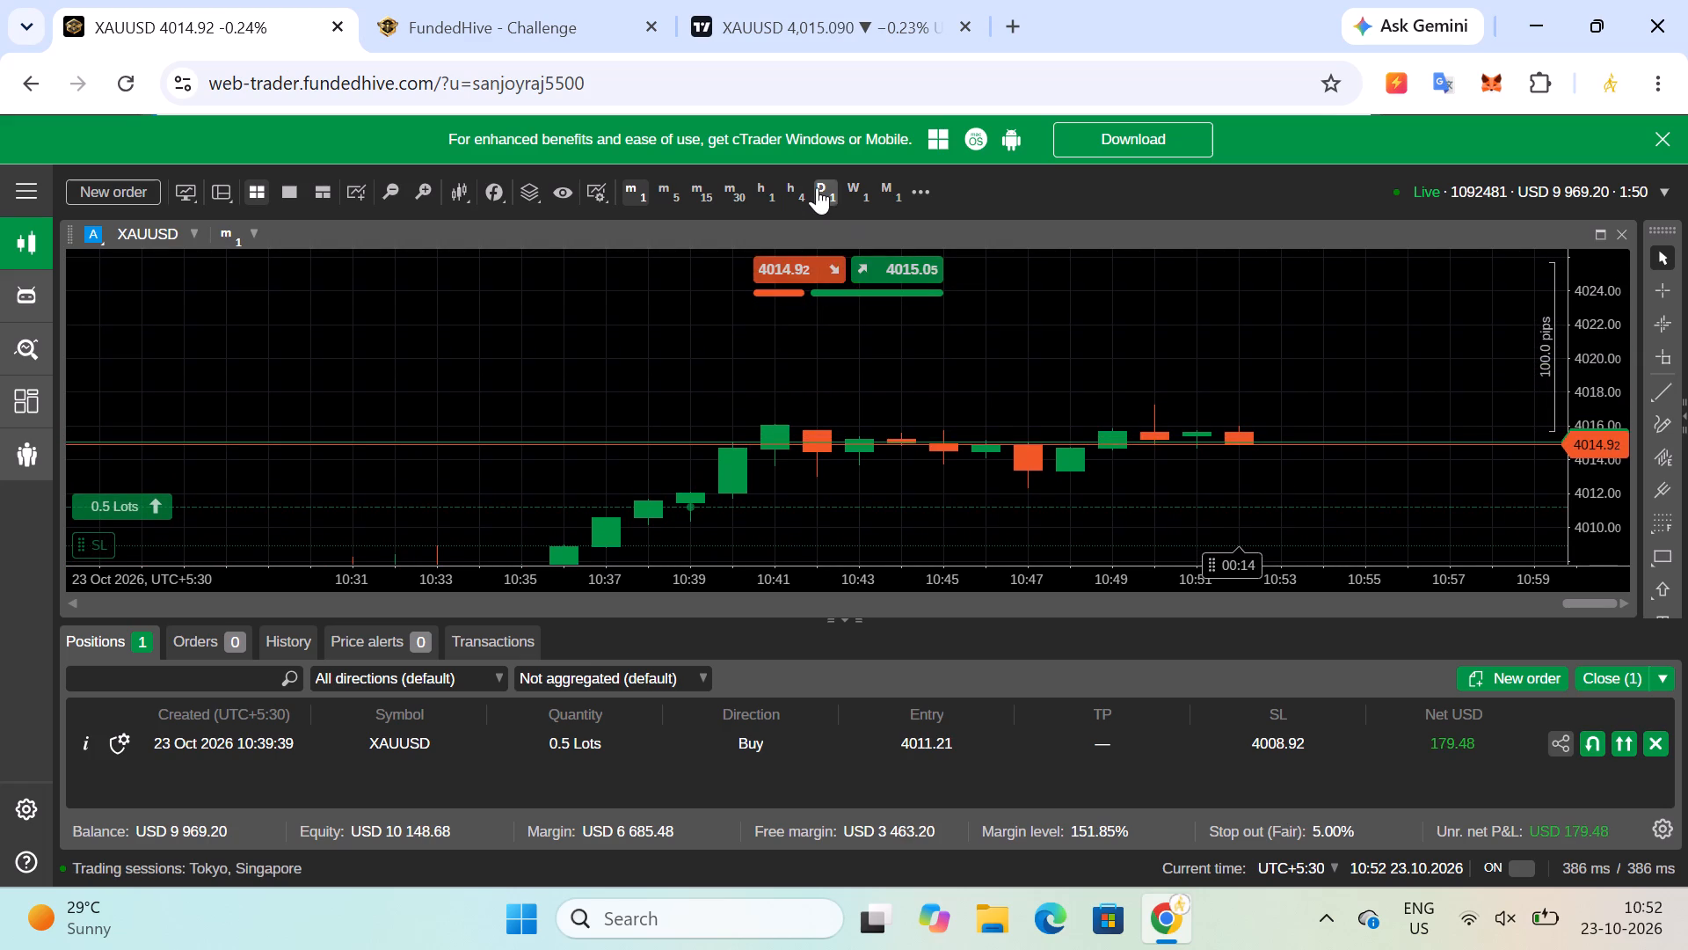
click(769, 186)
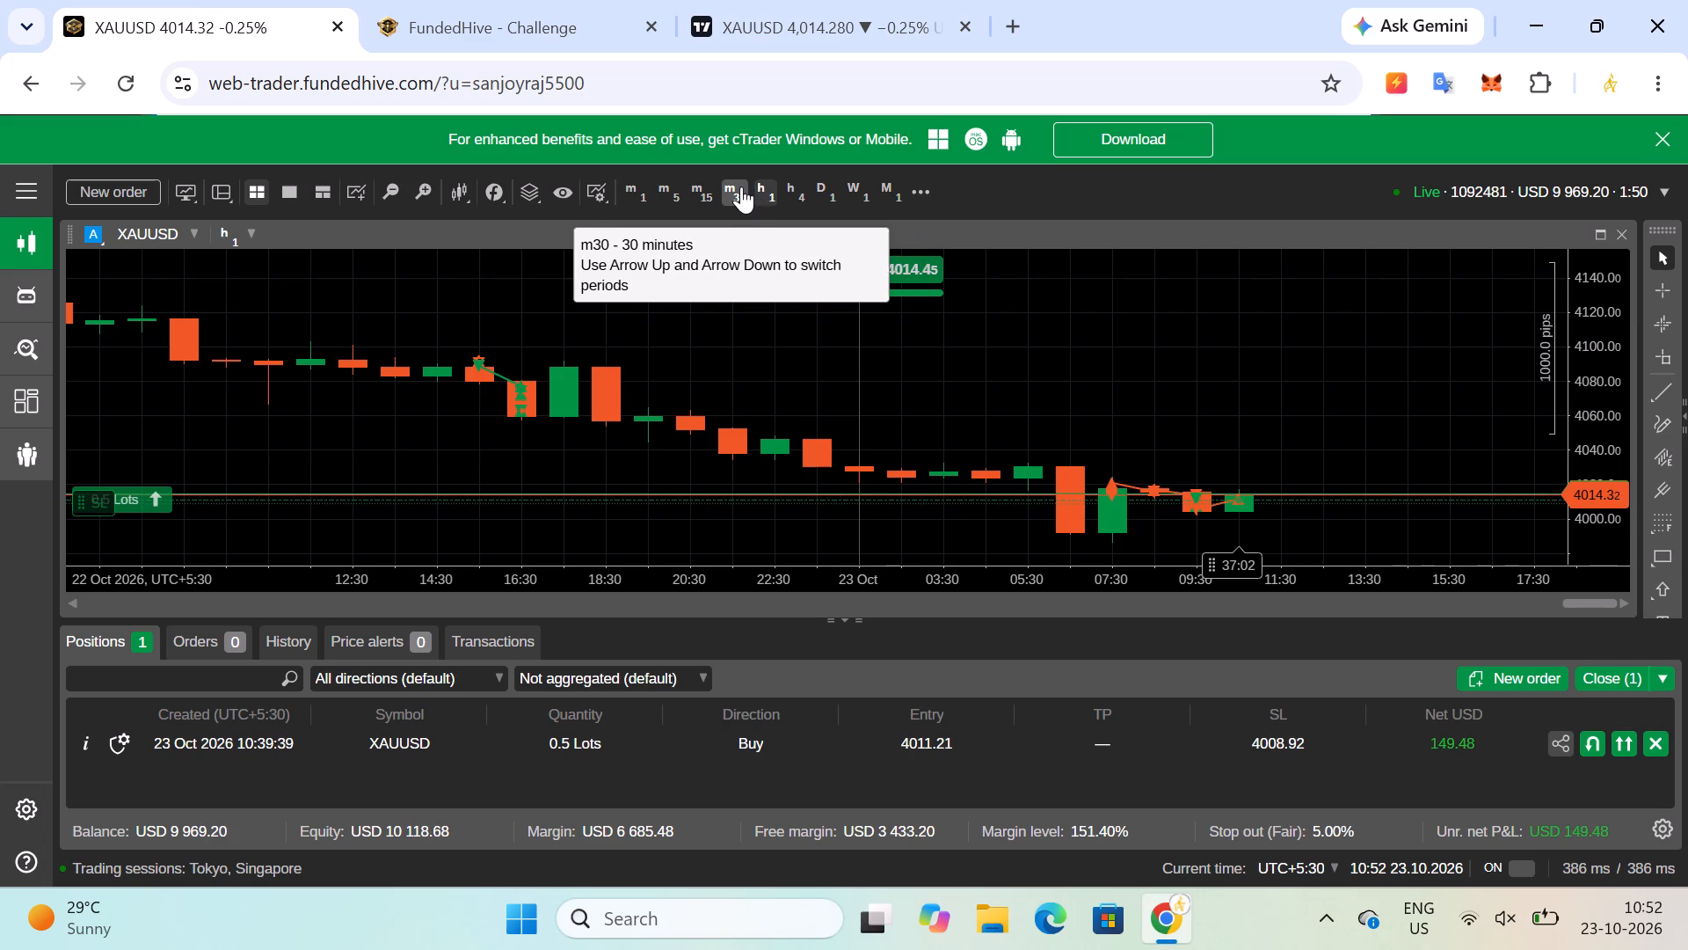
click(741, 186)
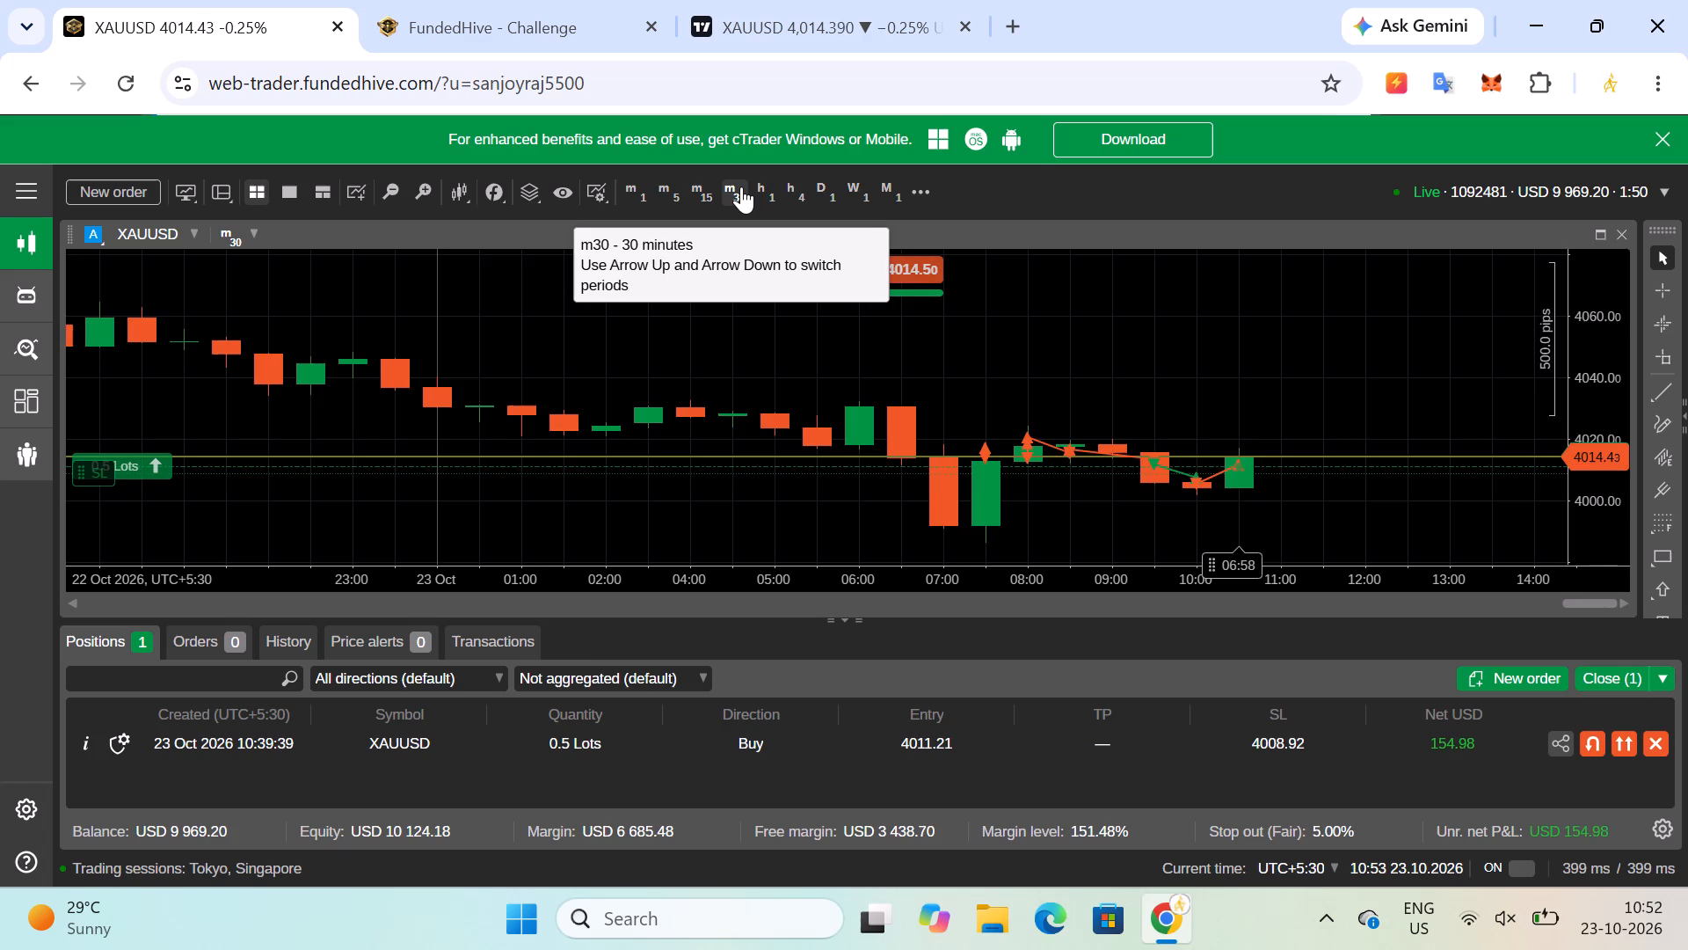
click(702, 186)
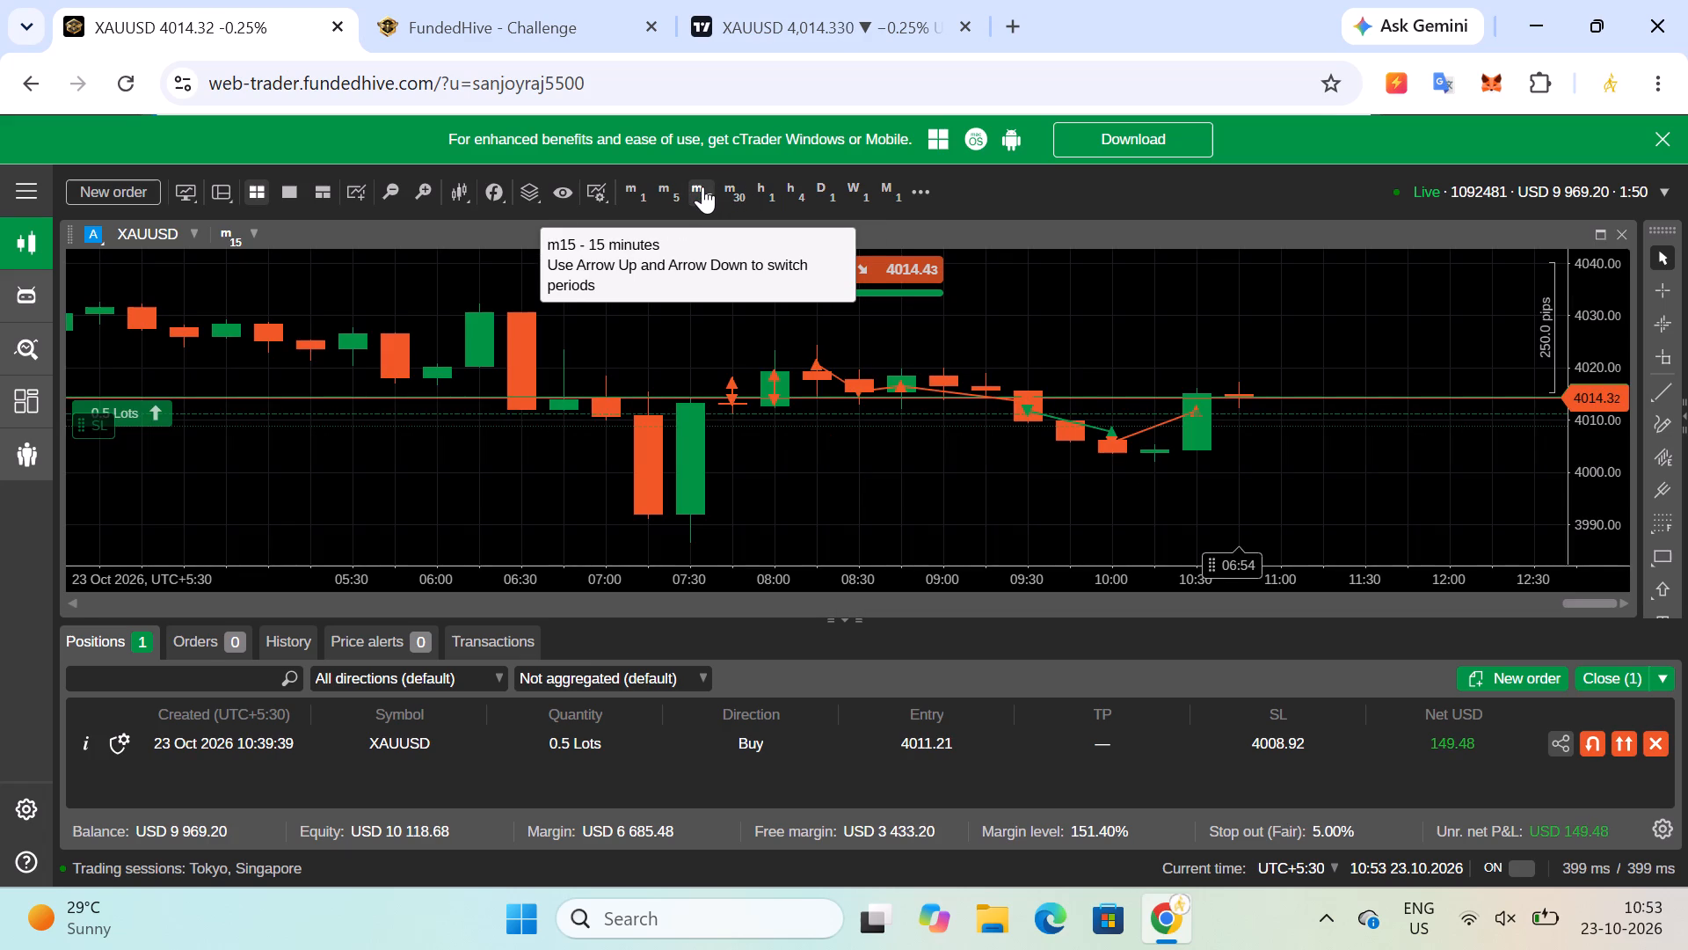
click(818, 24)
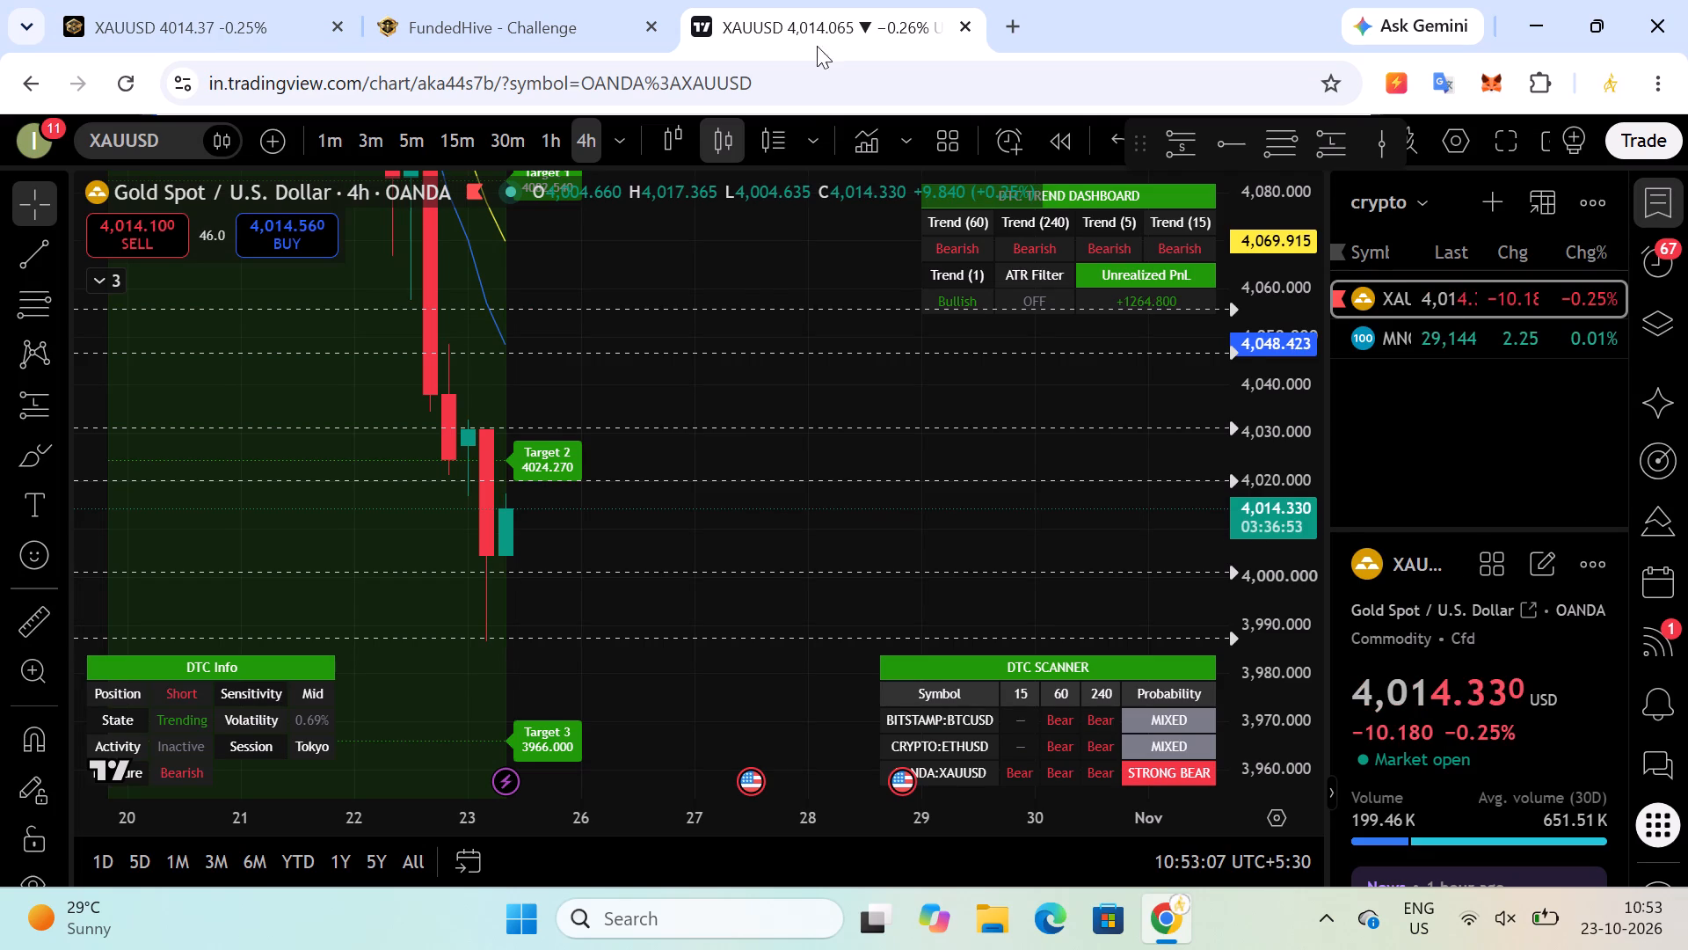
click(377, 132)
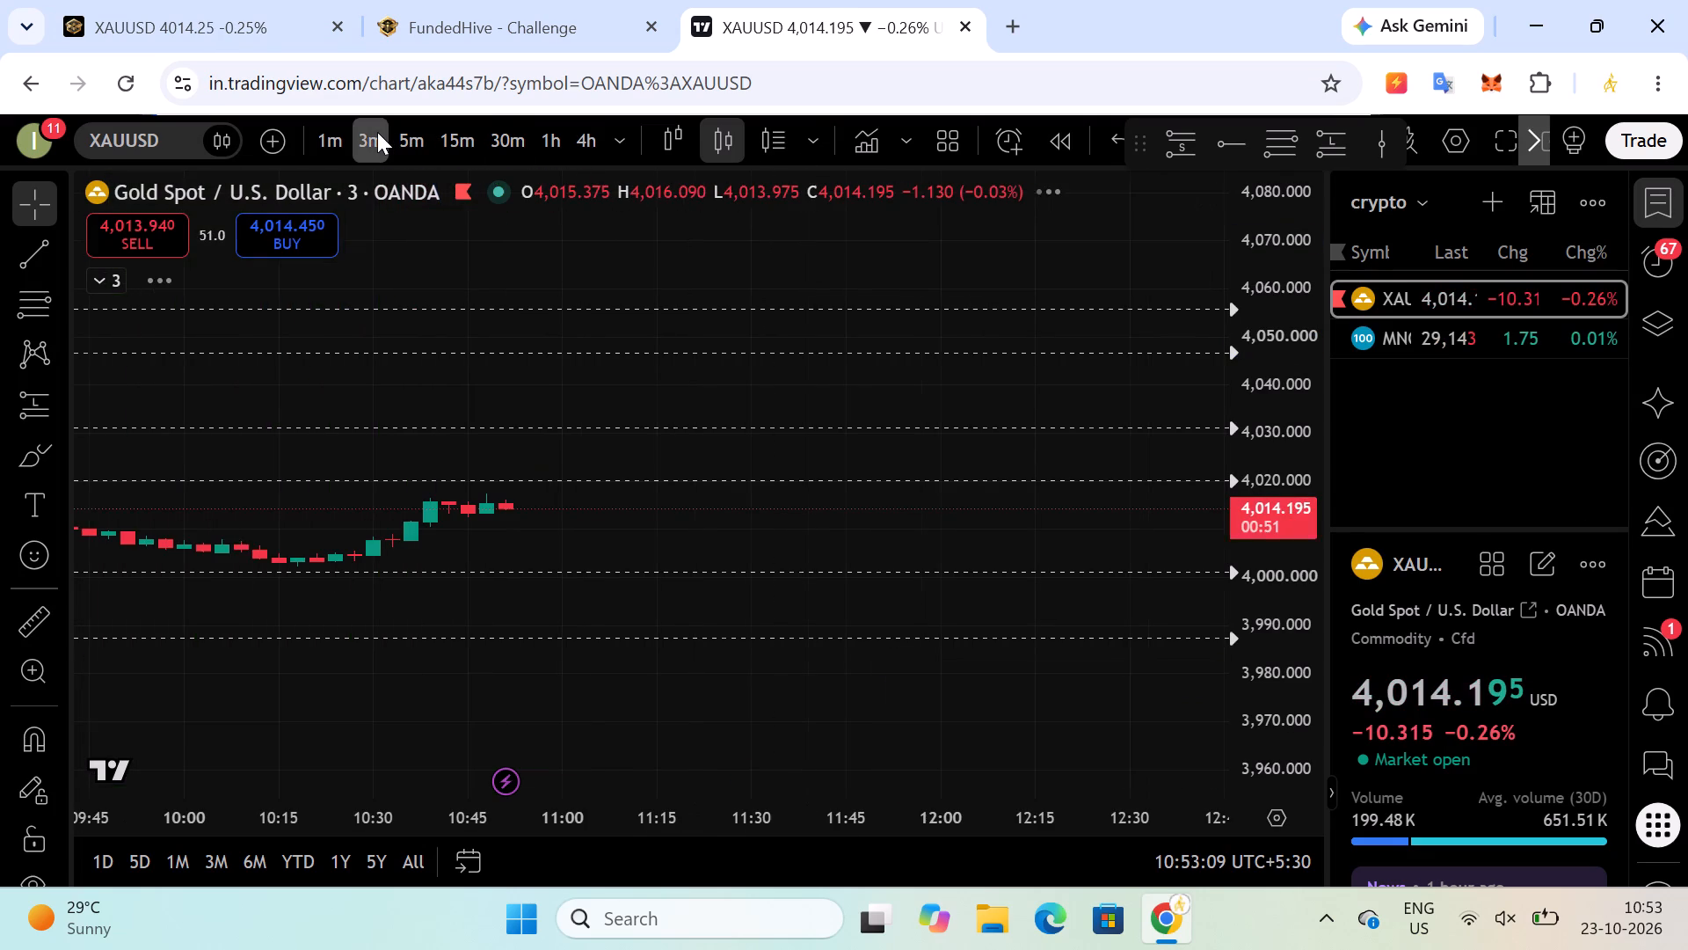
drag(1293, 563, 1284, 282)
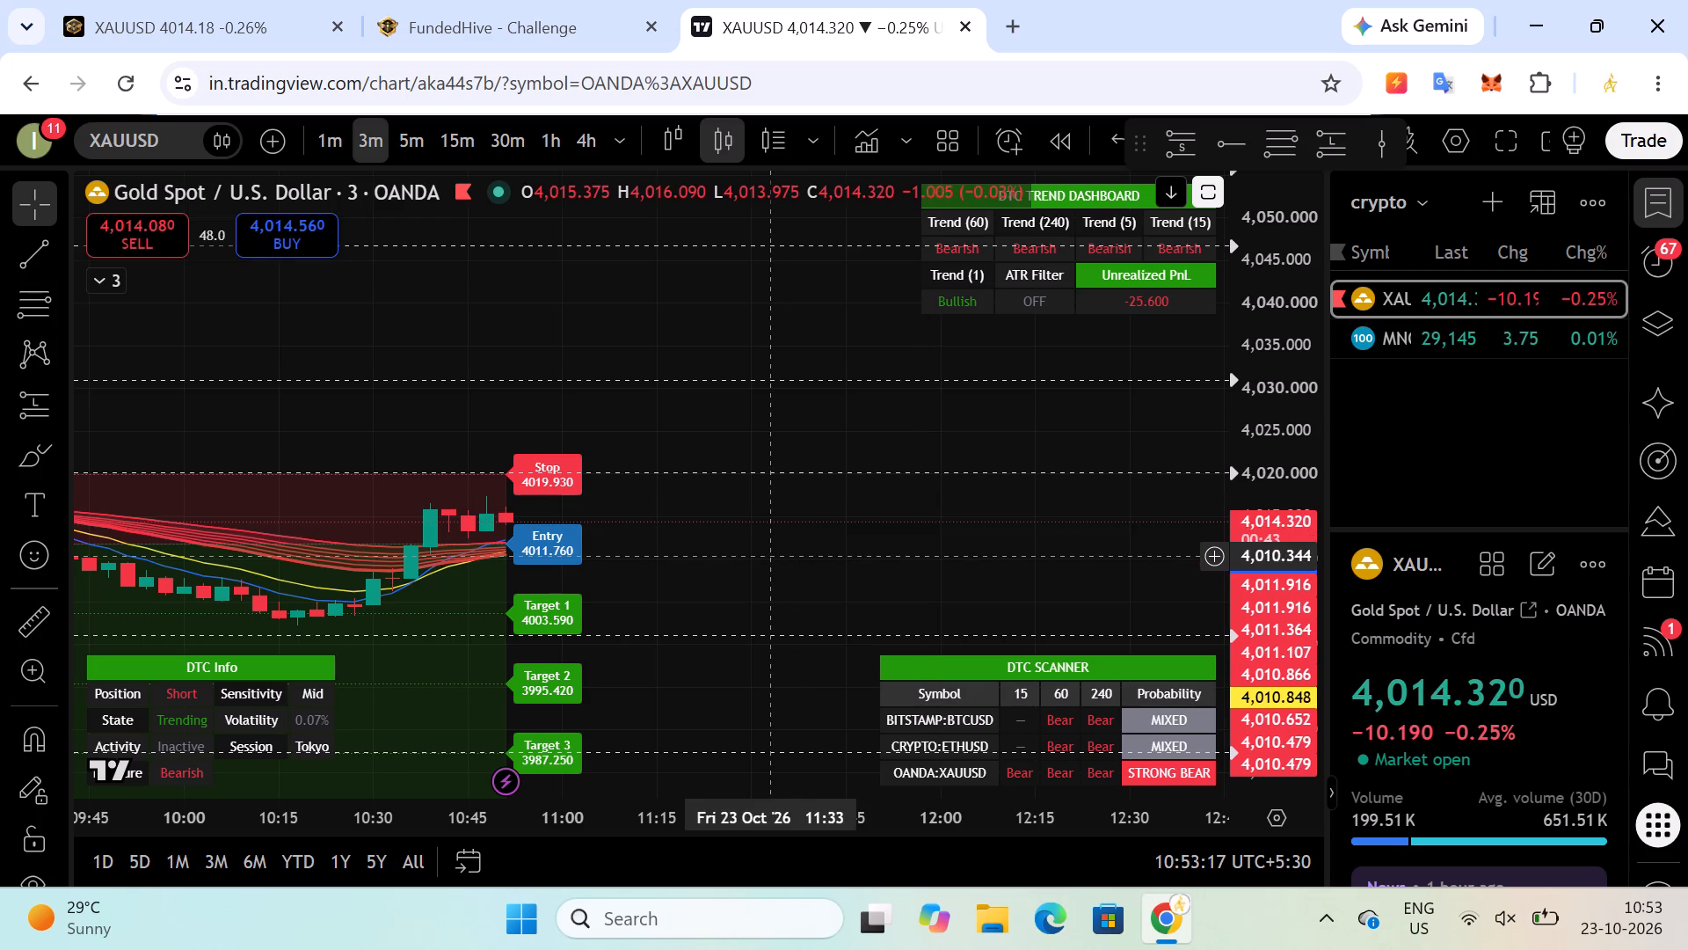
drag(762, 556, 759, 582)
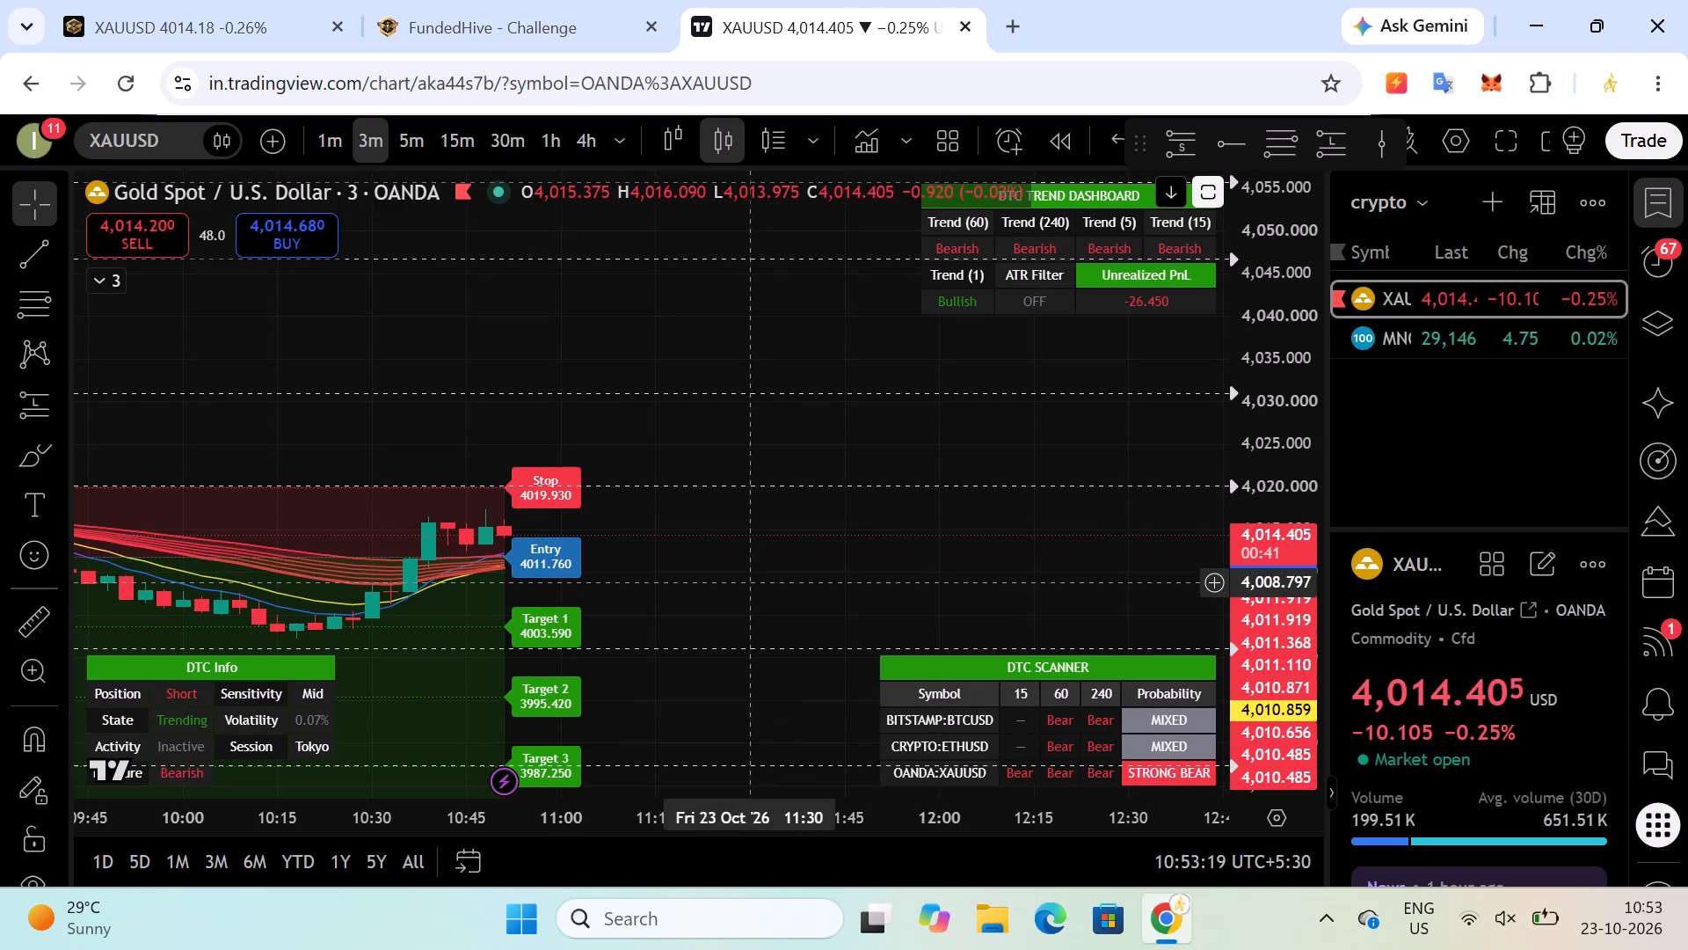
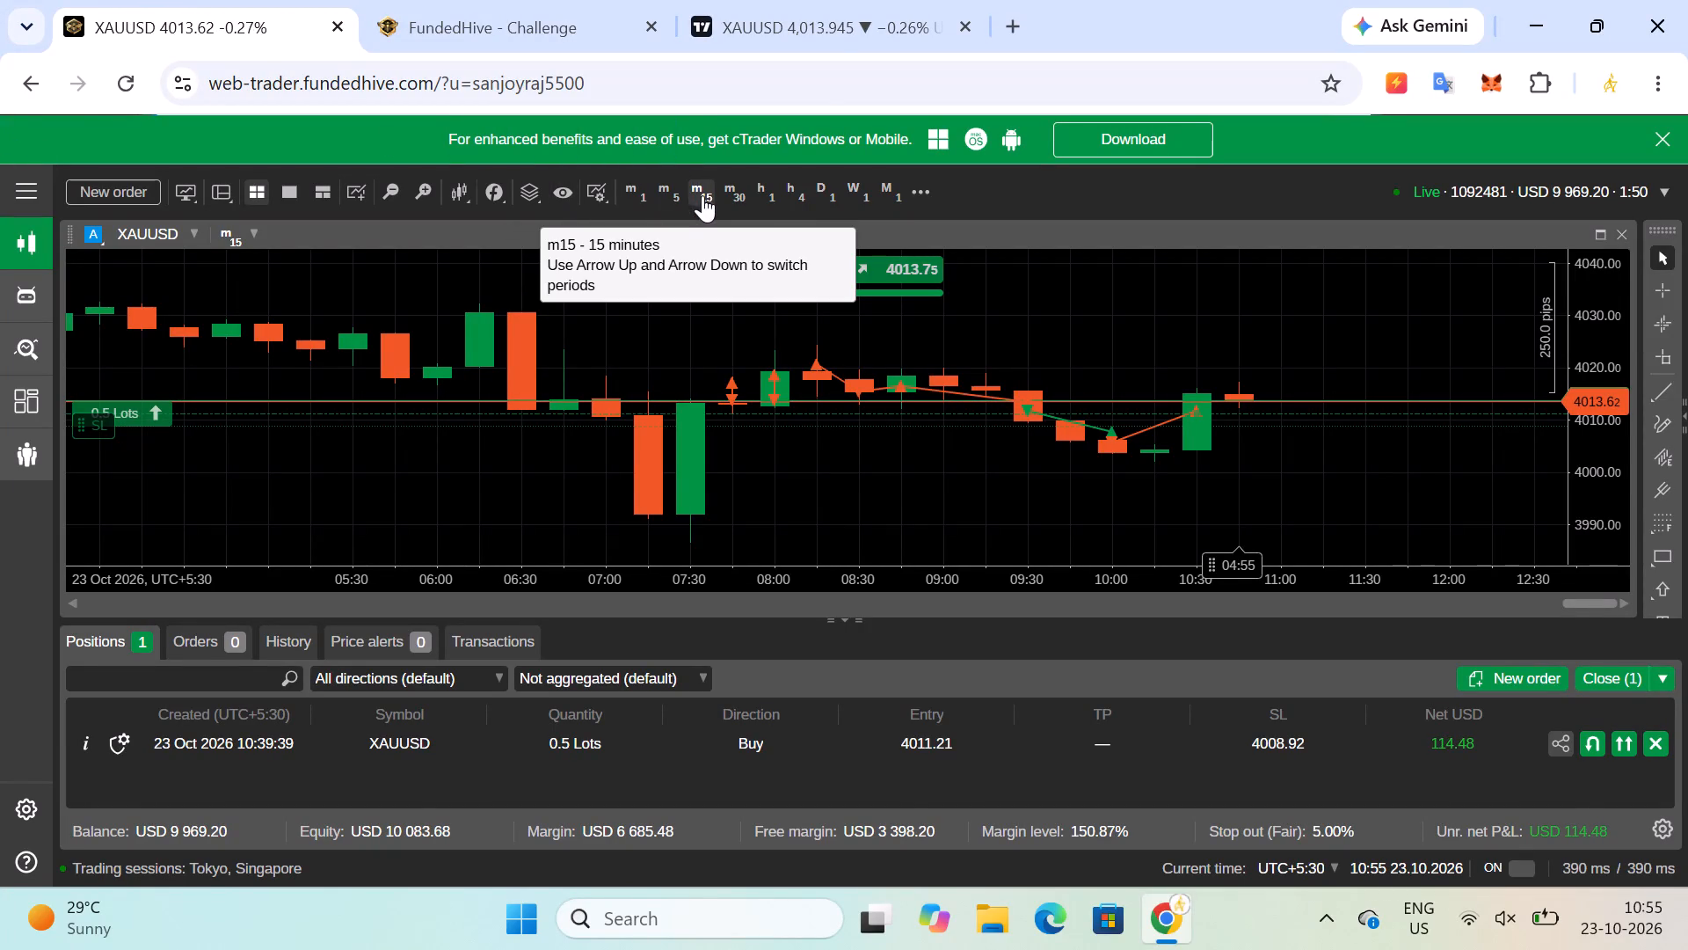
Examine XAUUSD on the trading platform's 5-minute chart and TradingView's 3-minute, 1-minute and 4-hour charts, and check the open buy position.
click(672, 194)
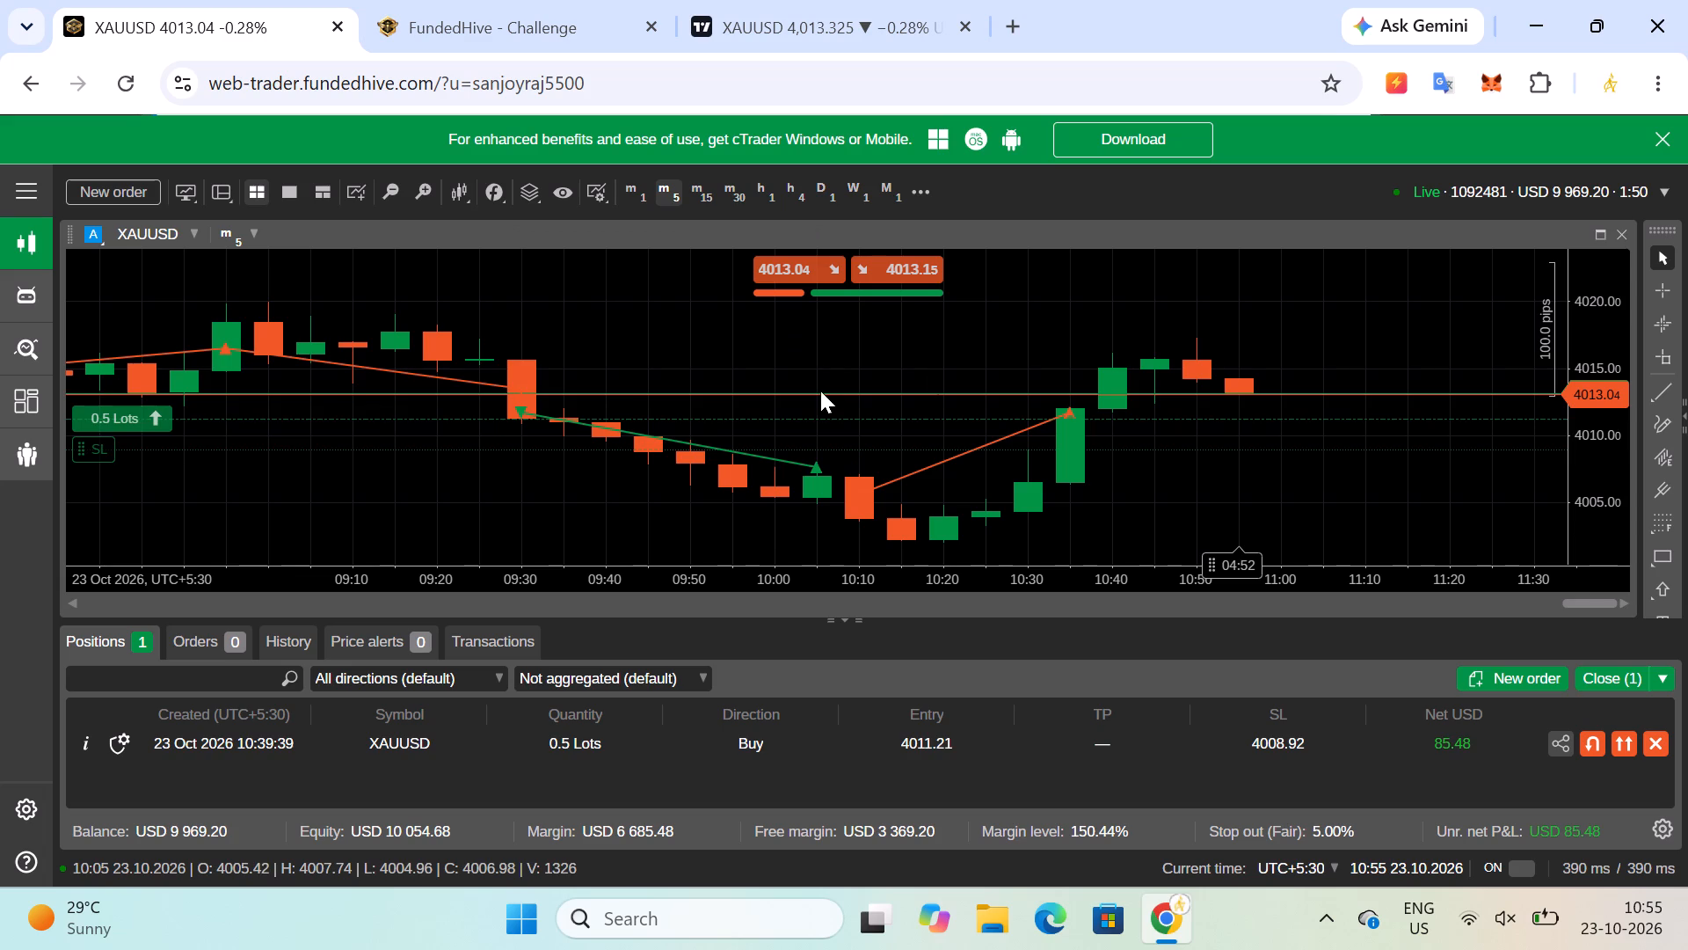
drag(1182, 465, 1137, 501)
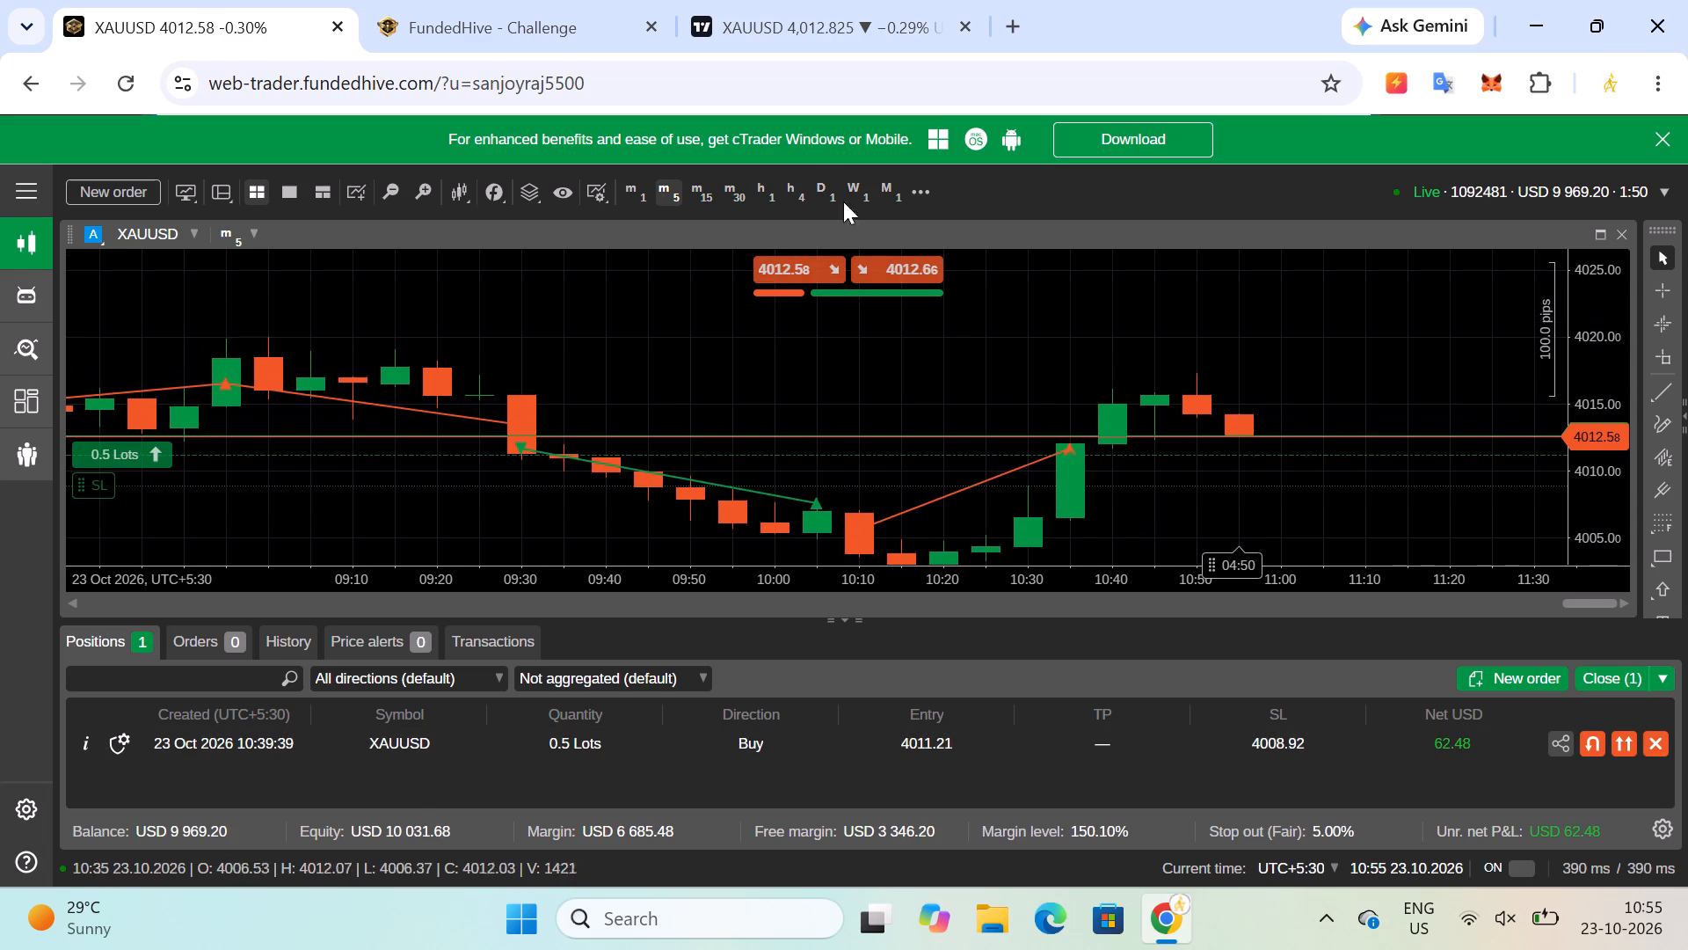
click(826, 32)
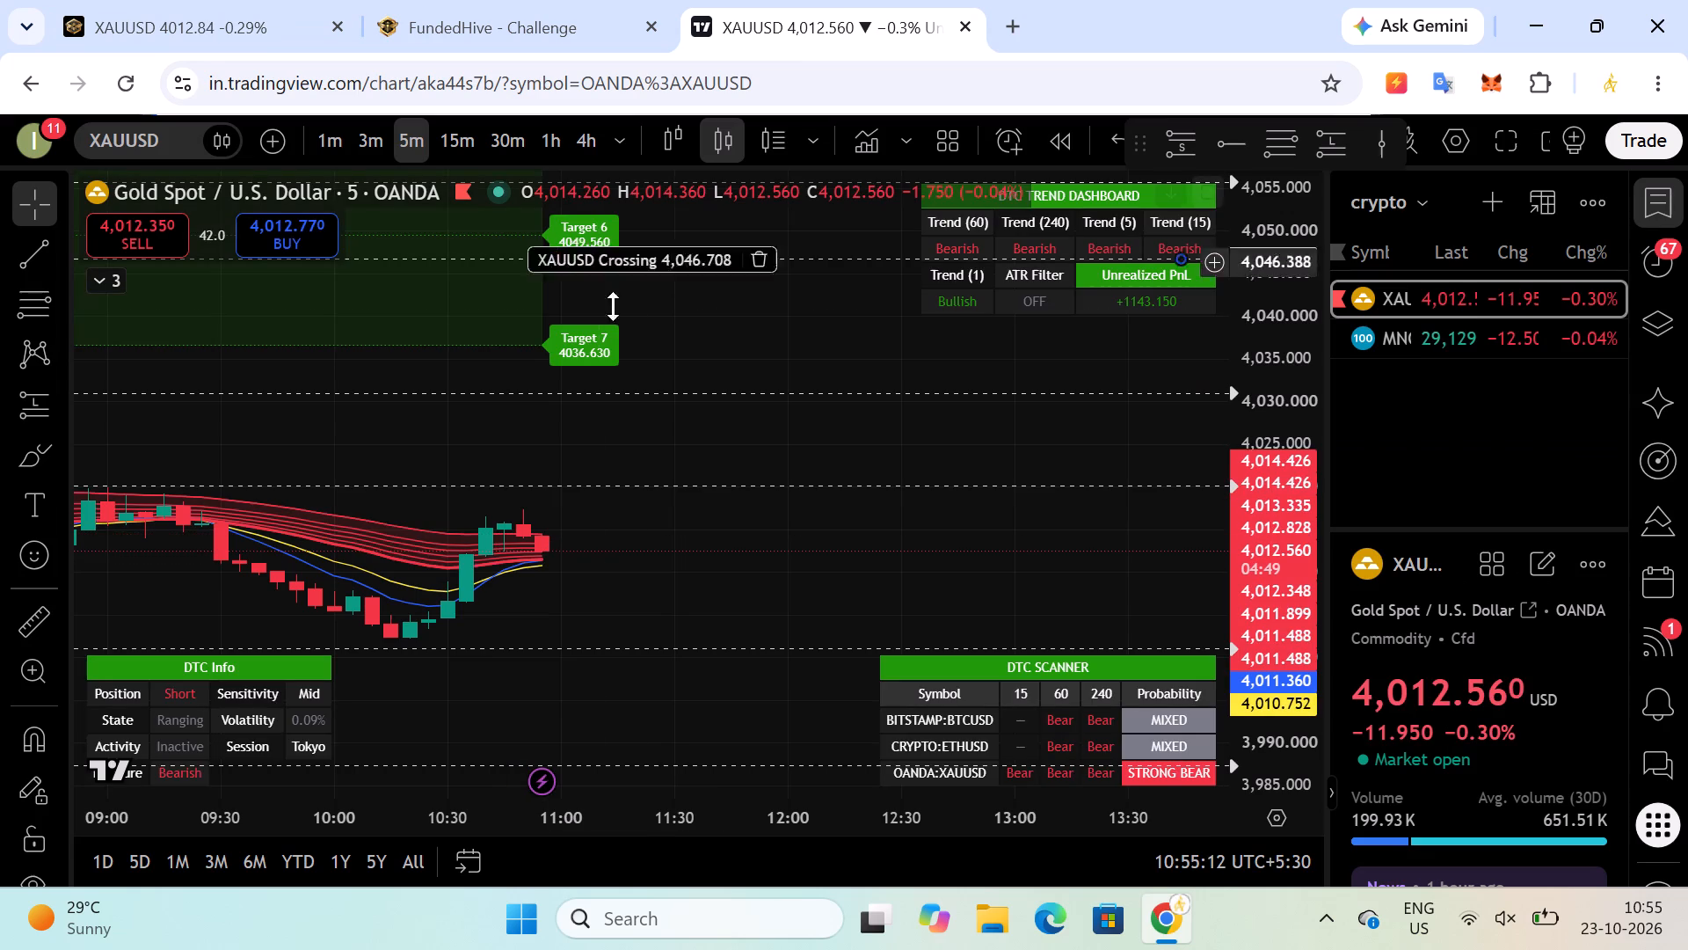
click(367, 141)
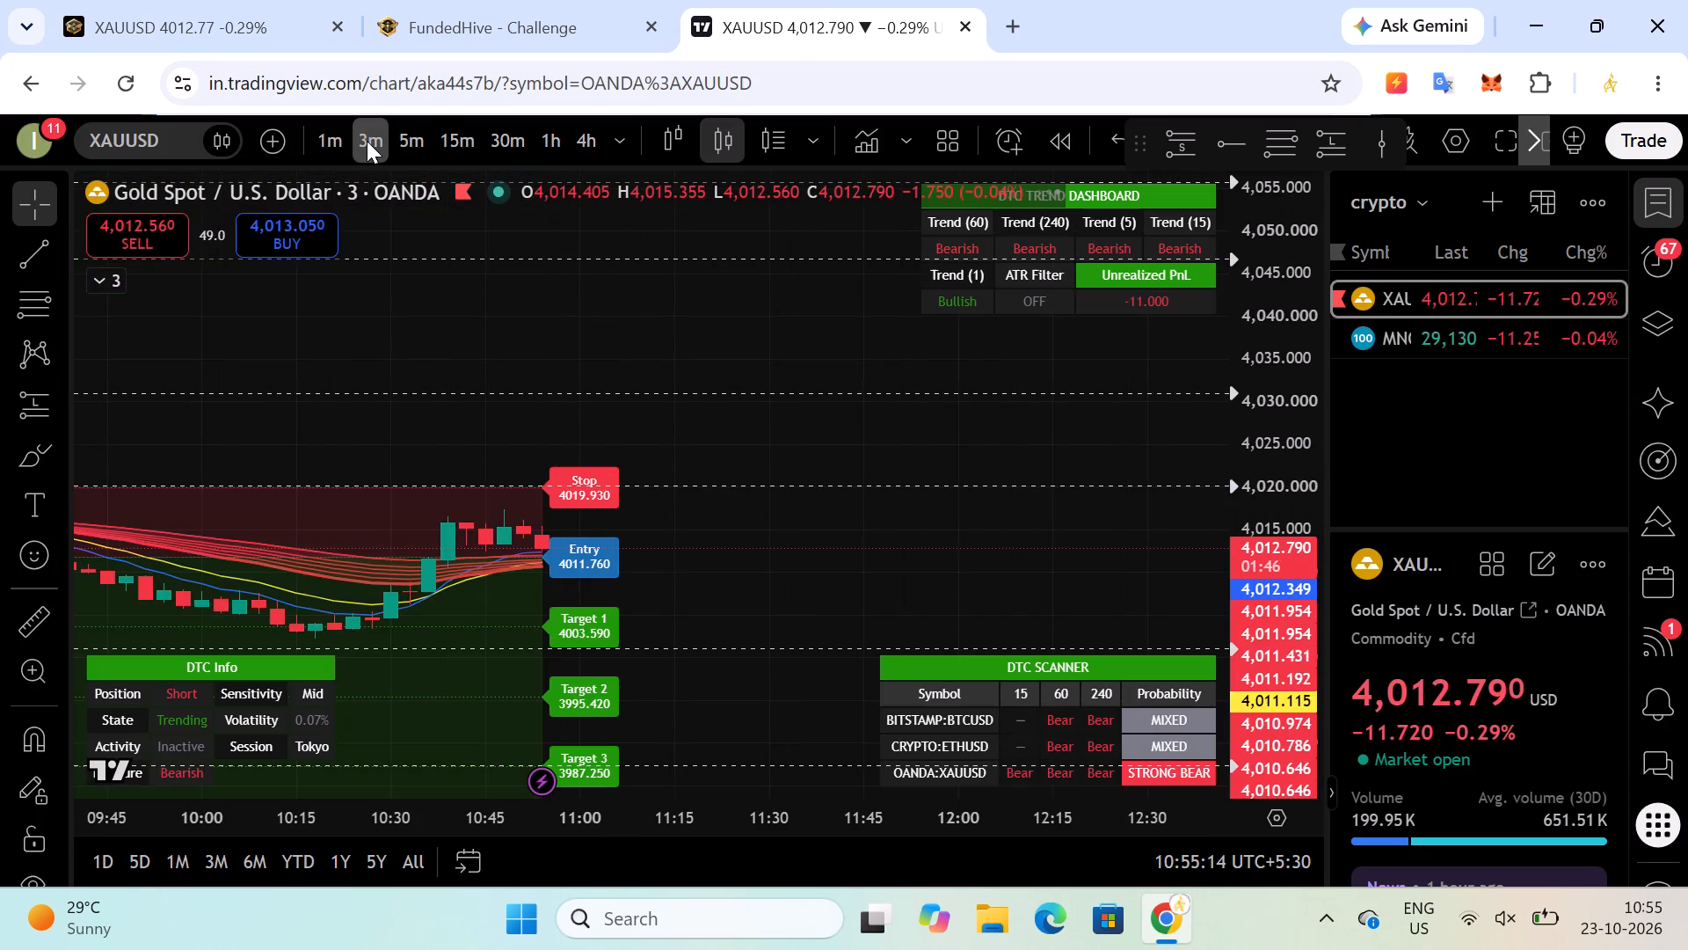
drag(809, 607, 656, 573)
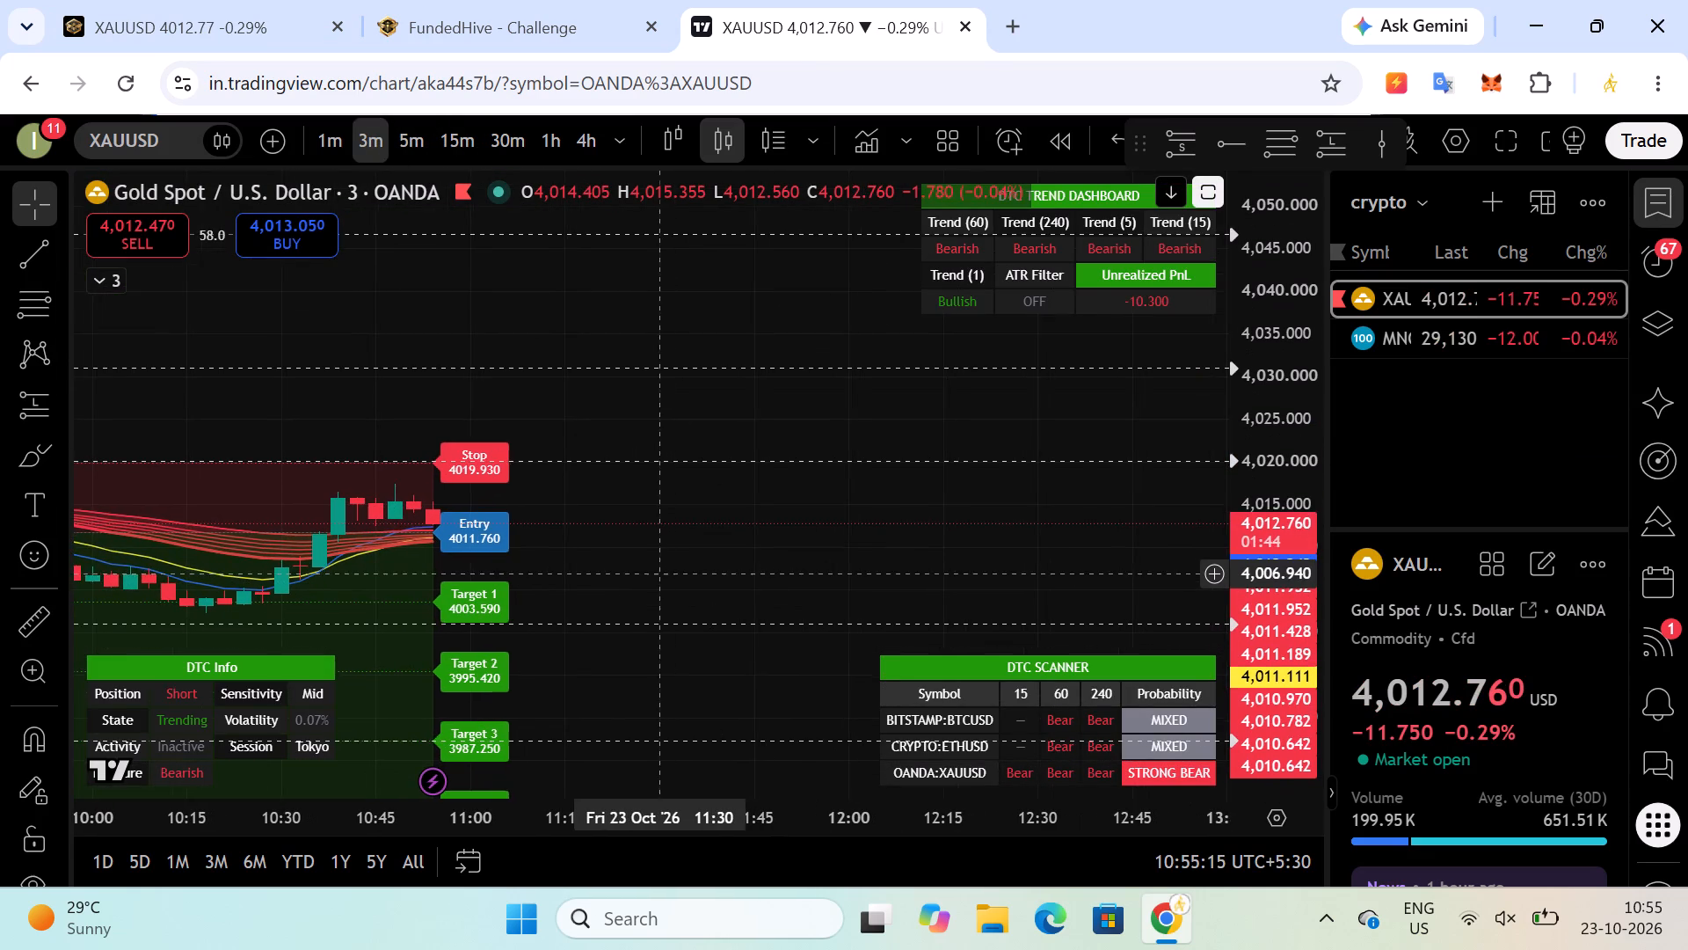
drag(656, 573, 655, 573)
drag(1277, 610, 1298, 313)
click(323, 142)
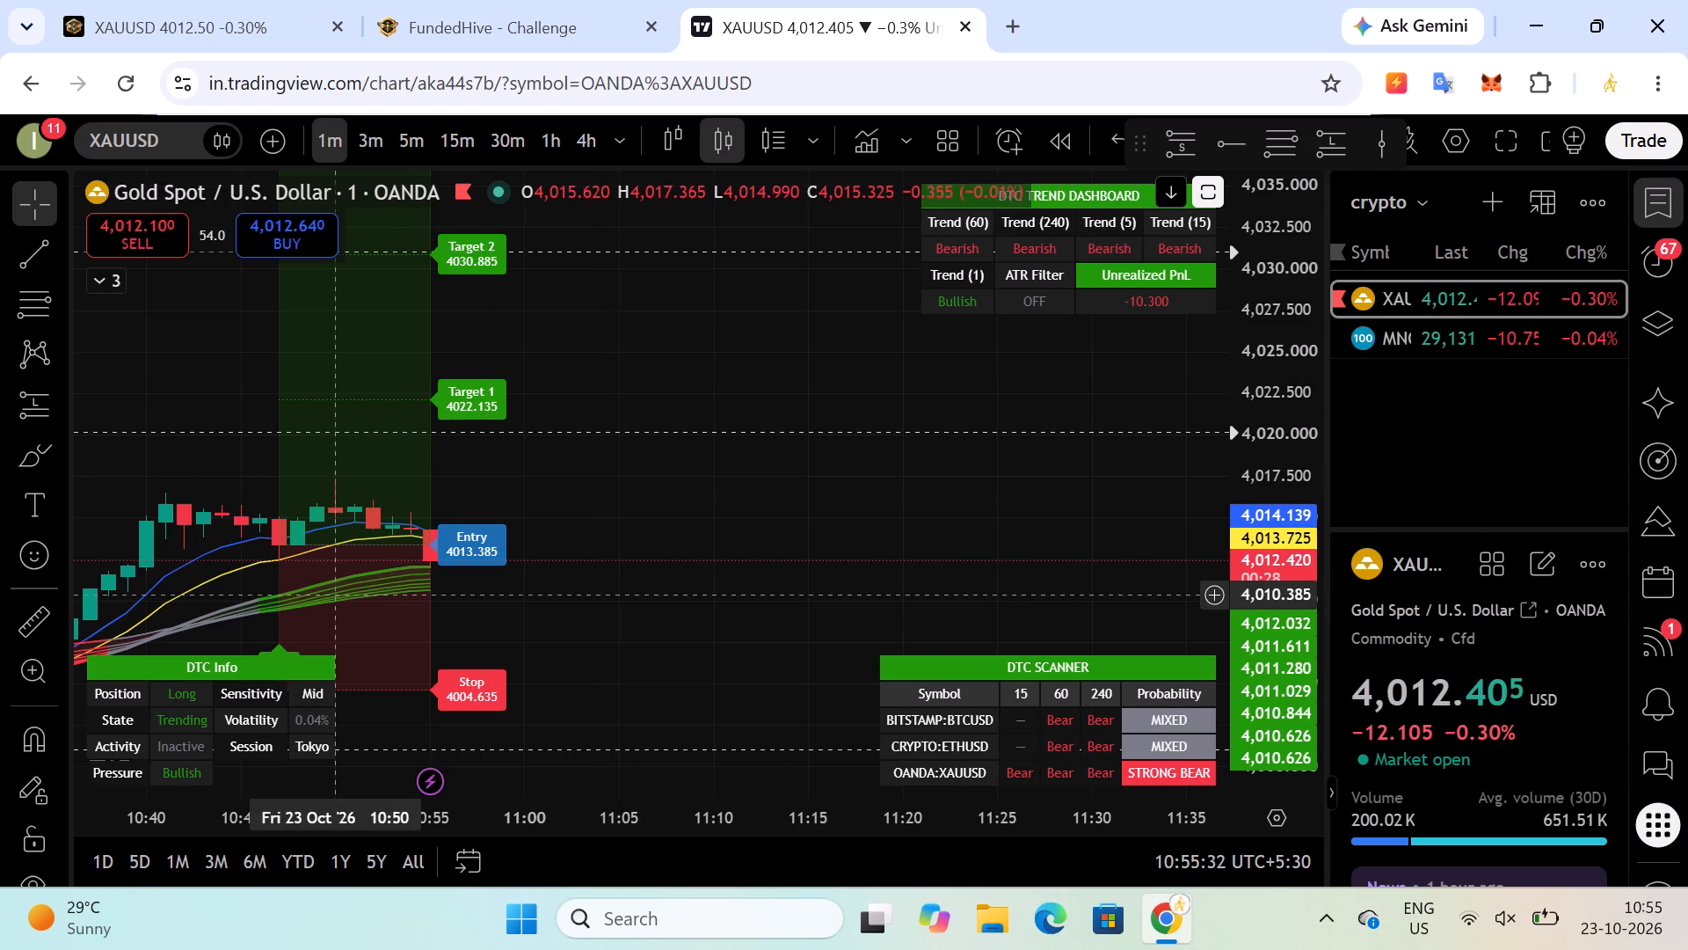
click(590, 134)
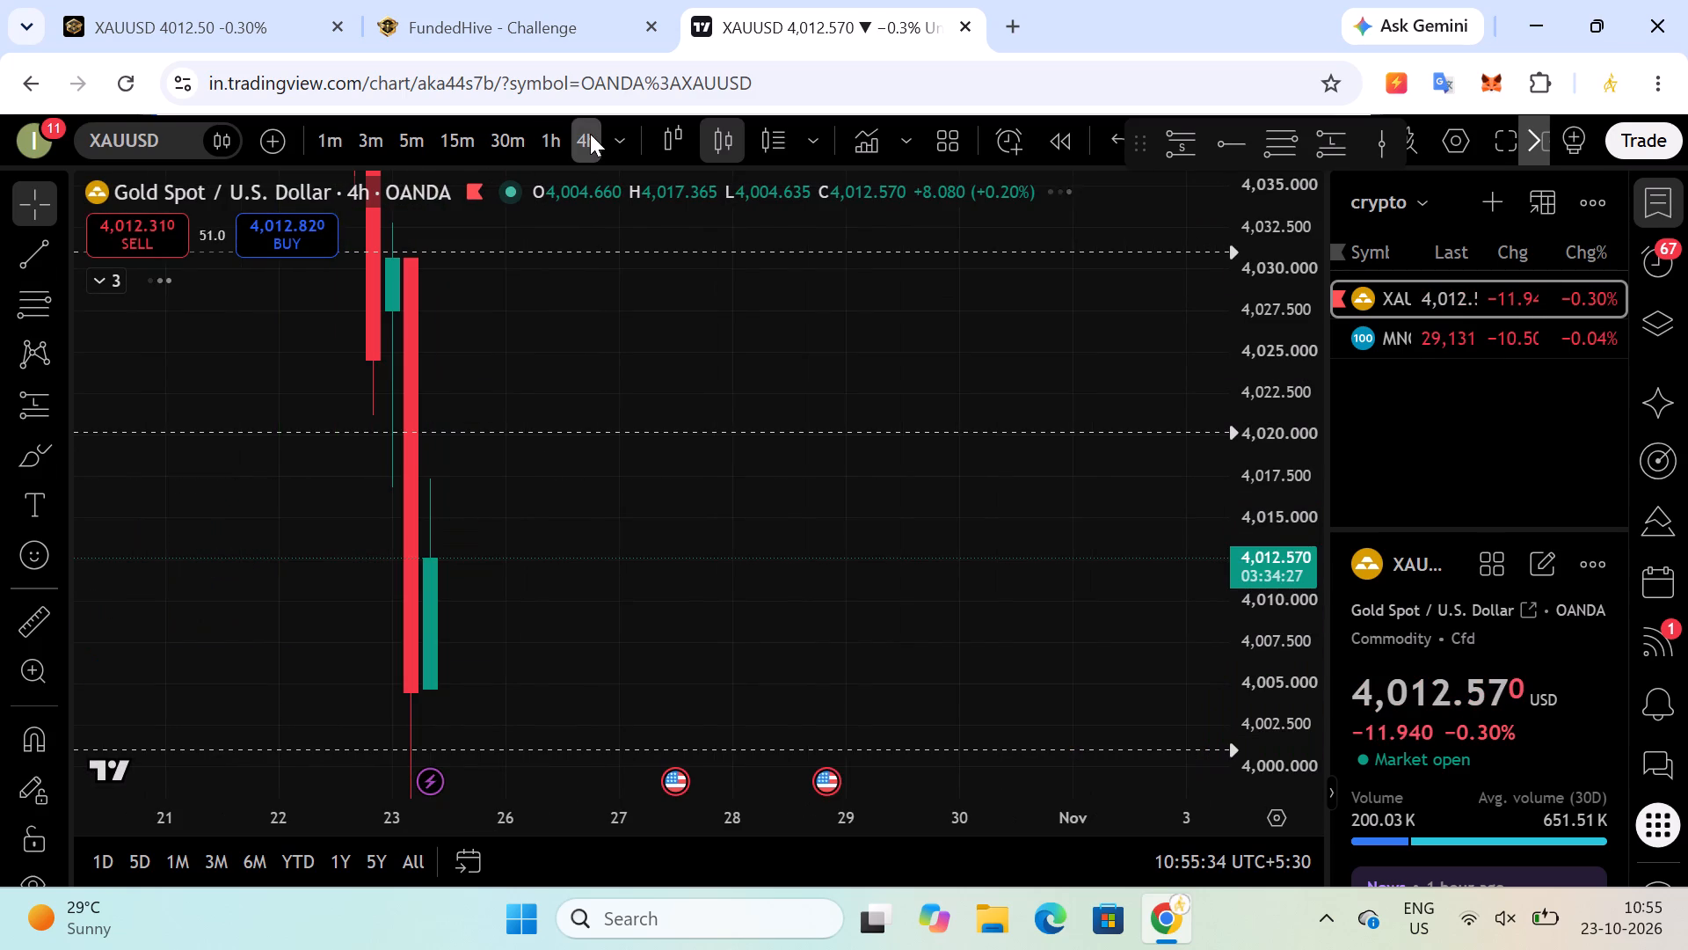
drag(1288, 340, 1300, 512)
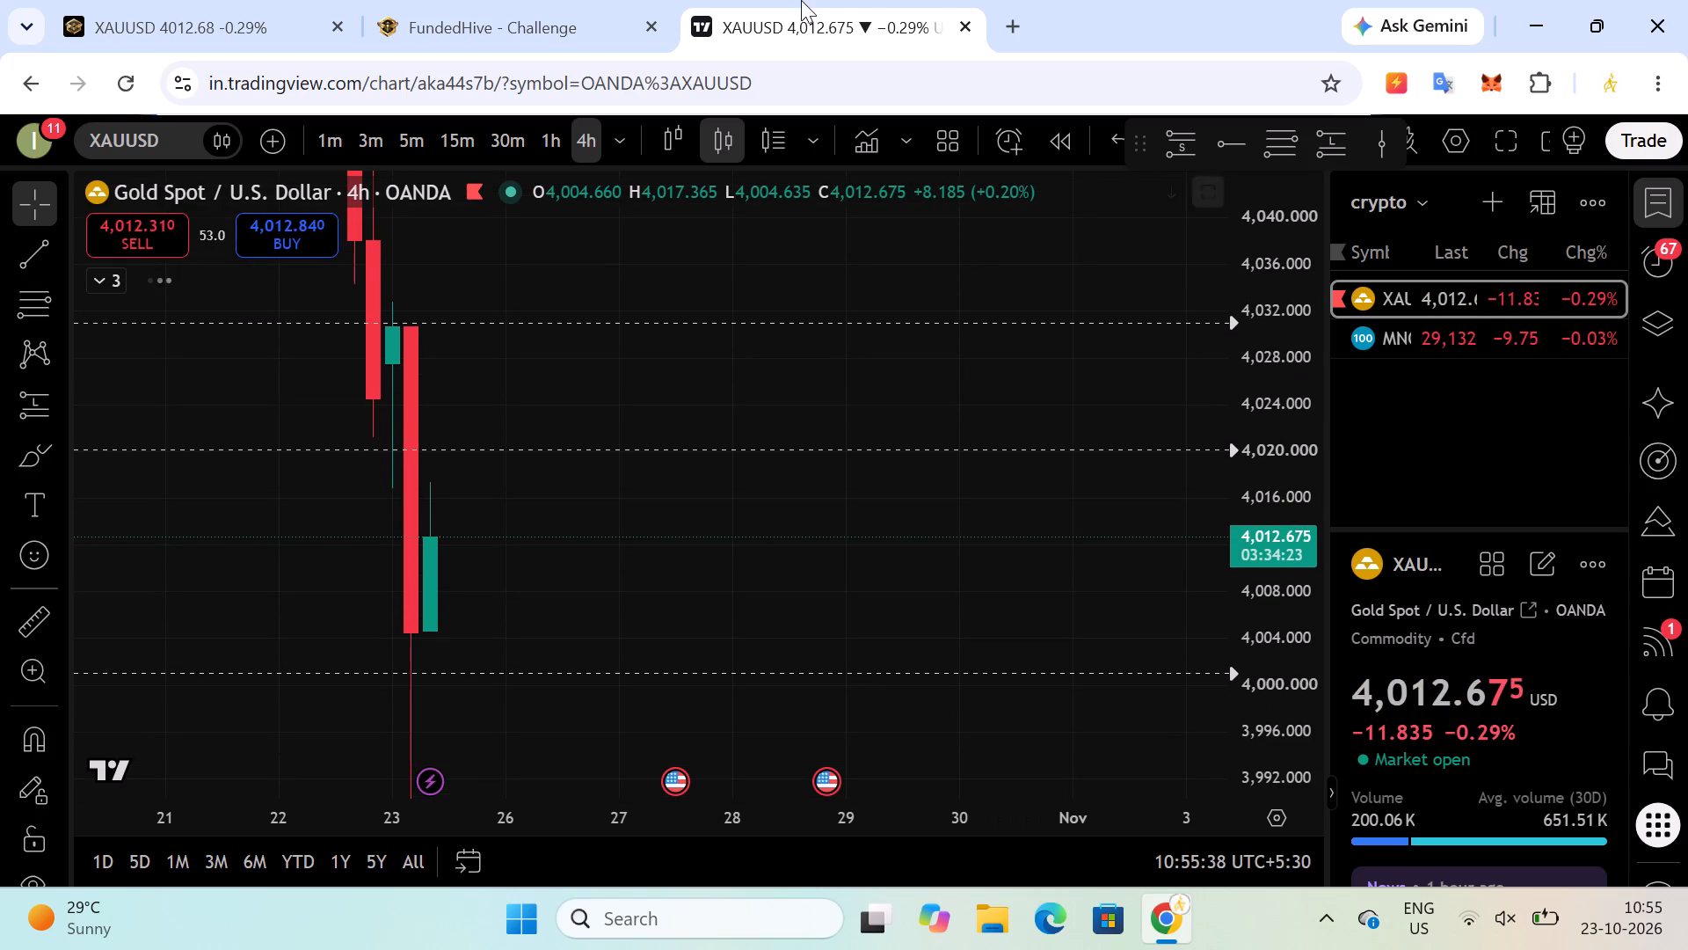
click(210, 35)
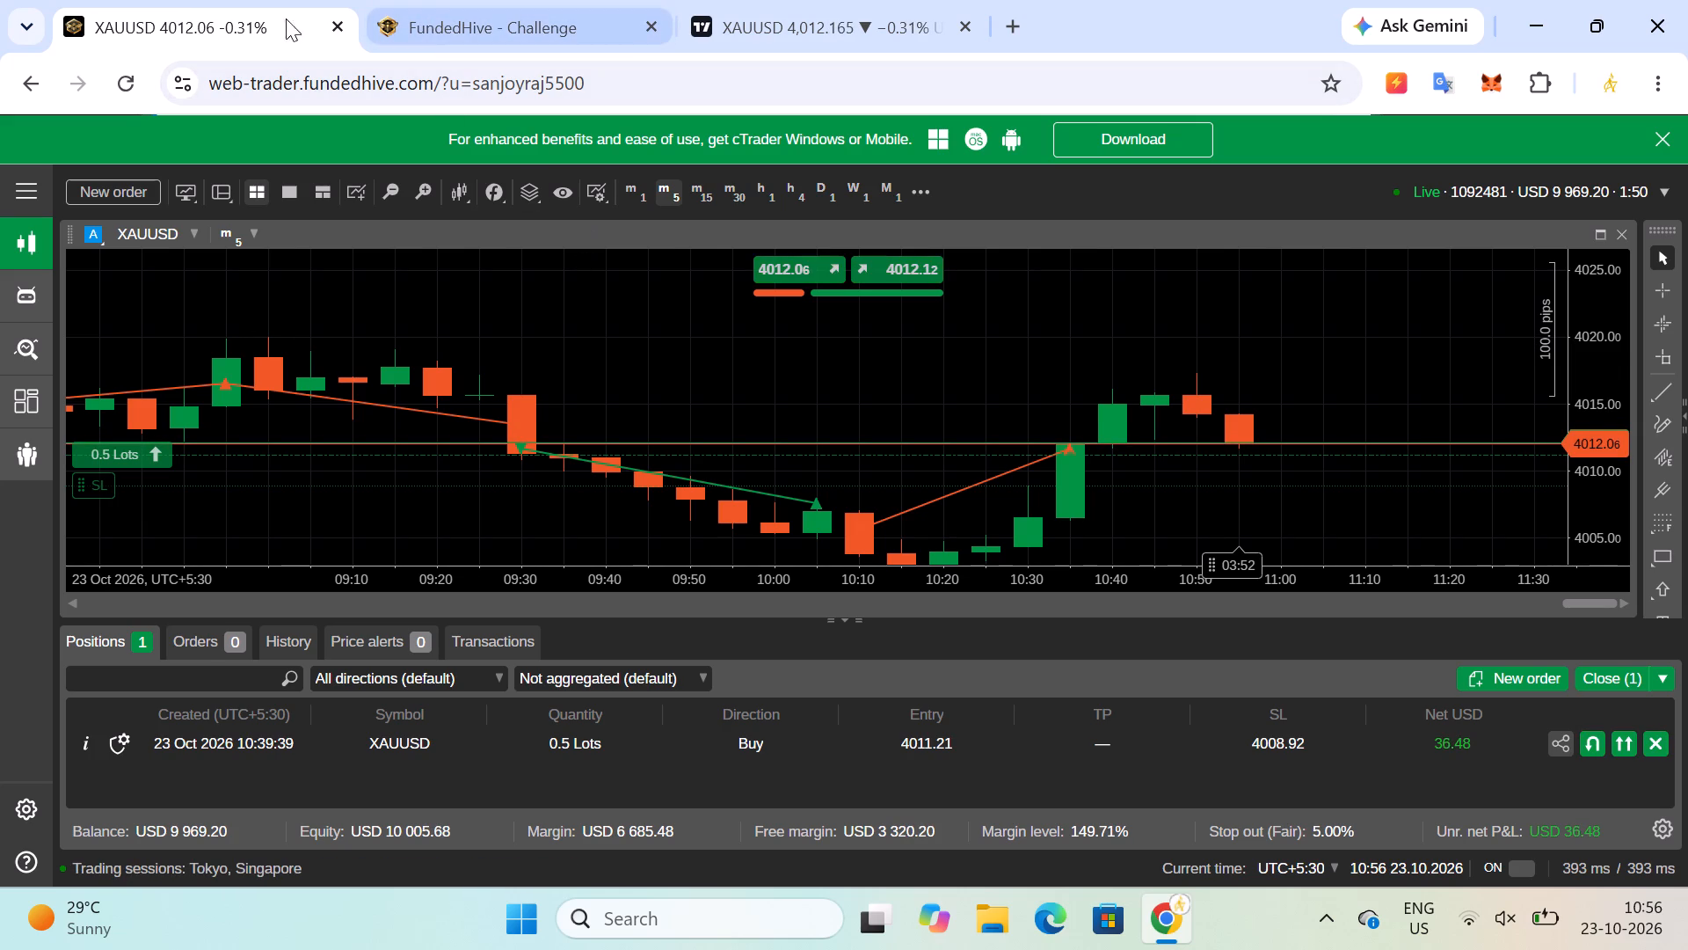
Examine XAUUSD on TradingView's 5-minute, 1-minute and 3-minute charts, checking the open 0.5-lot buy position on the trading platform in between.
click(839, 22)
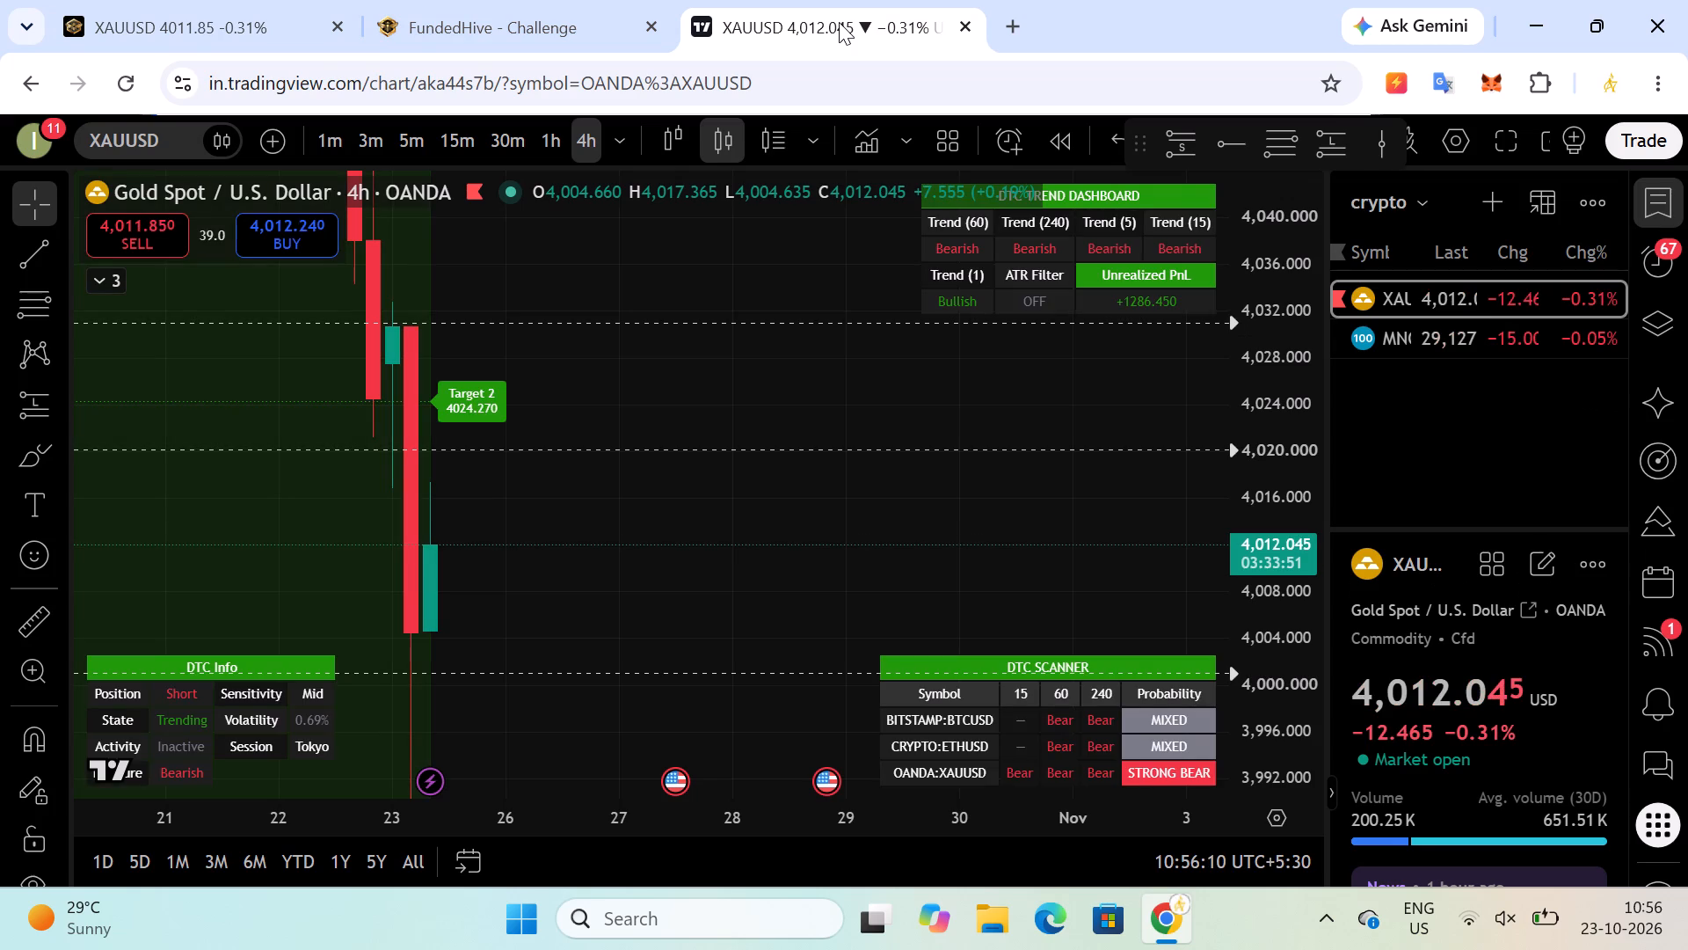
click(419, 145)
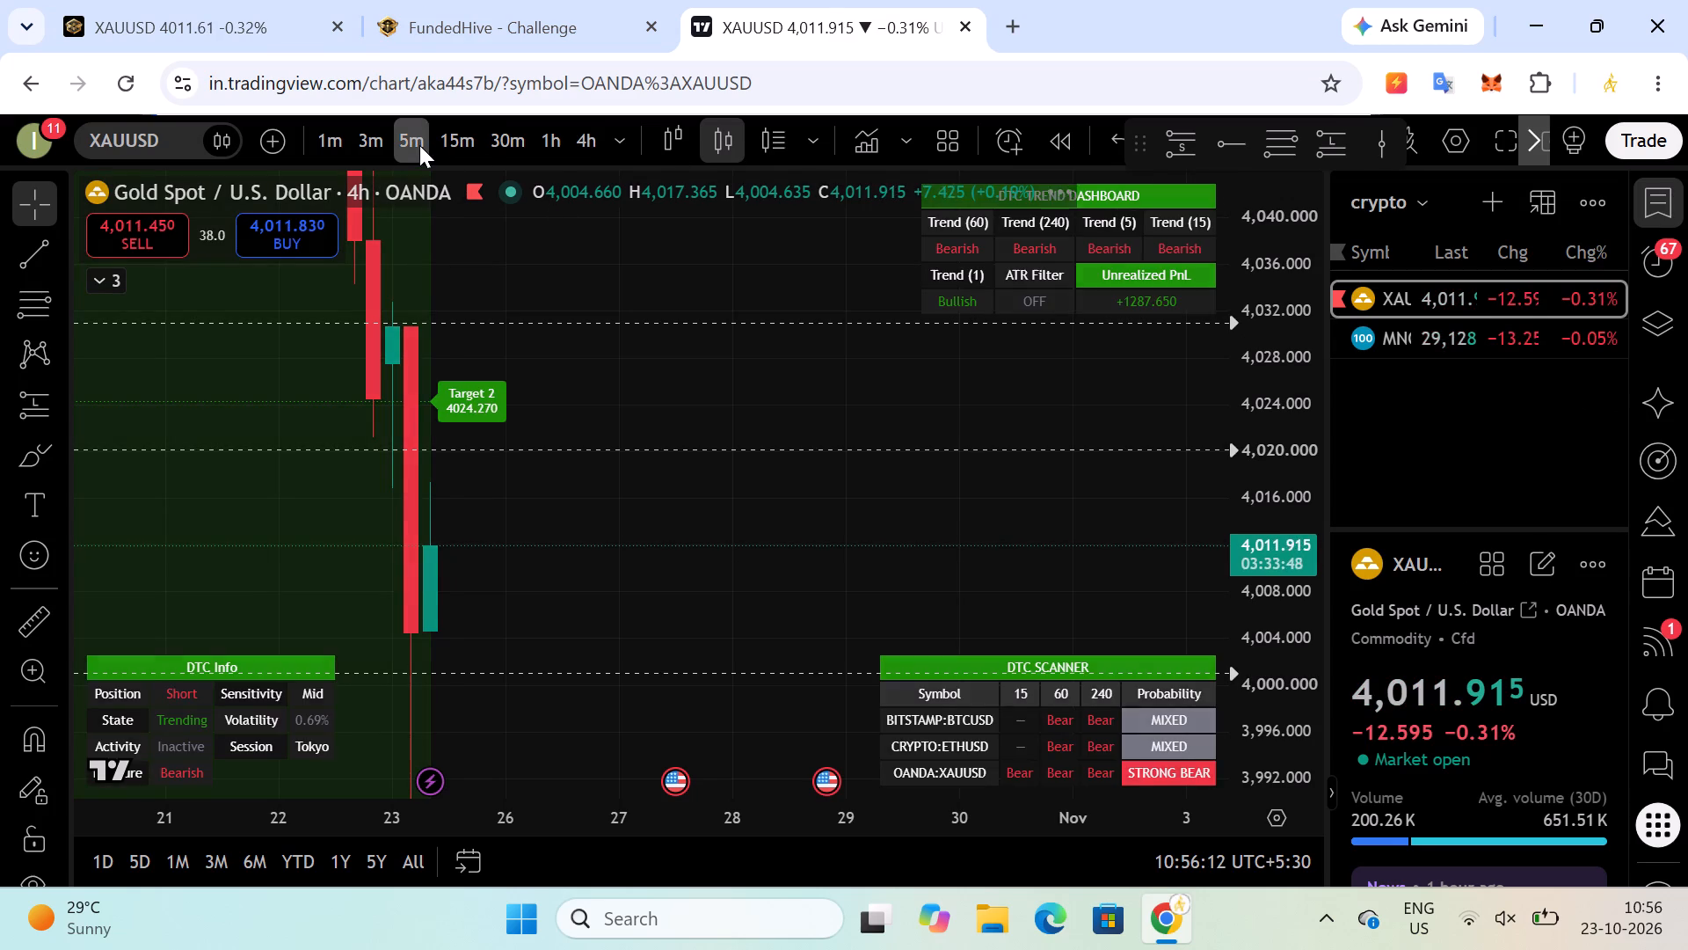
drag(618, 578, 688, 566)
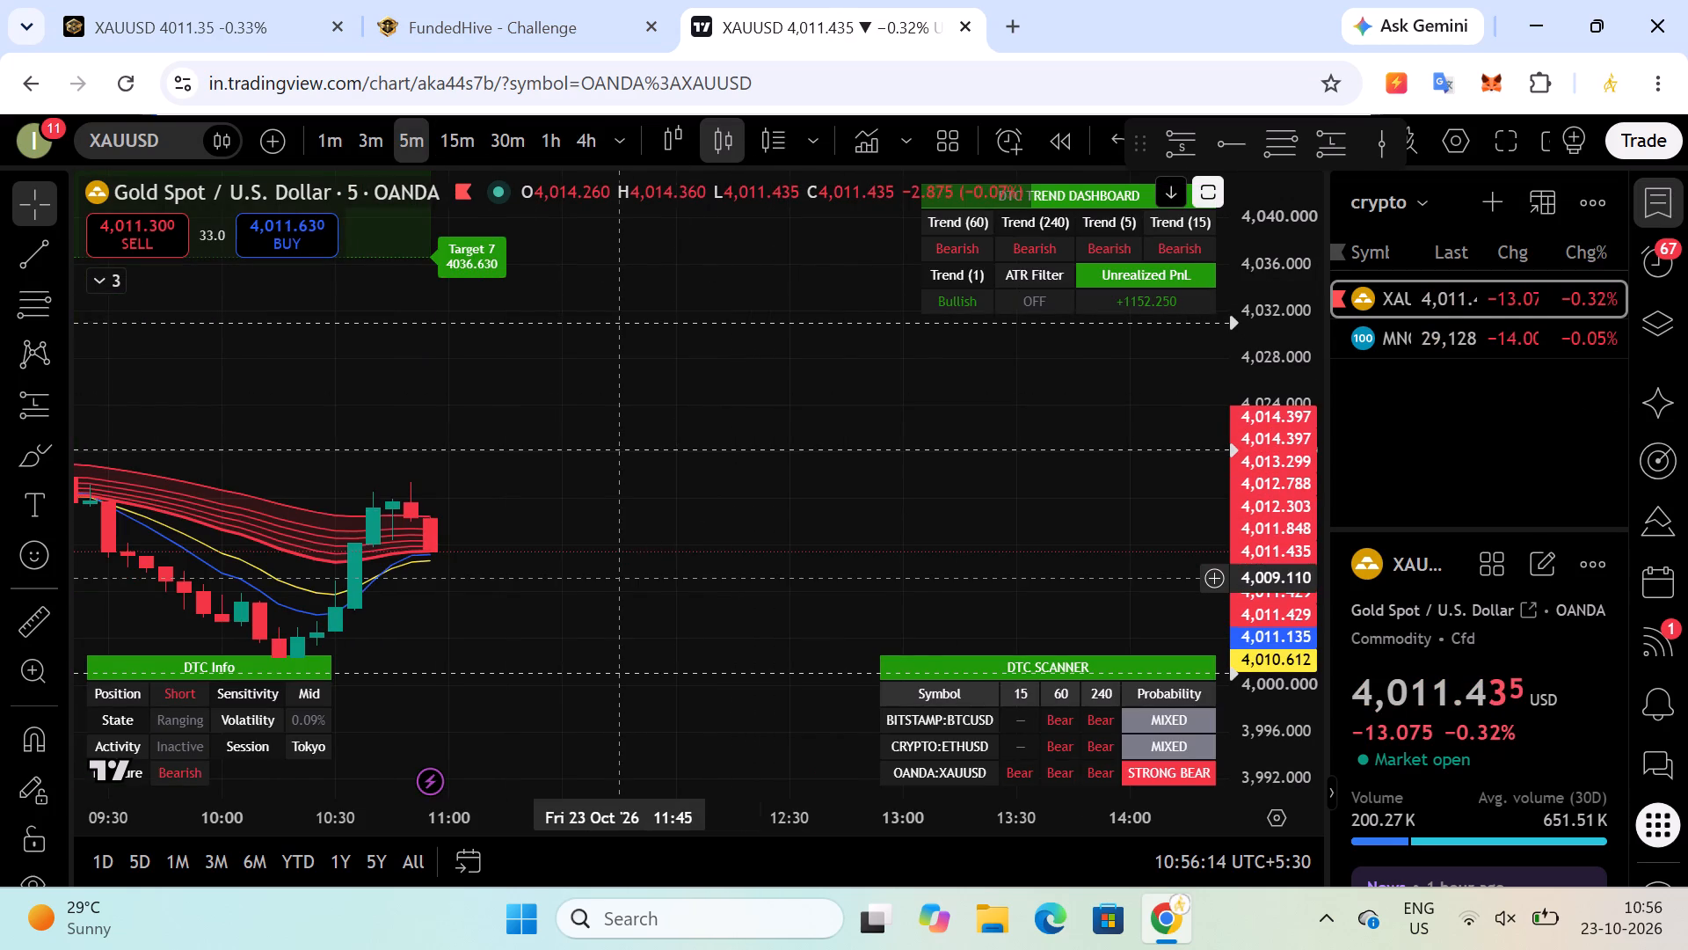
drag(688, 566, 741, 559)
drag(1273, 621, 1270, 345)
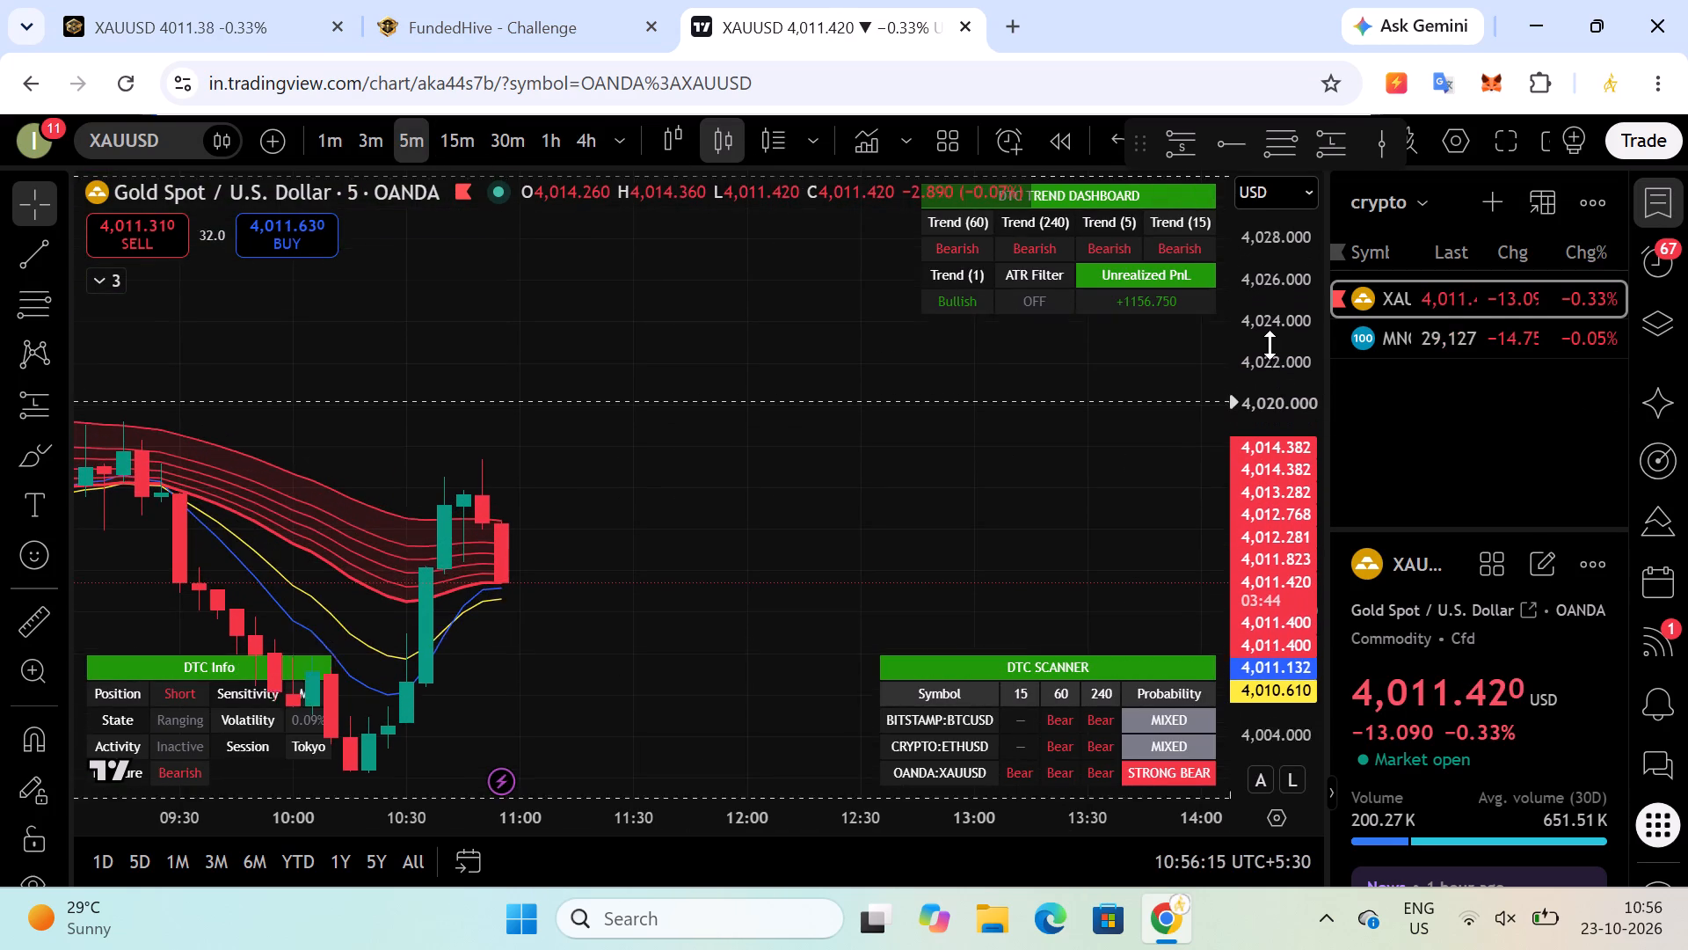
drag(1270, 345, 1270, 340)
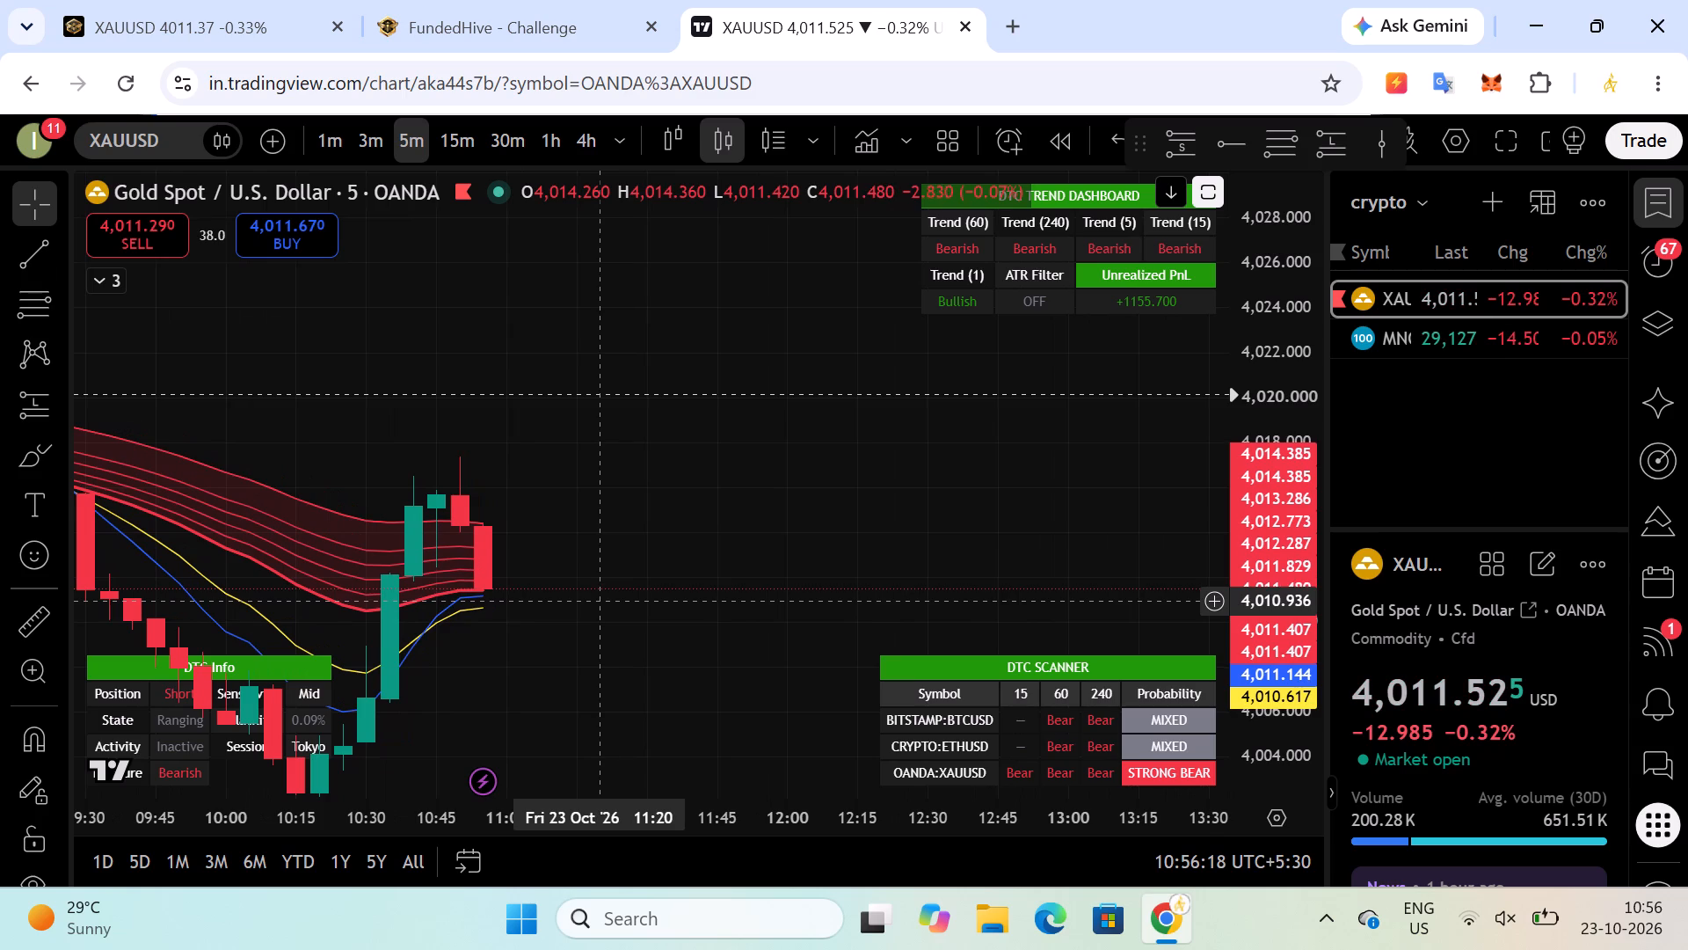
click(325, 136)
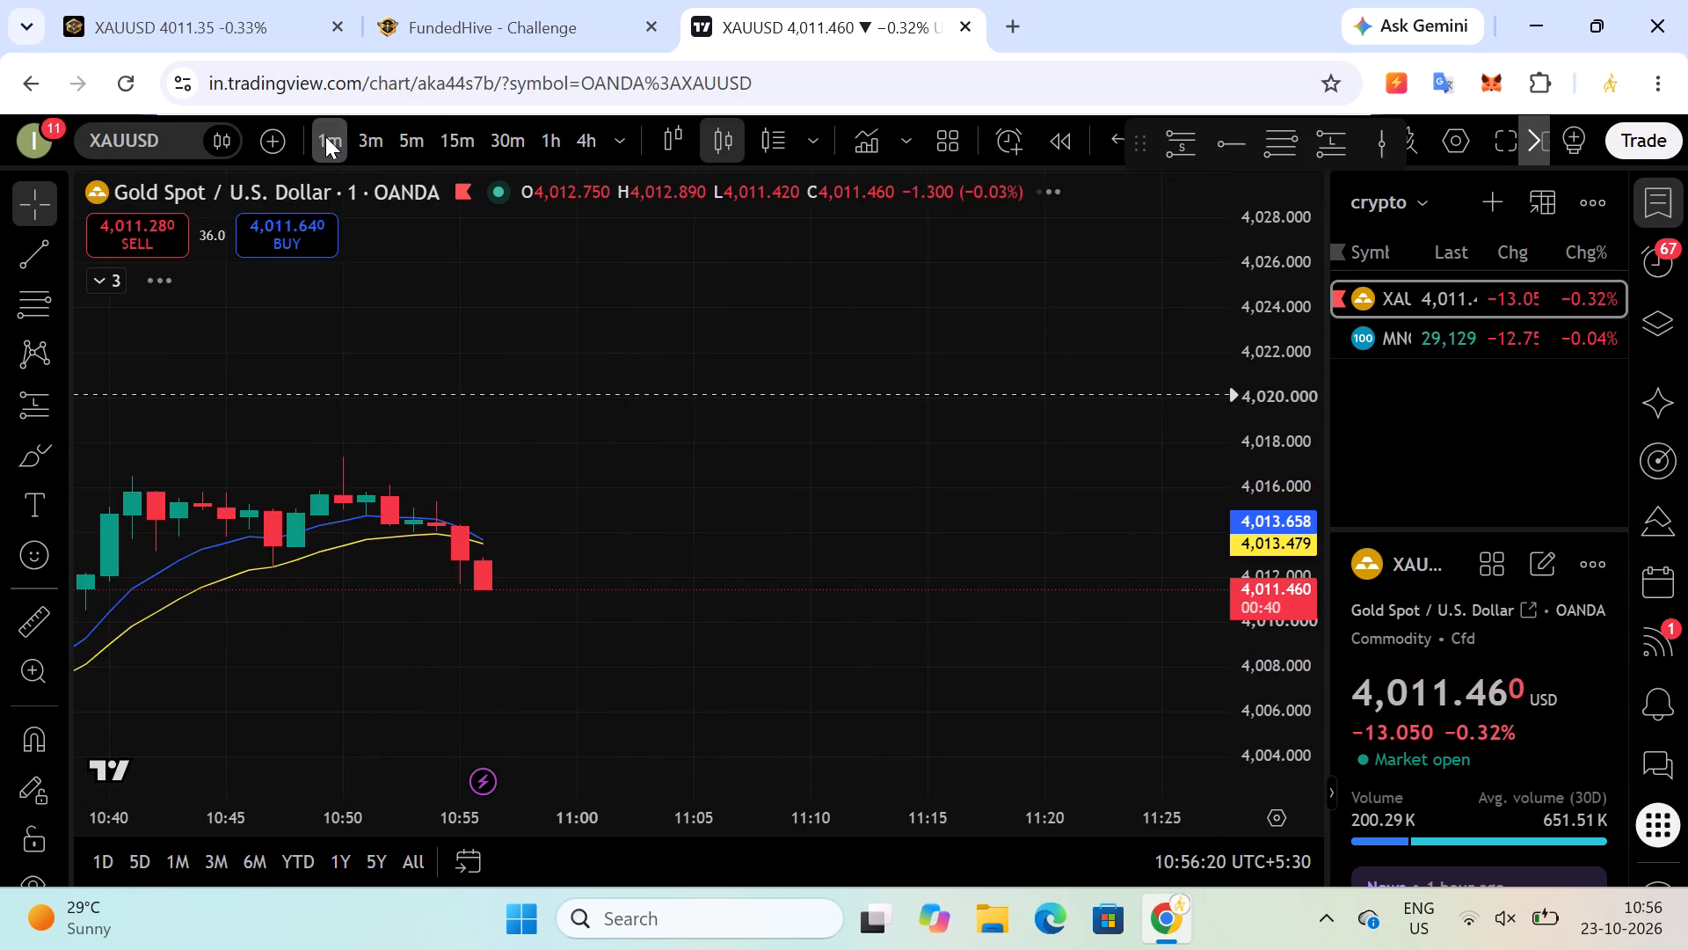
click(374, 139)
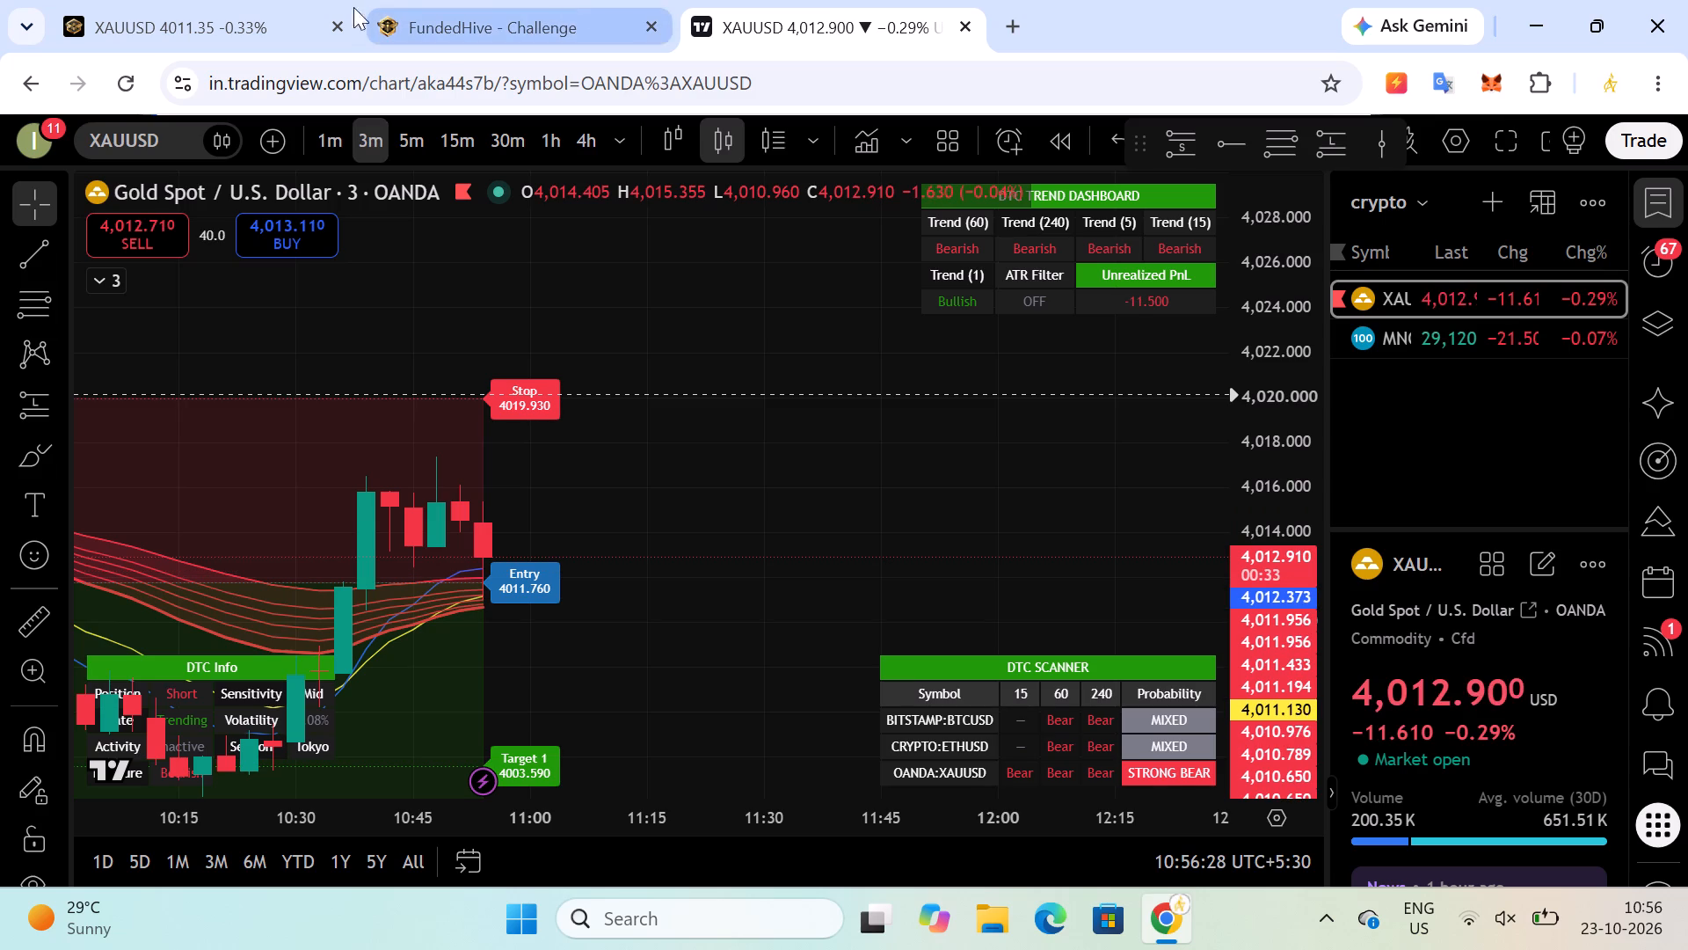
click(229, 4)
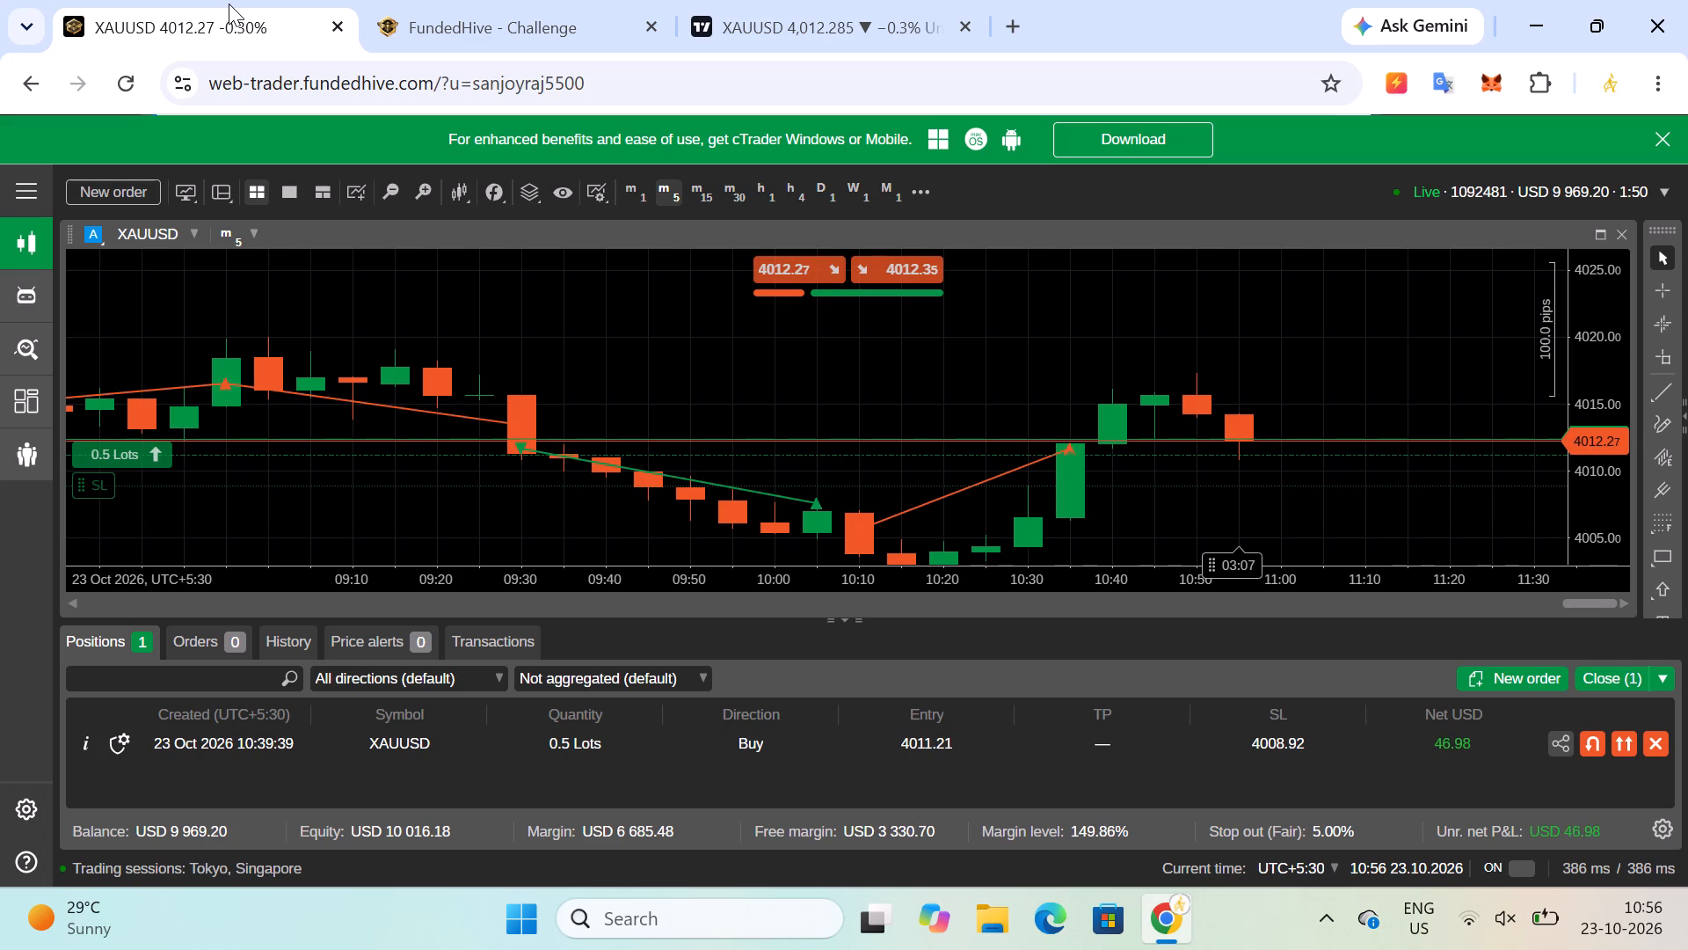
click(860, 31)
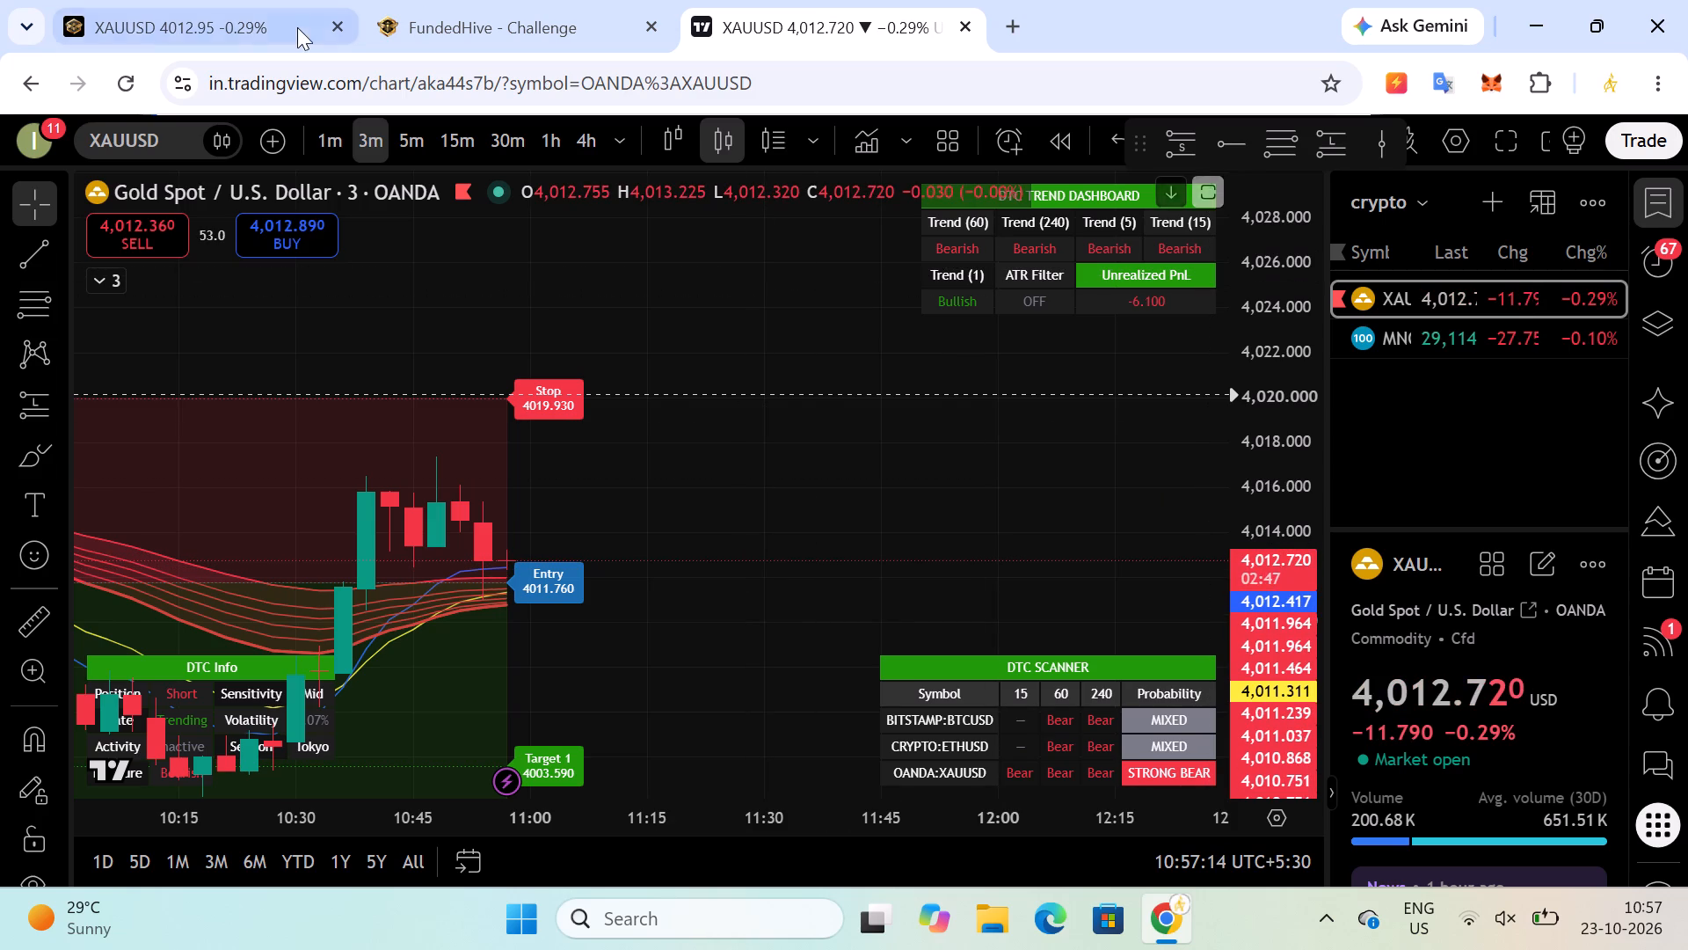
click(172, 19)
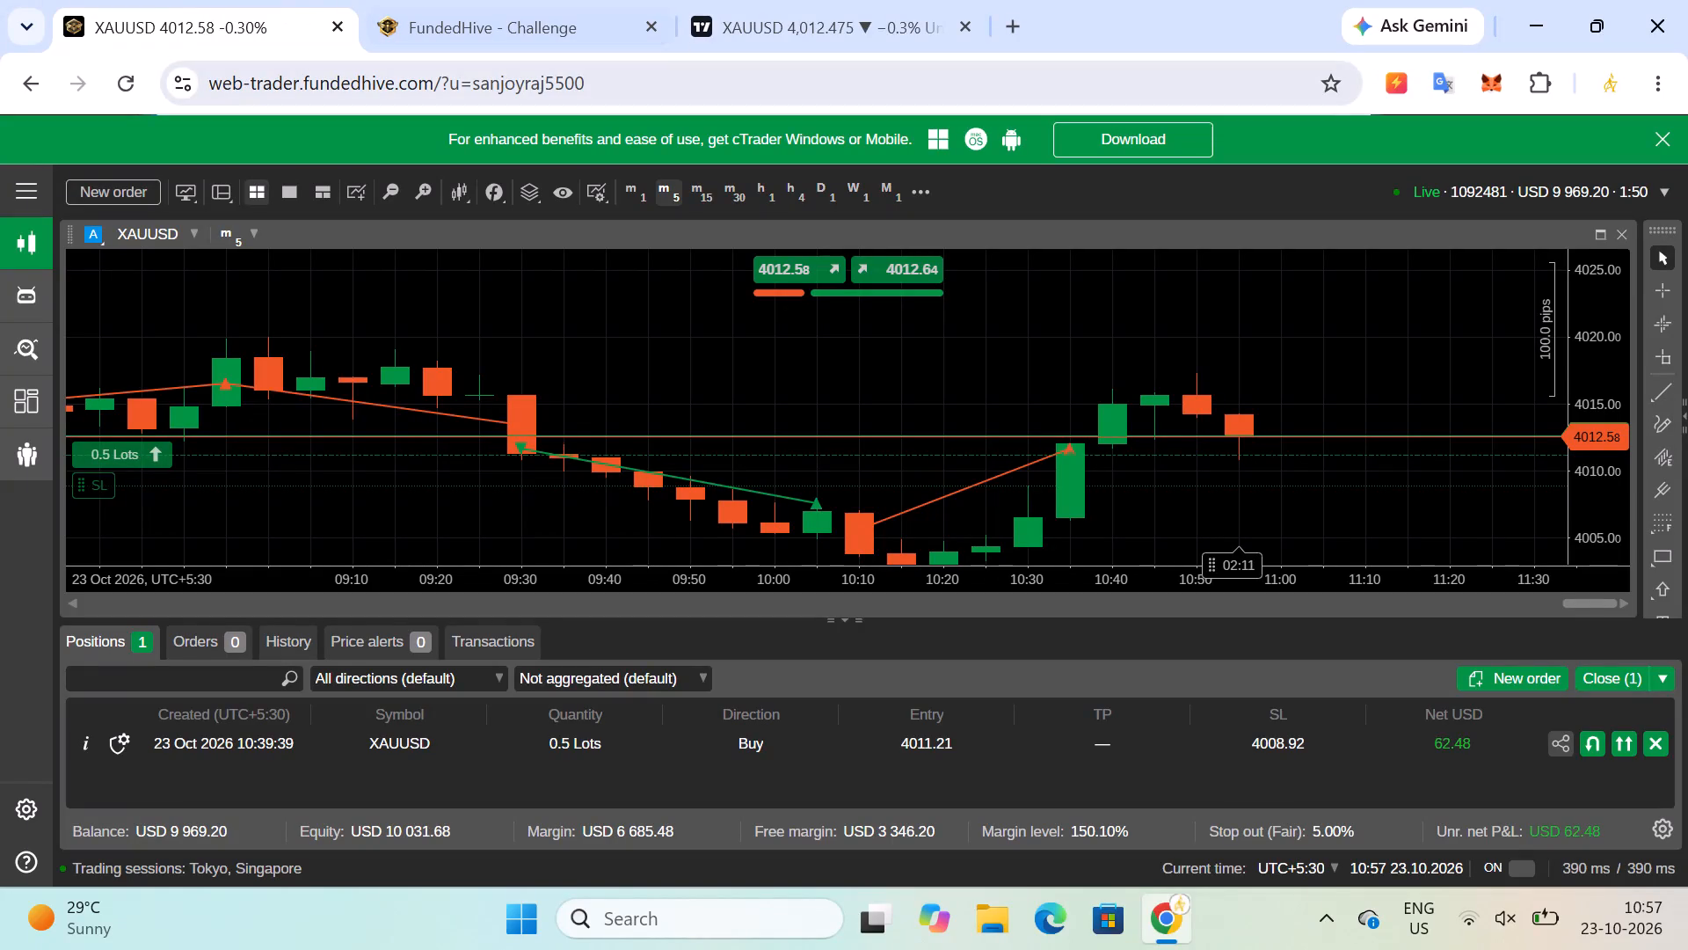
Examine XAUUSD on TradingView's 15-minute and 5-minute charts and check the open buy position's profit and loss on the trading platform.
click(848, 35)
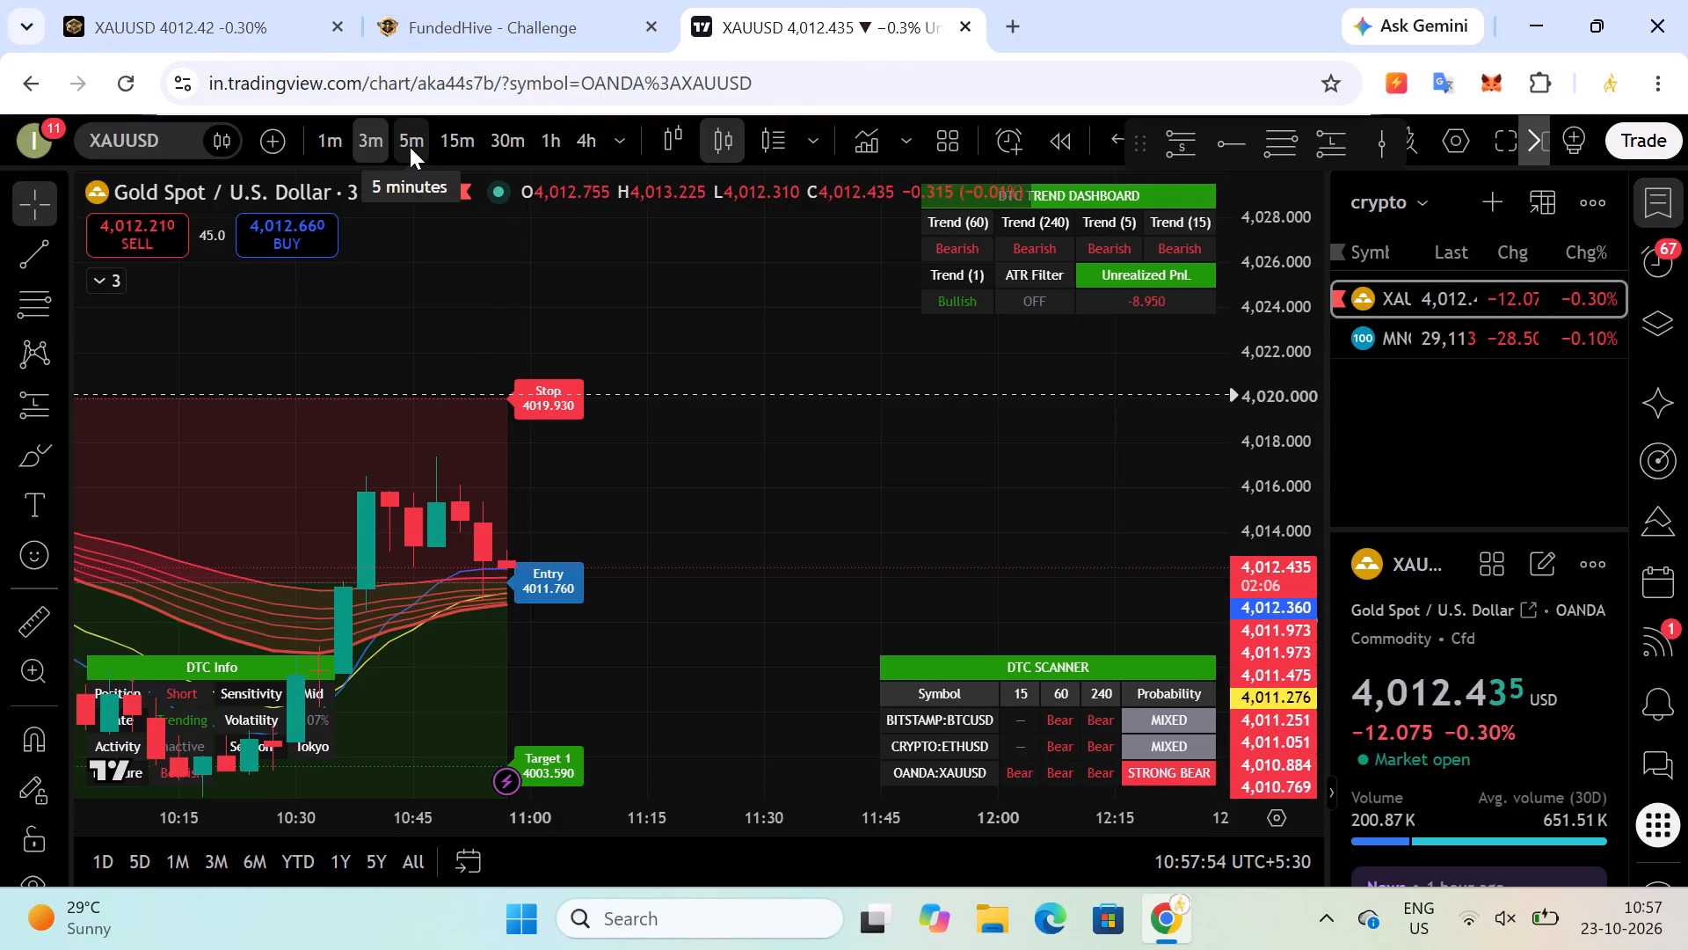
click(462, 138)
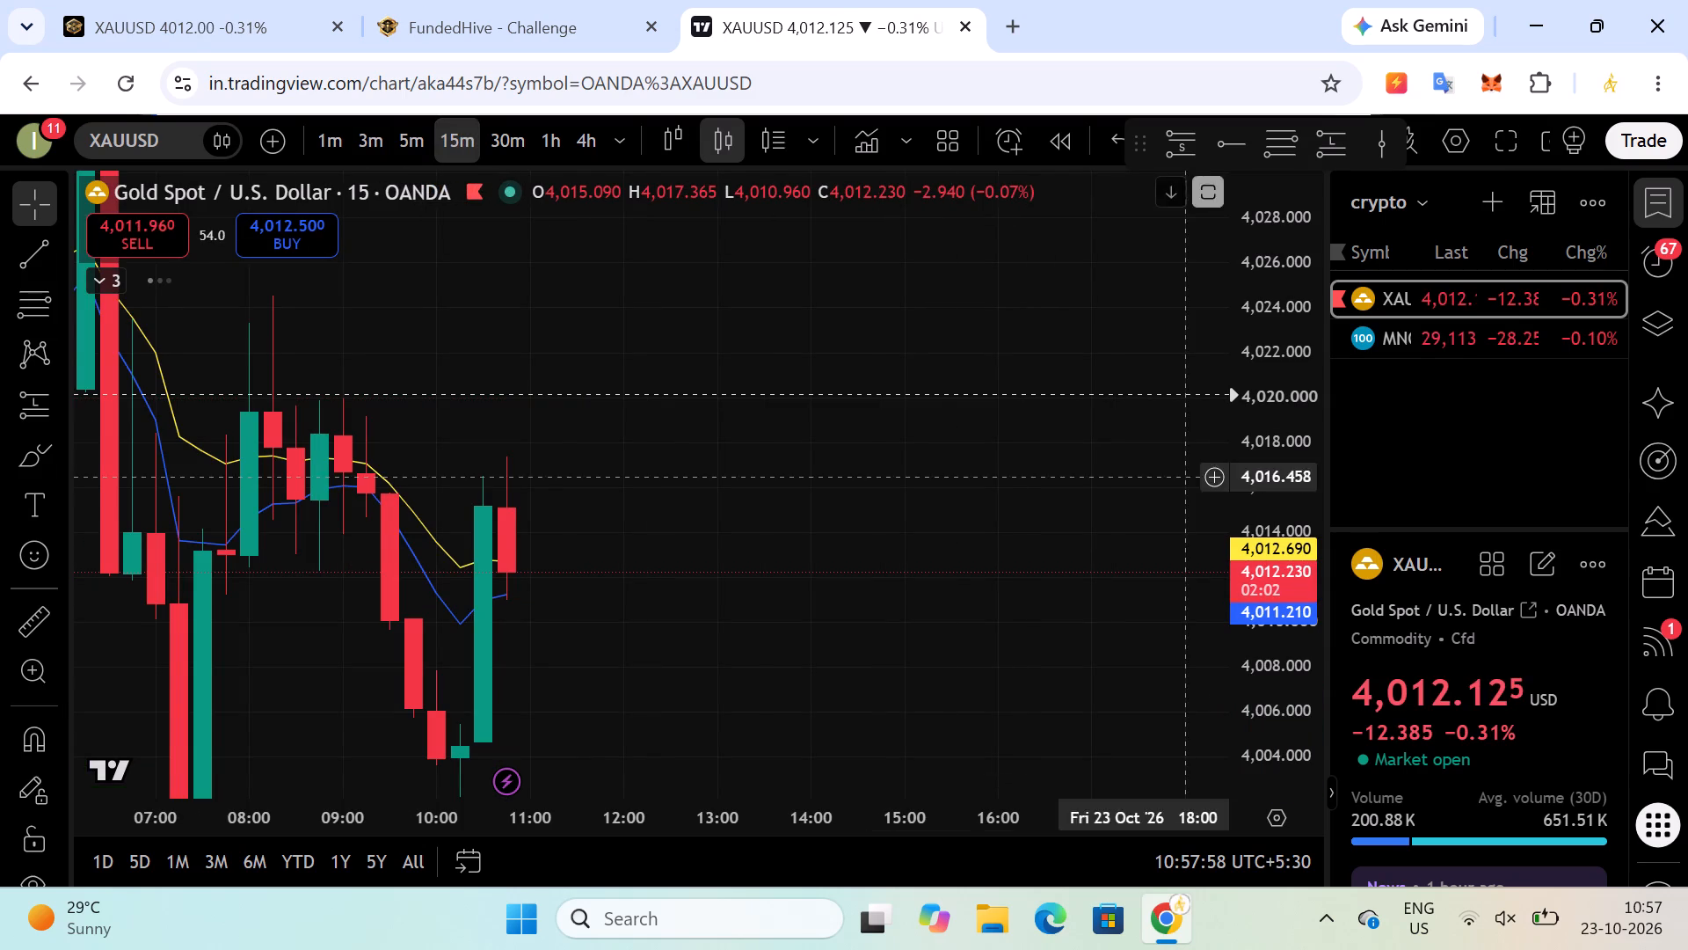
drag(1286, 455, 1278, 538)
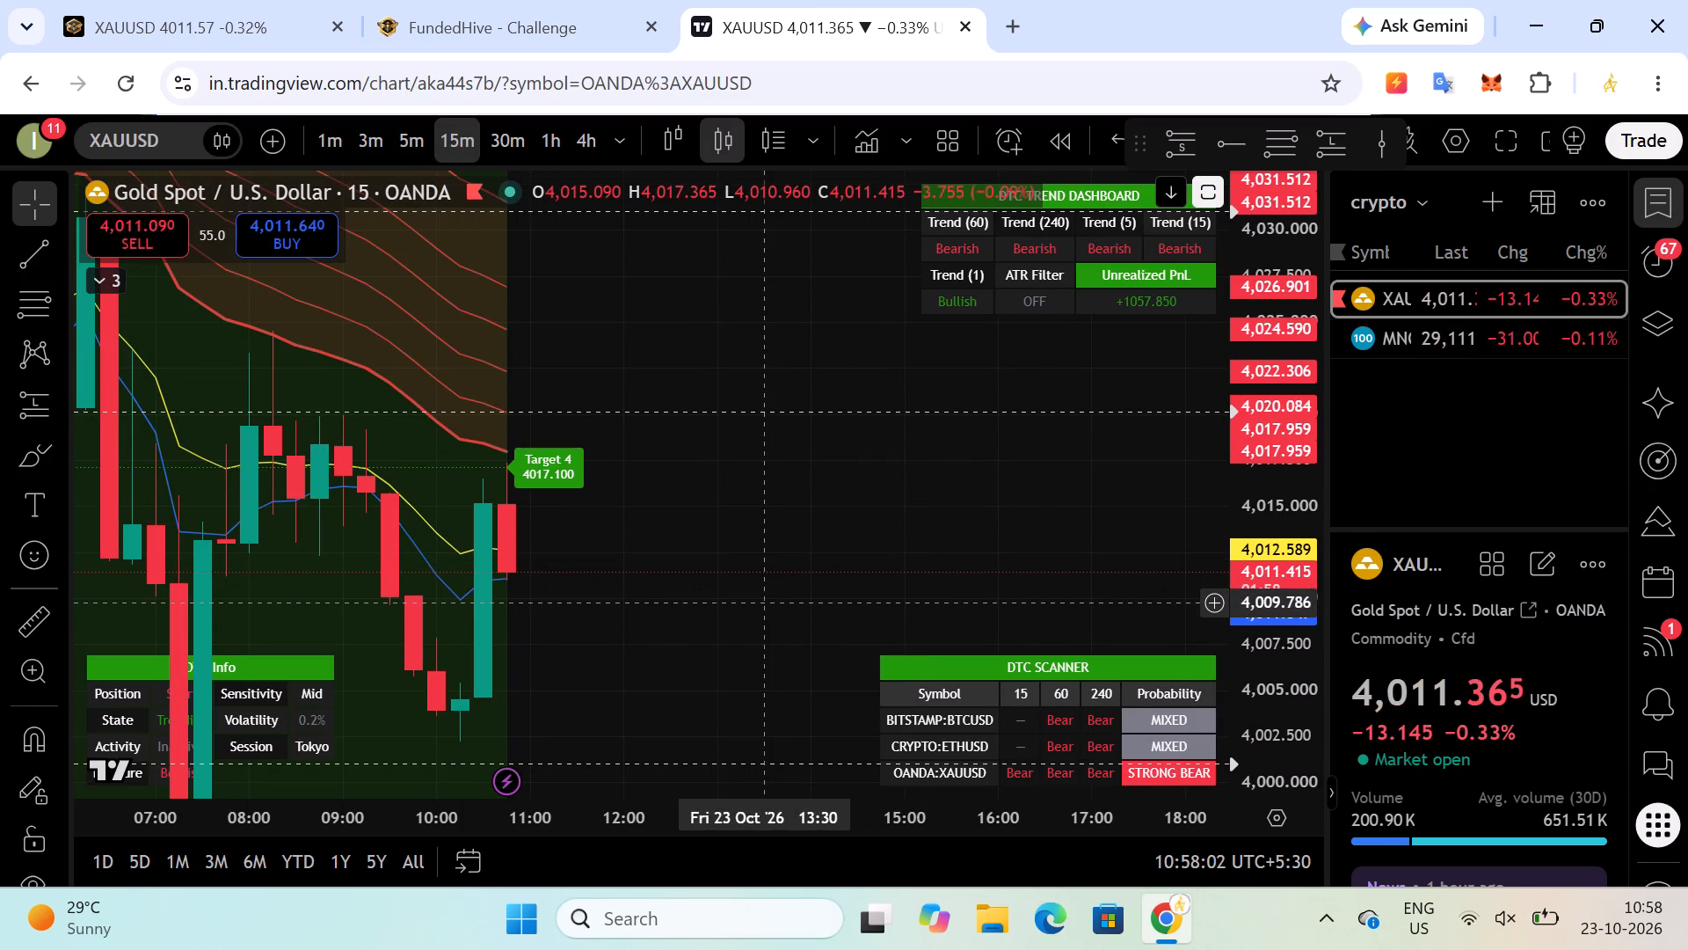
drag(768, 602, 760, 632)
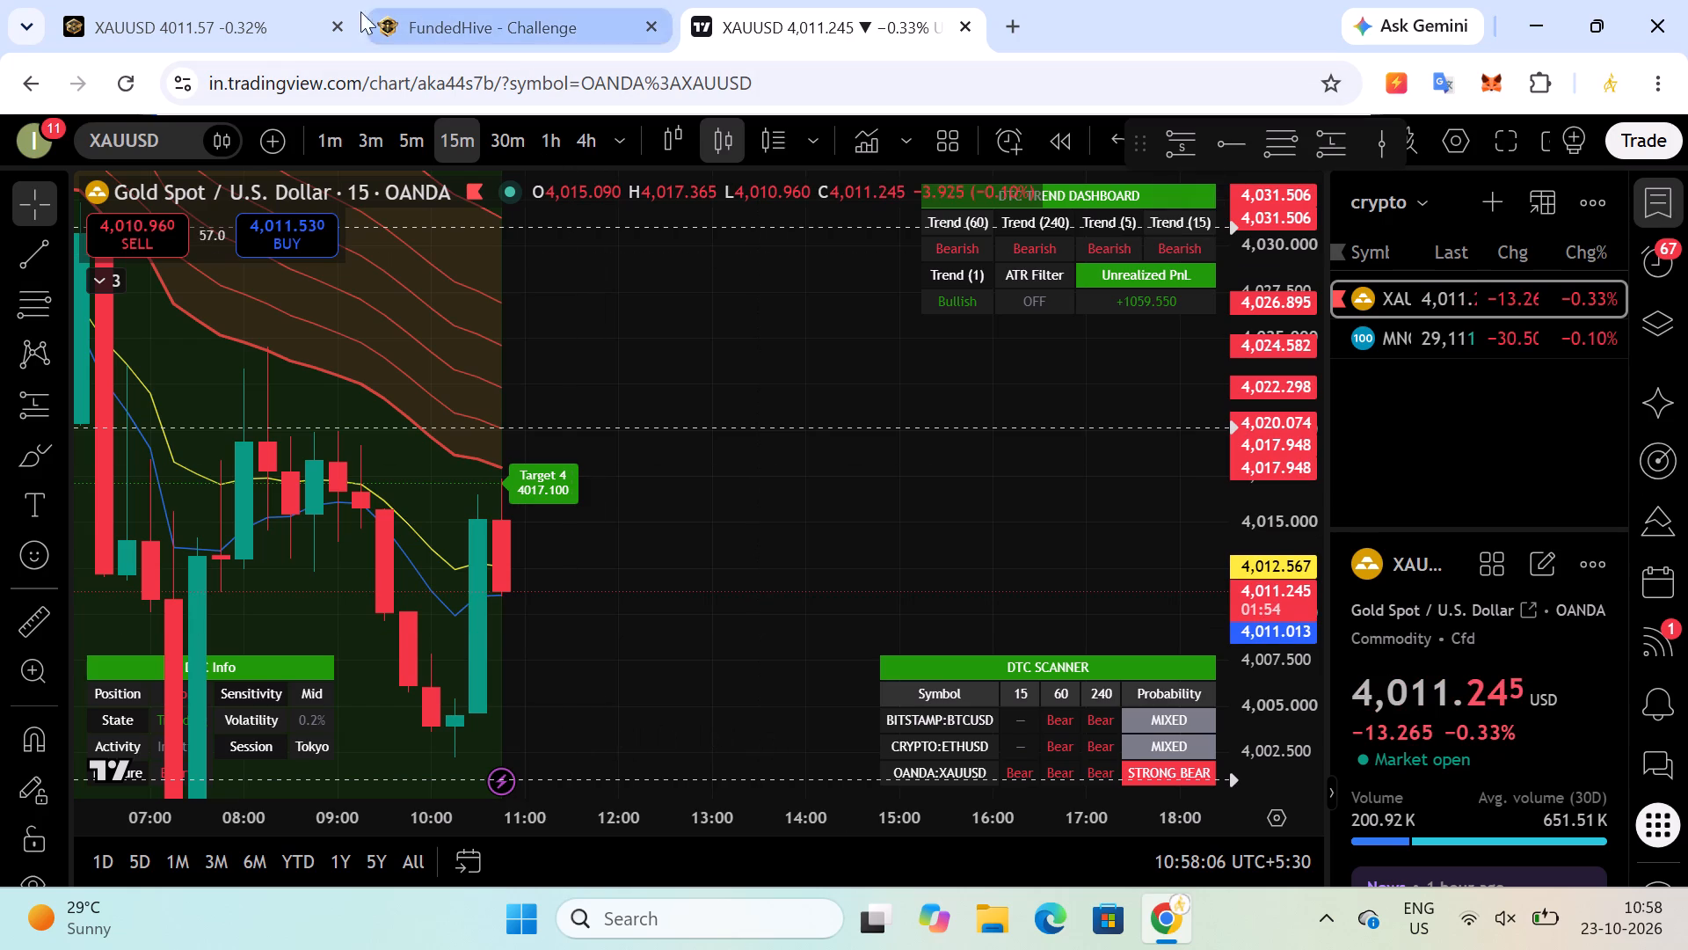
click(210, 24)
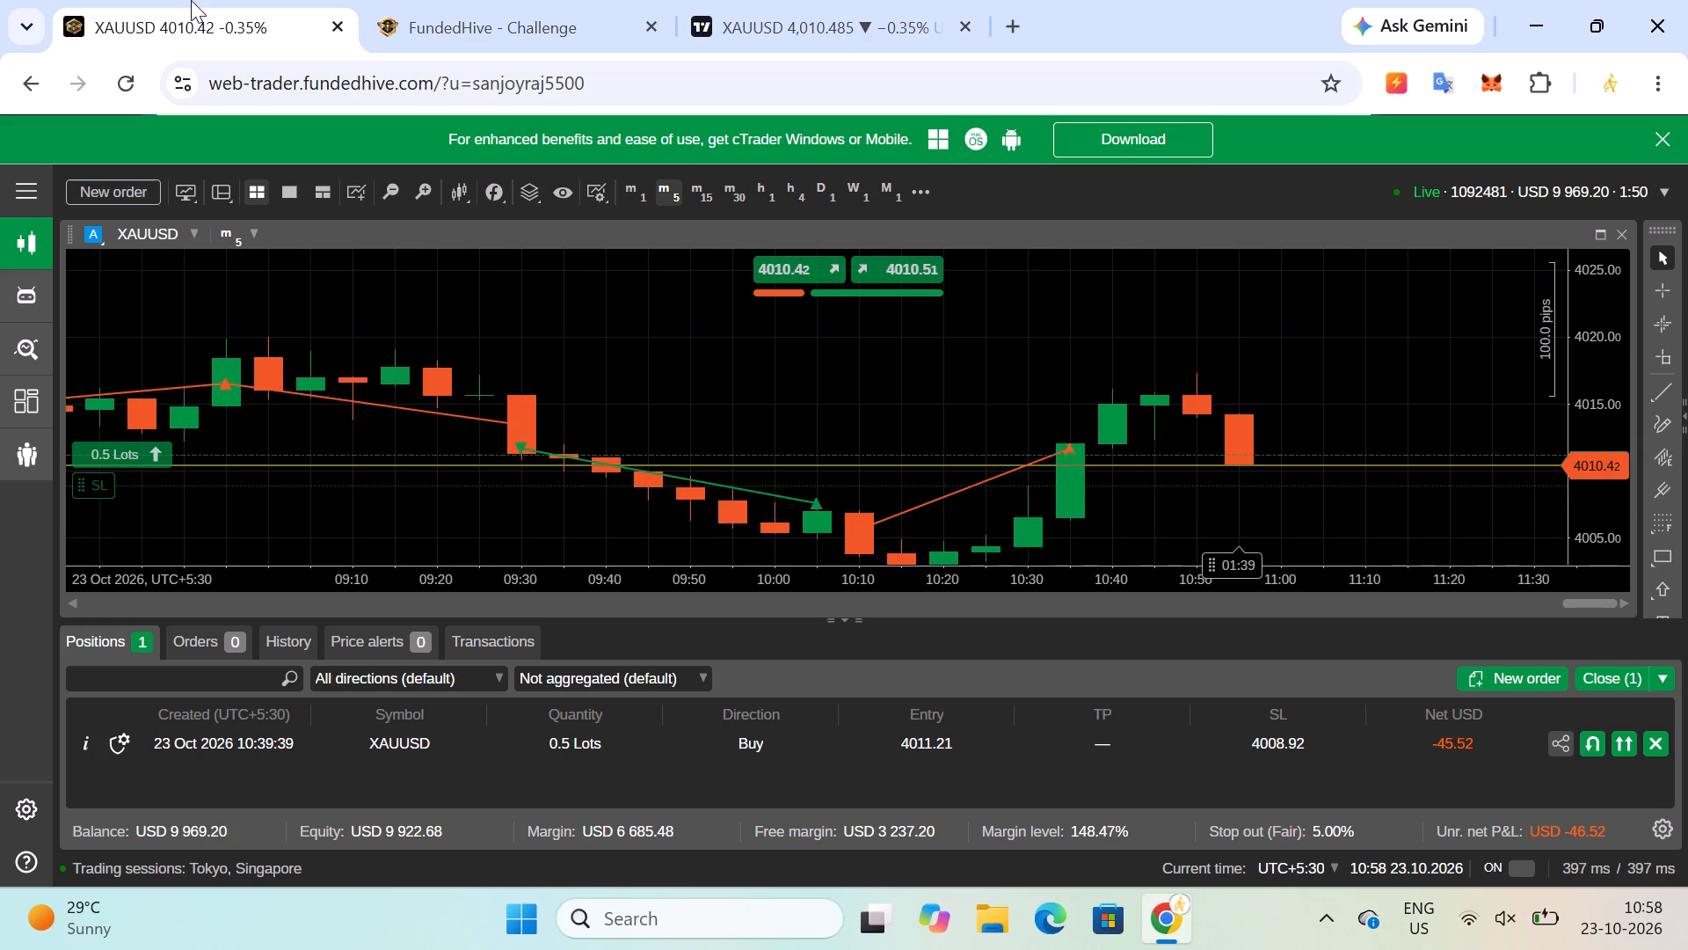
click(812, 30)
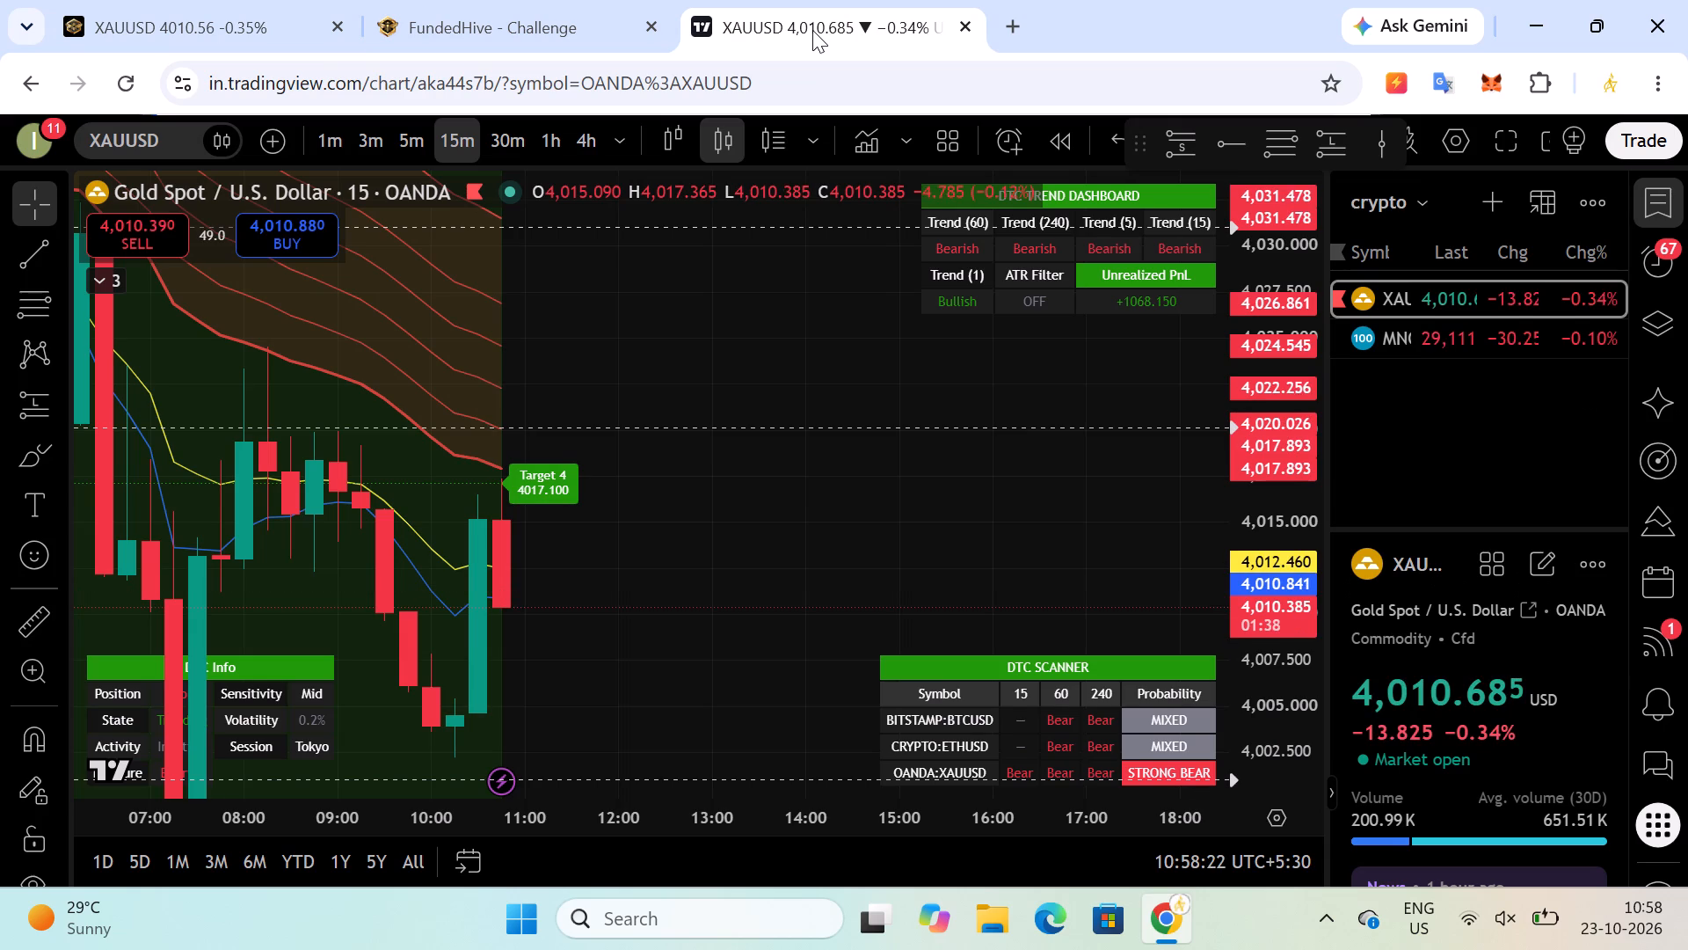
click(407, 142)
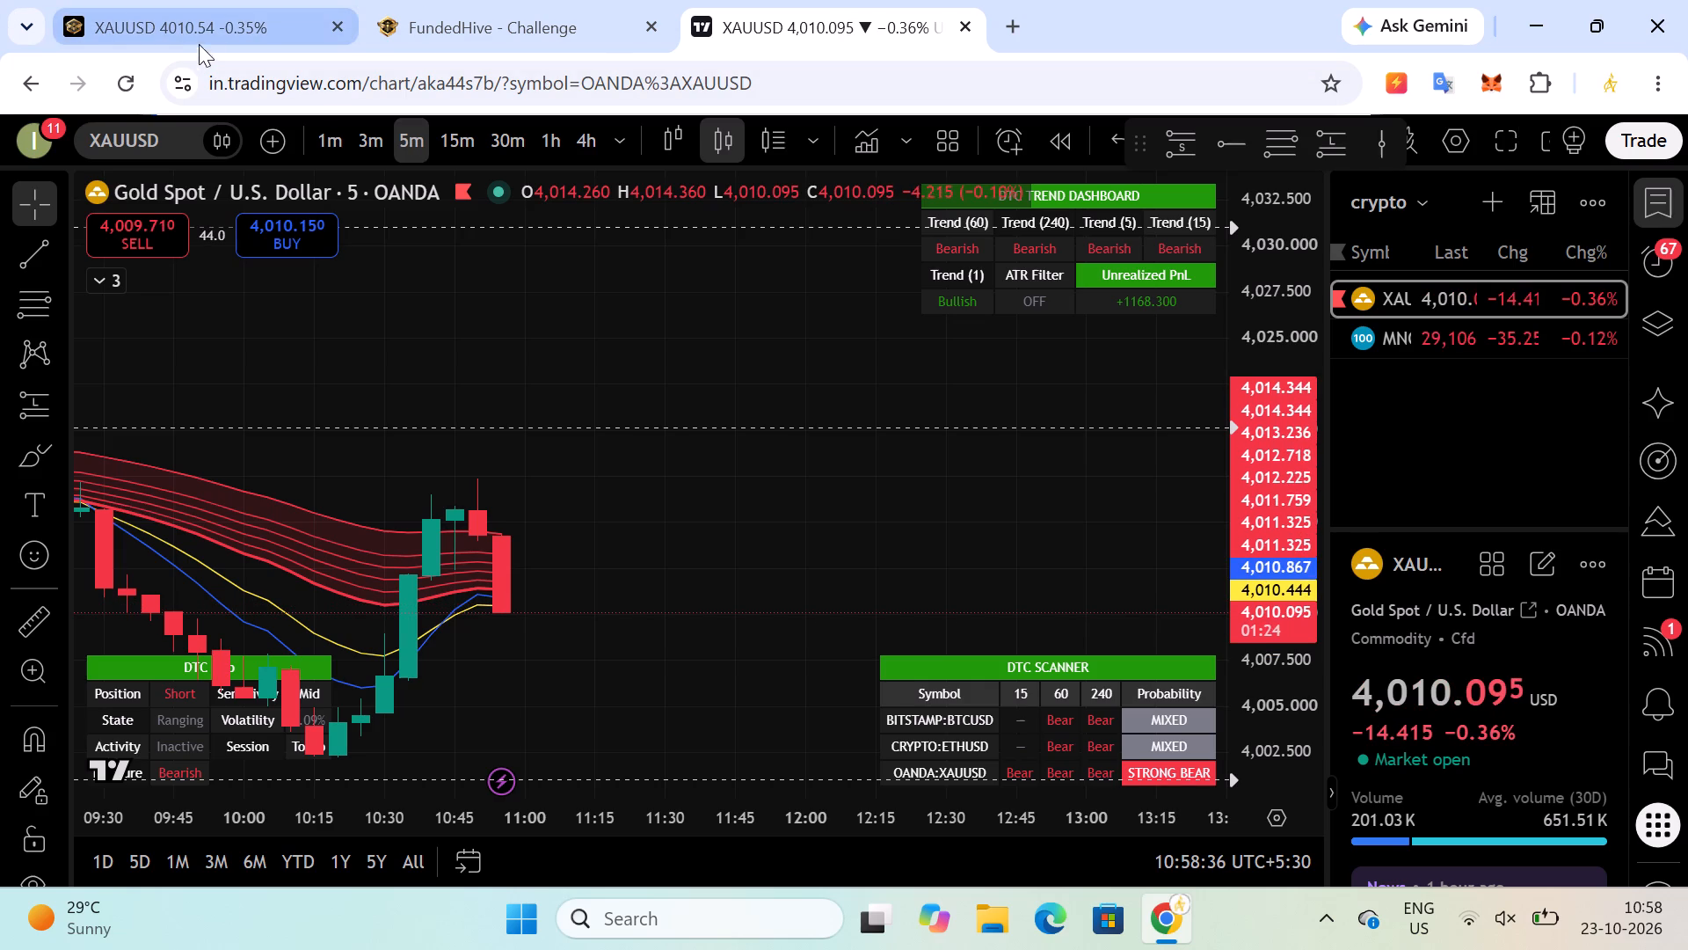
click(208, 24)
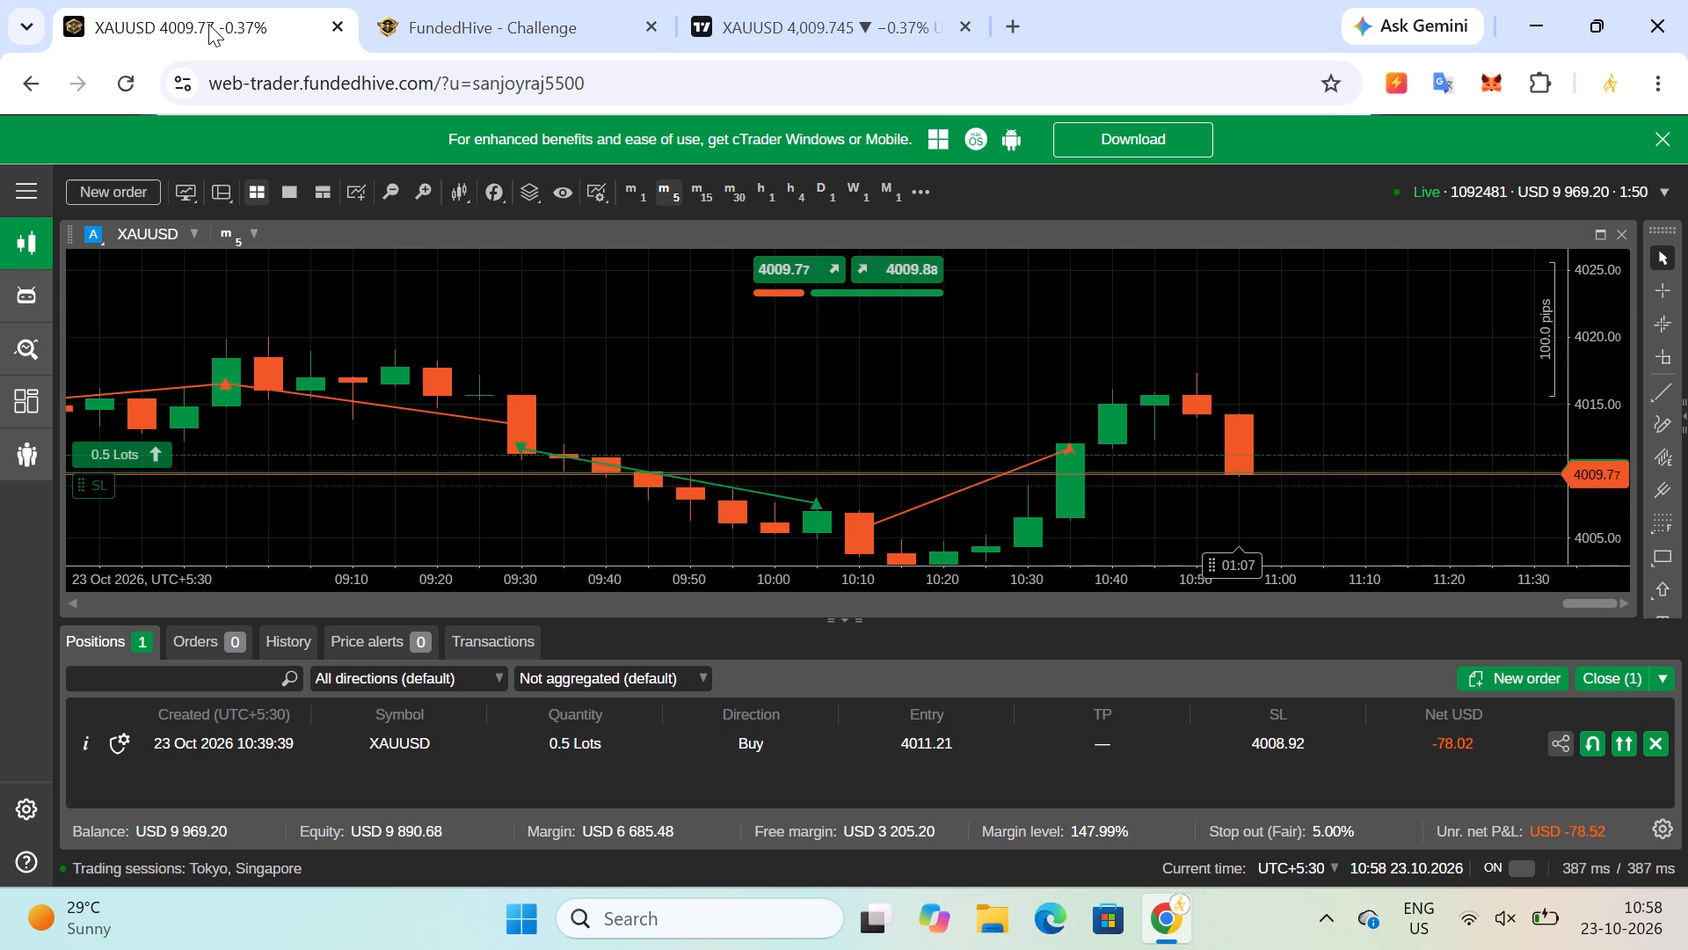
Examine XAUUSD on TradingView's 1-hour and 15-minute charts and check the open buy position again on the trading platform.
click(787, 33)
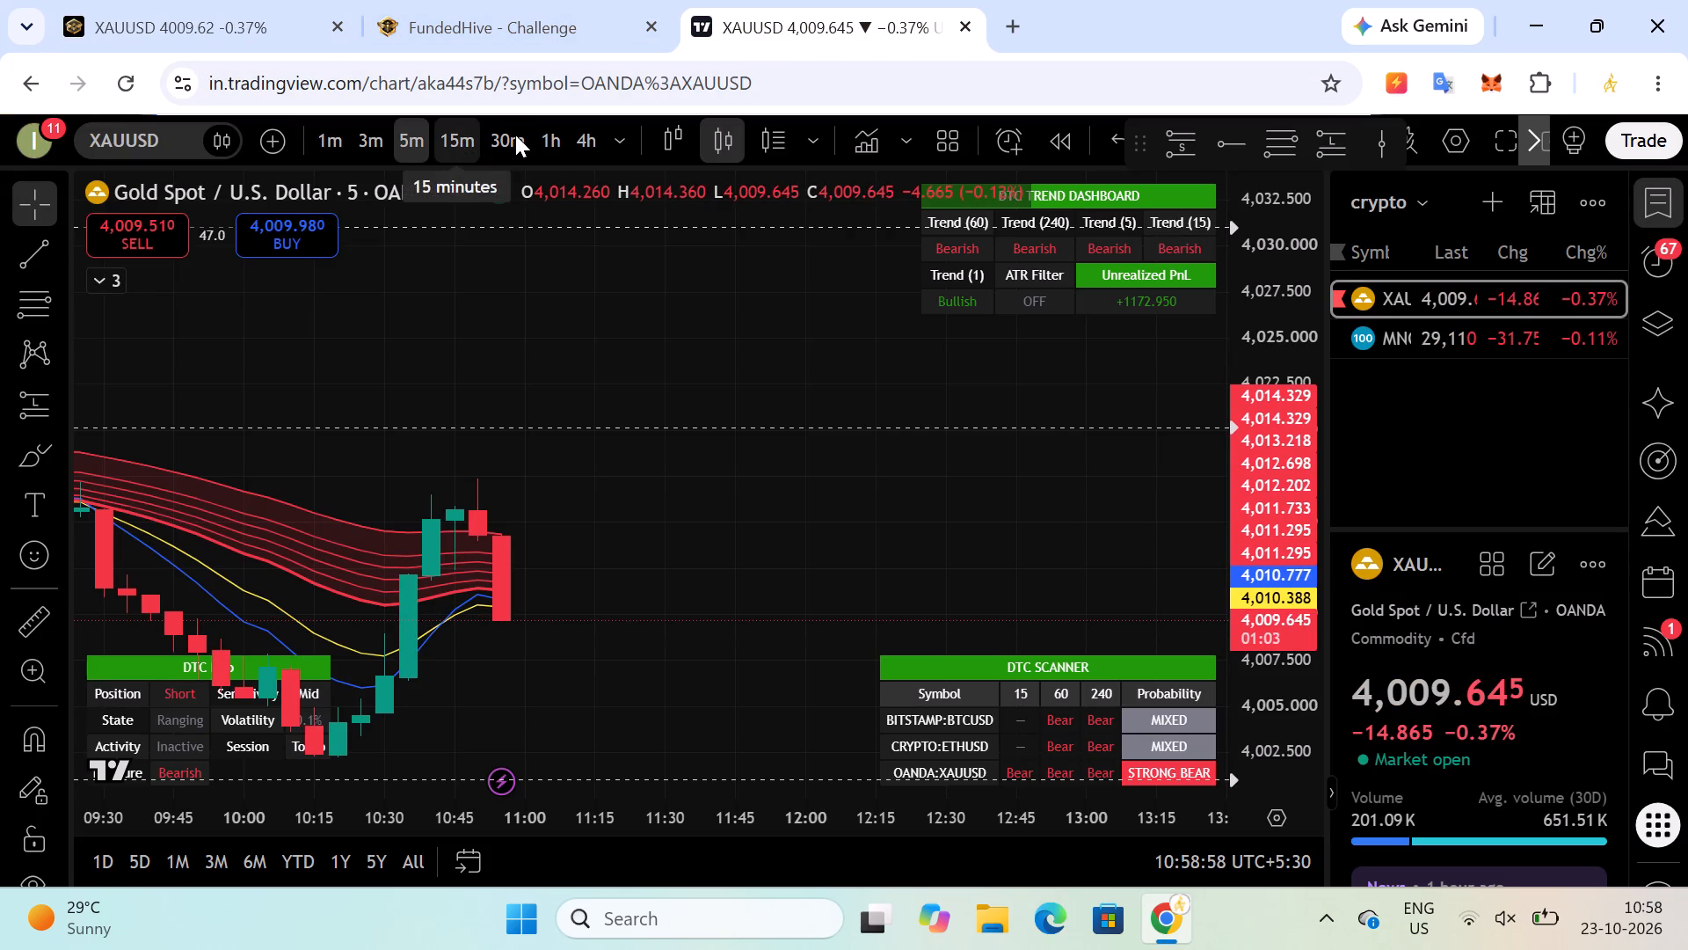
click(562, 139)
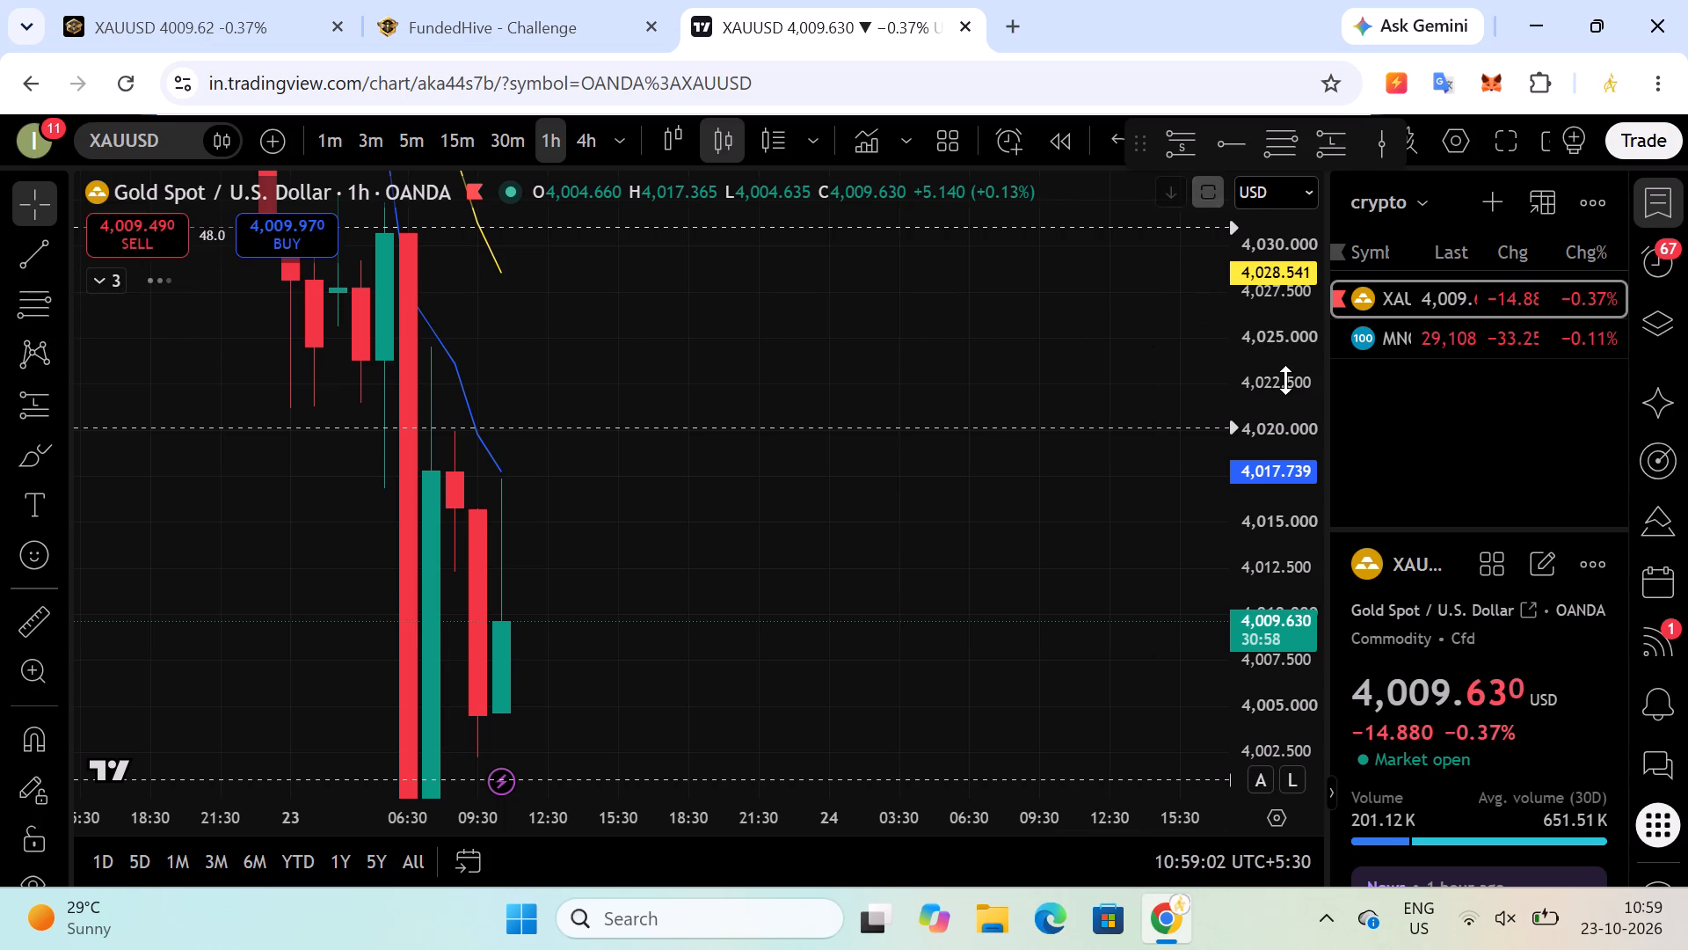
drag(1262, 380, 1242, 594)
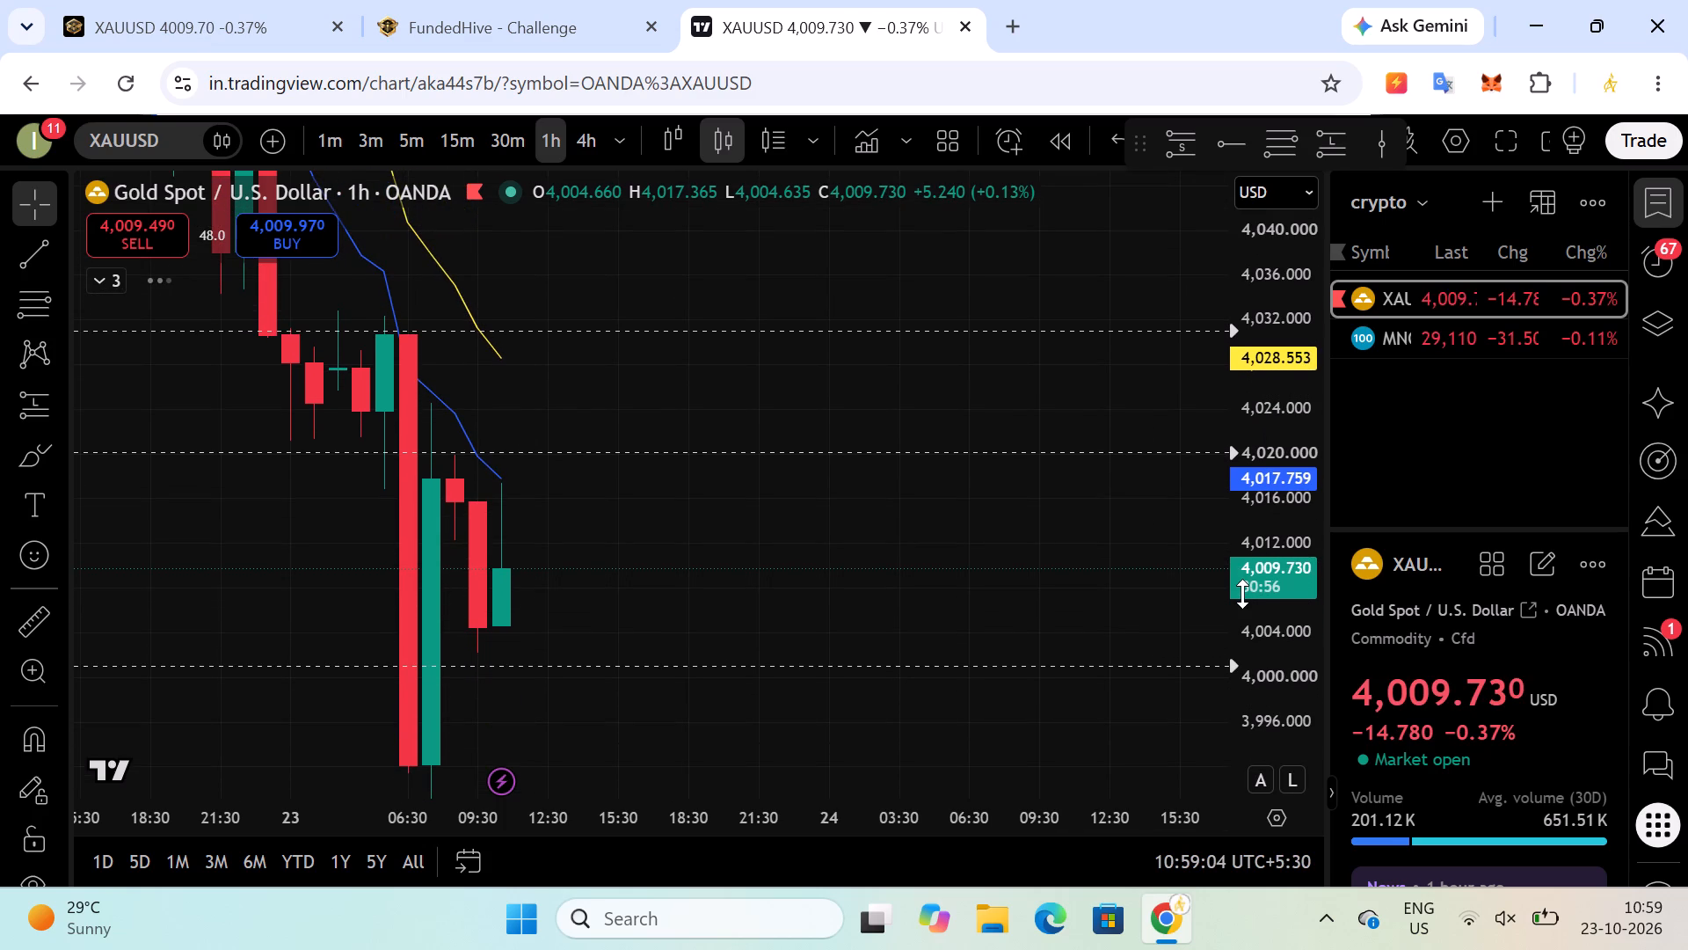
drag(1255, 413, 1270, 501)
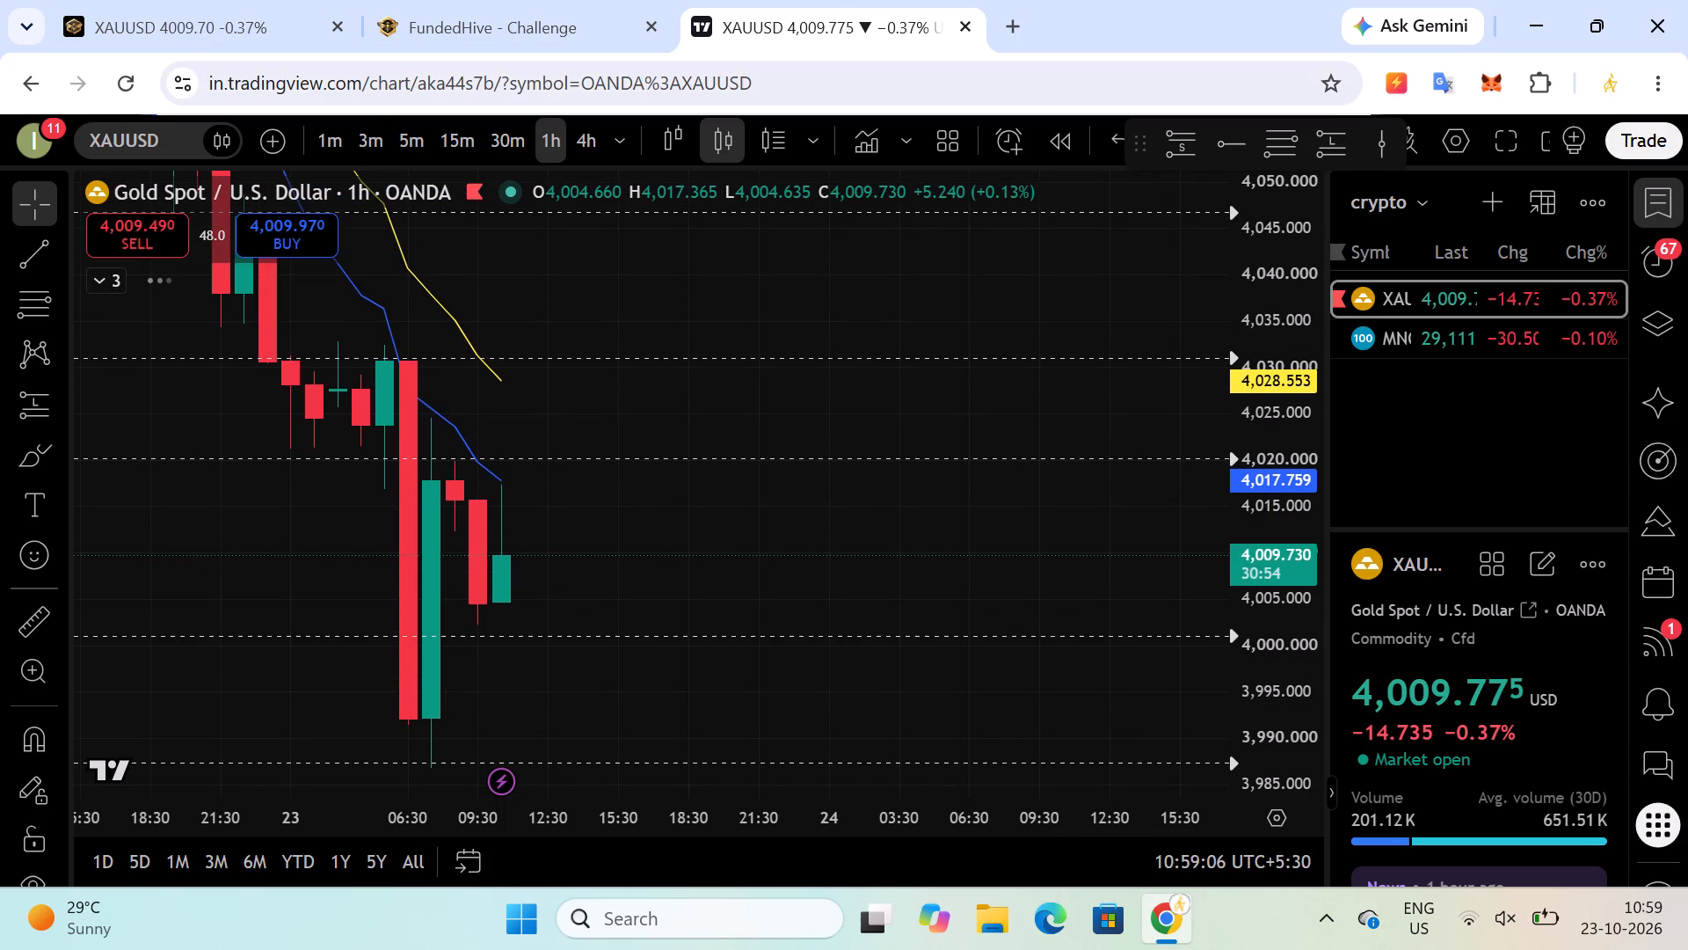
click(228, 21)
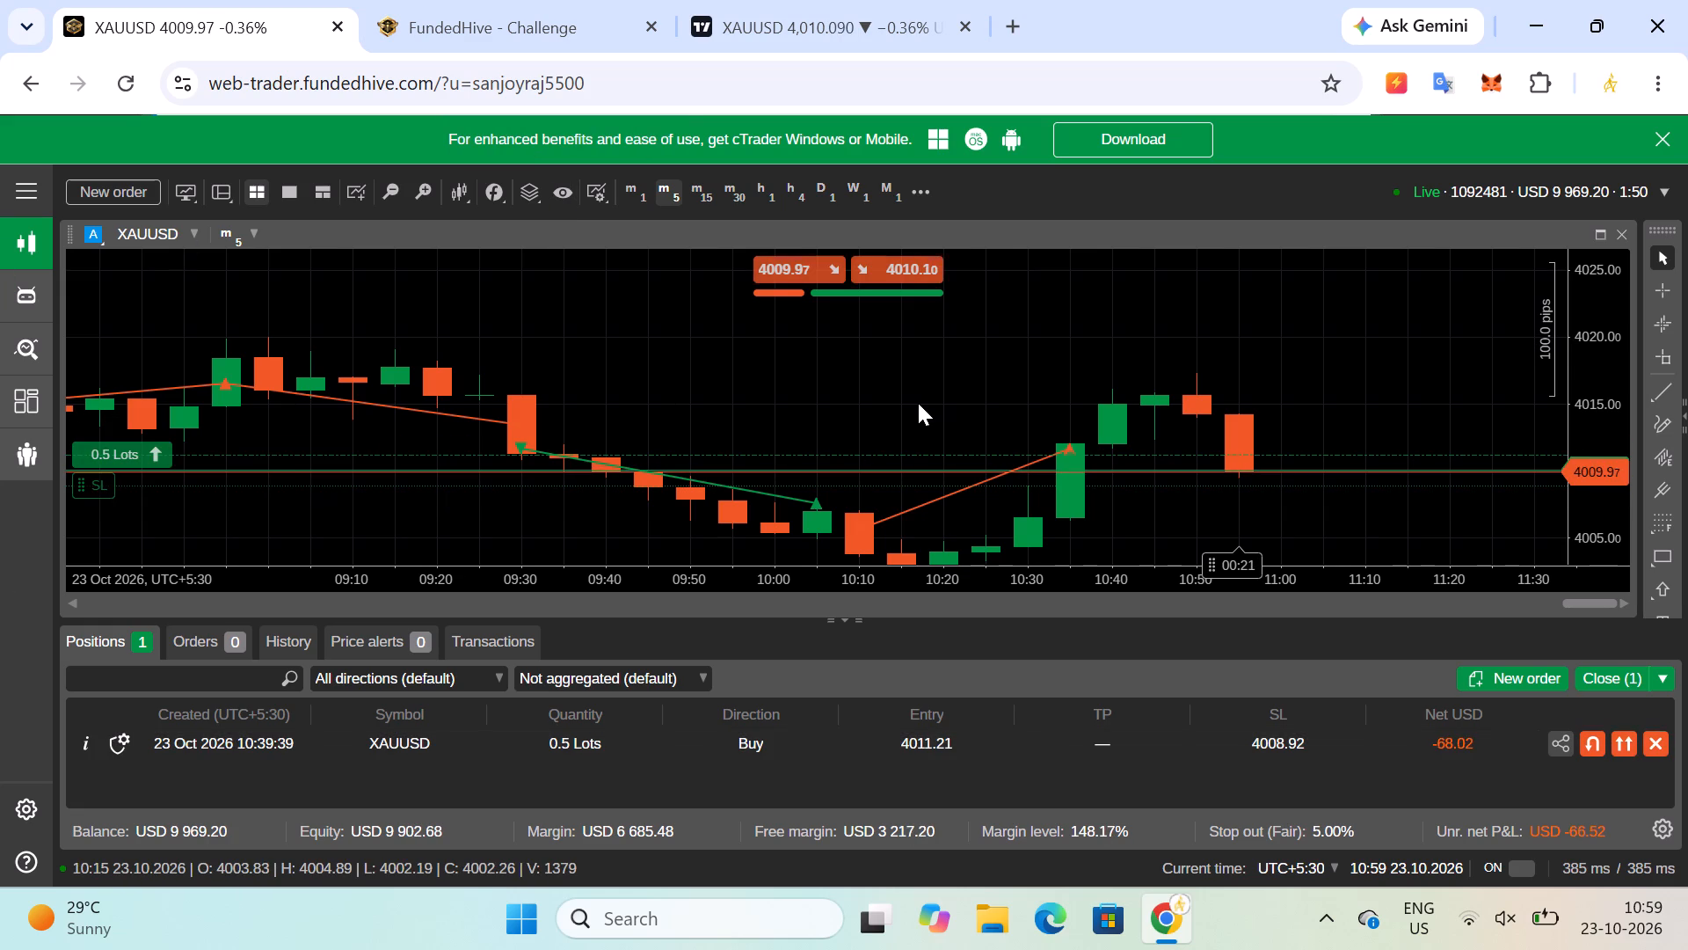
click(822, 21)
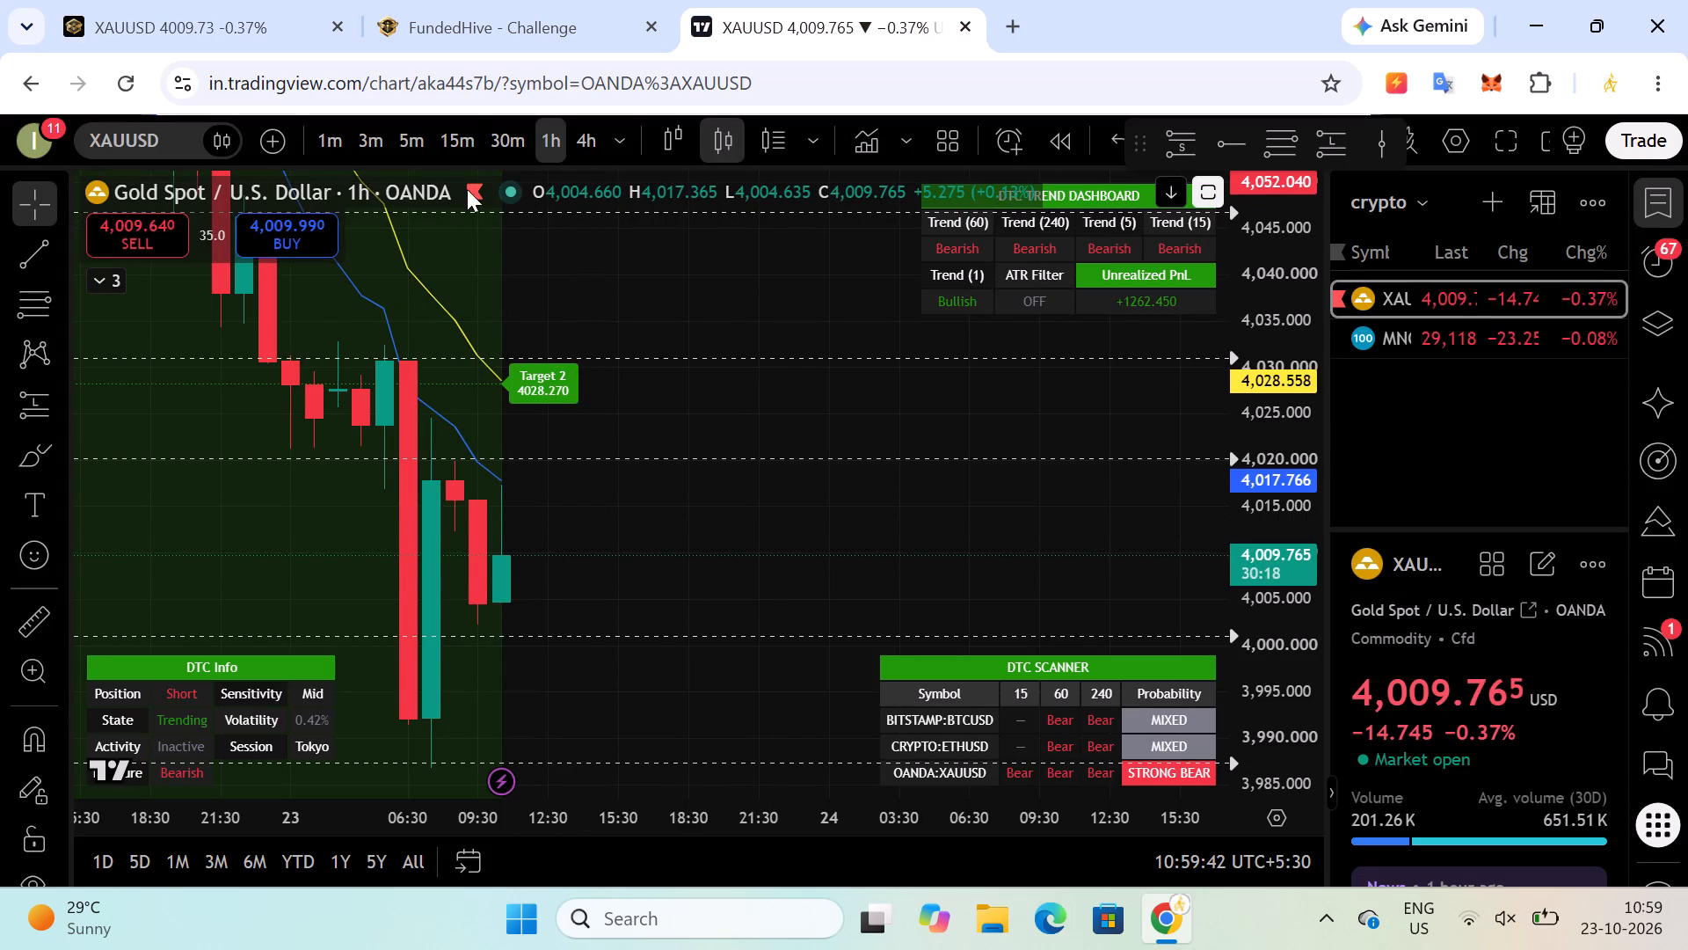
click(463, 141)
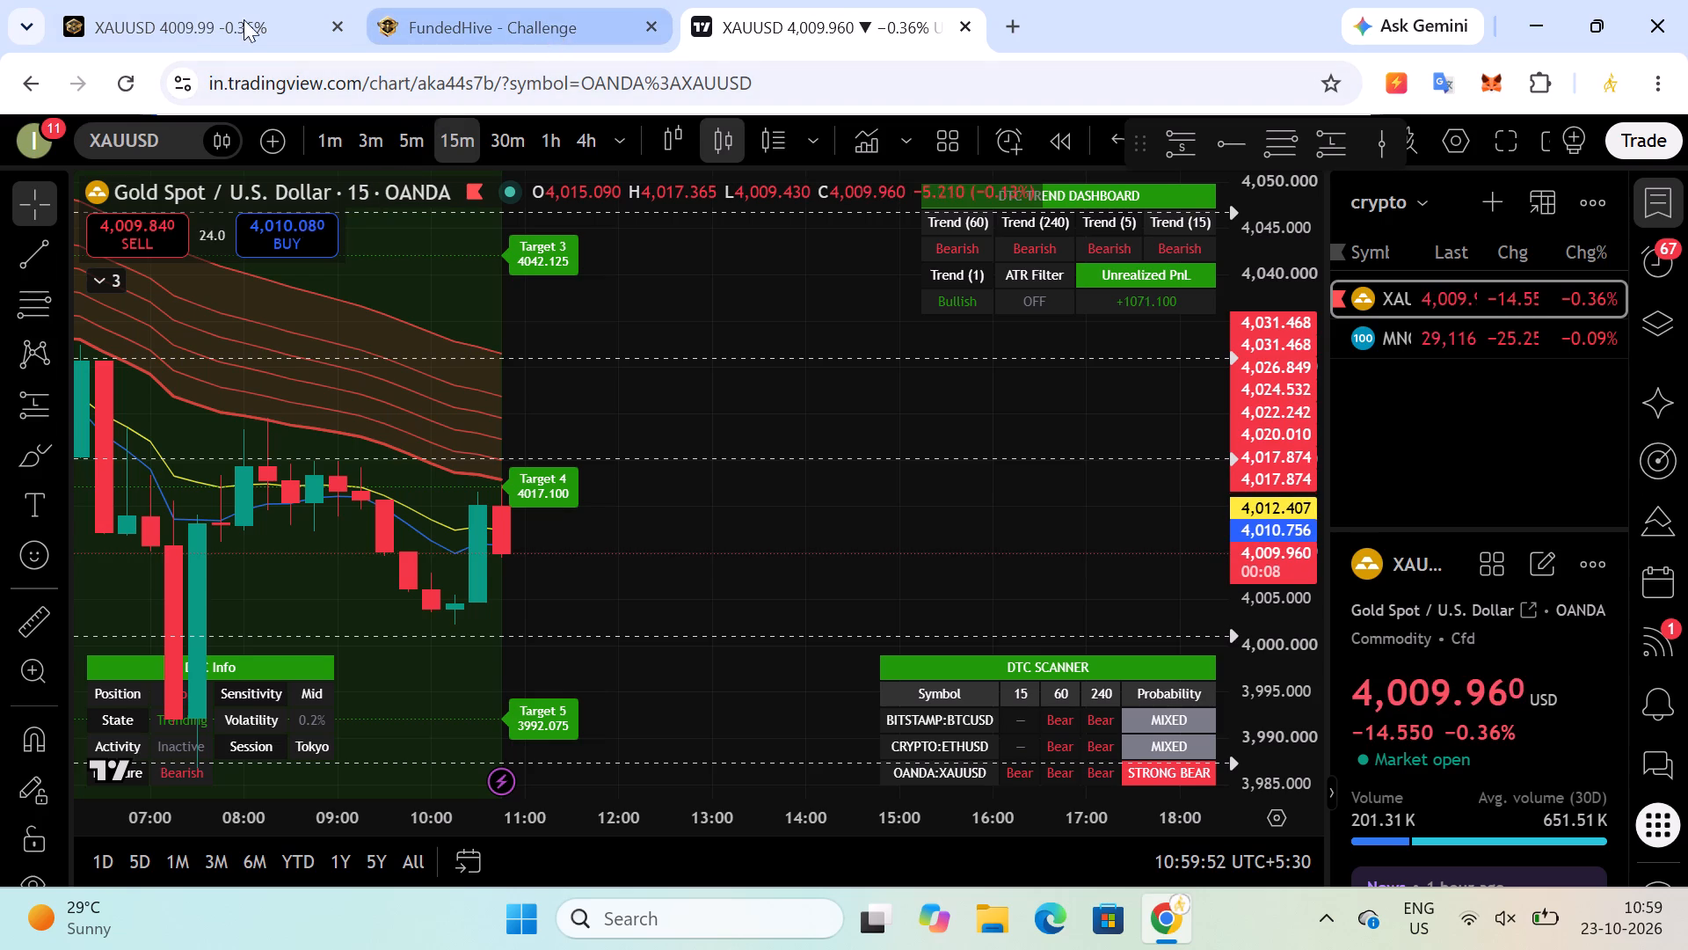
click(193, 15)
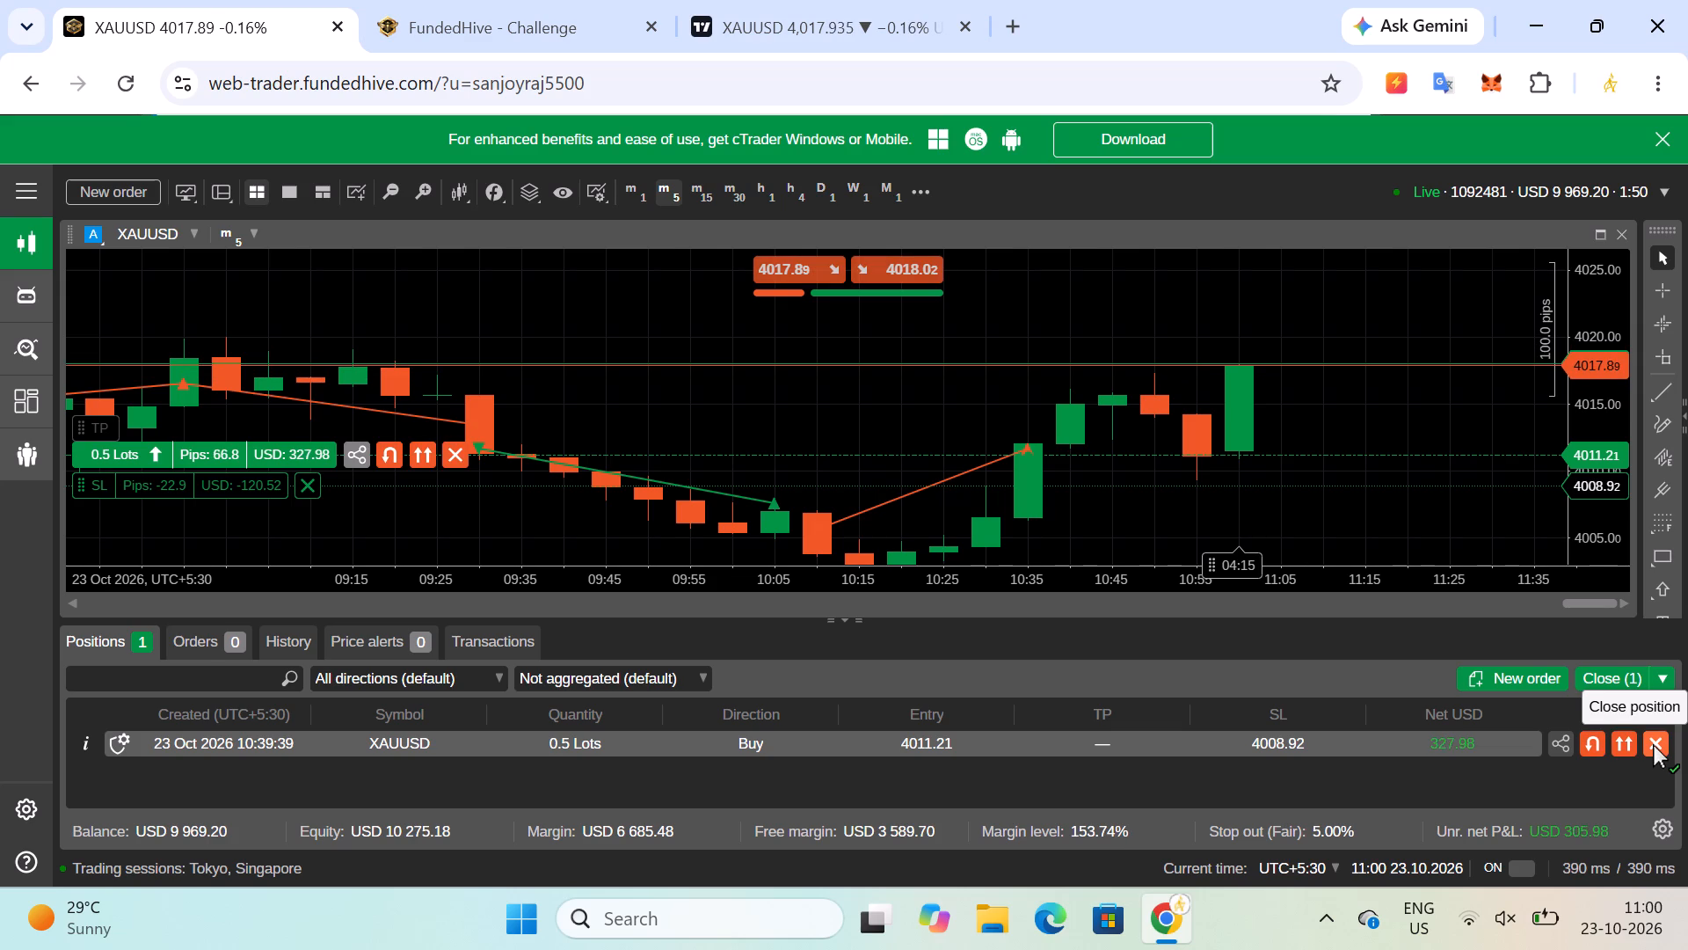
Close the open 0.5-lot XAUUSD buy position on the trading platform and dismiss the notification.
click(1653, 744)
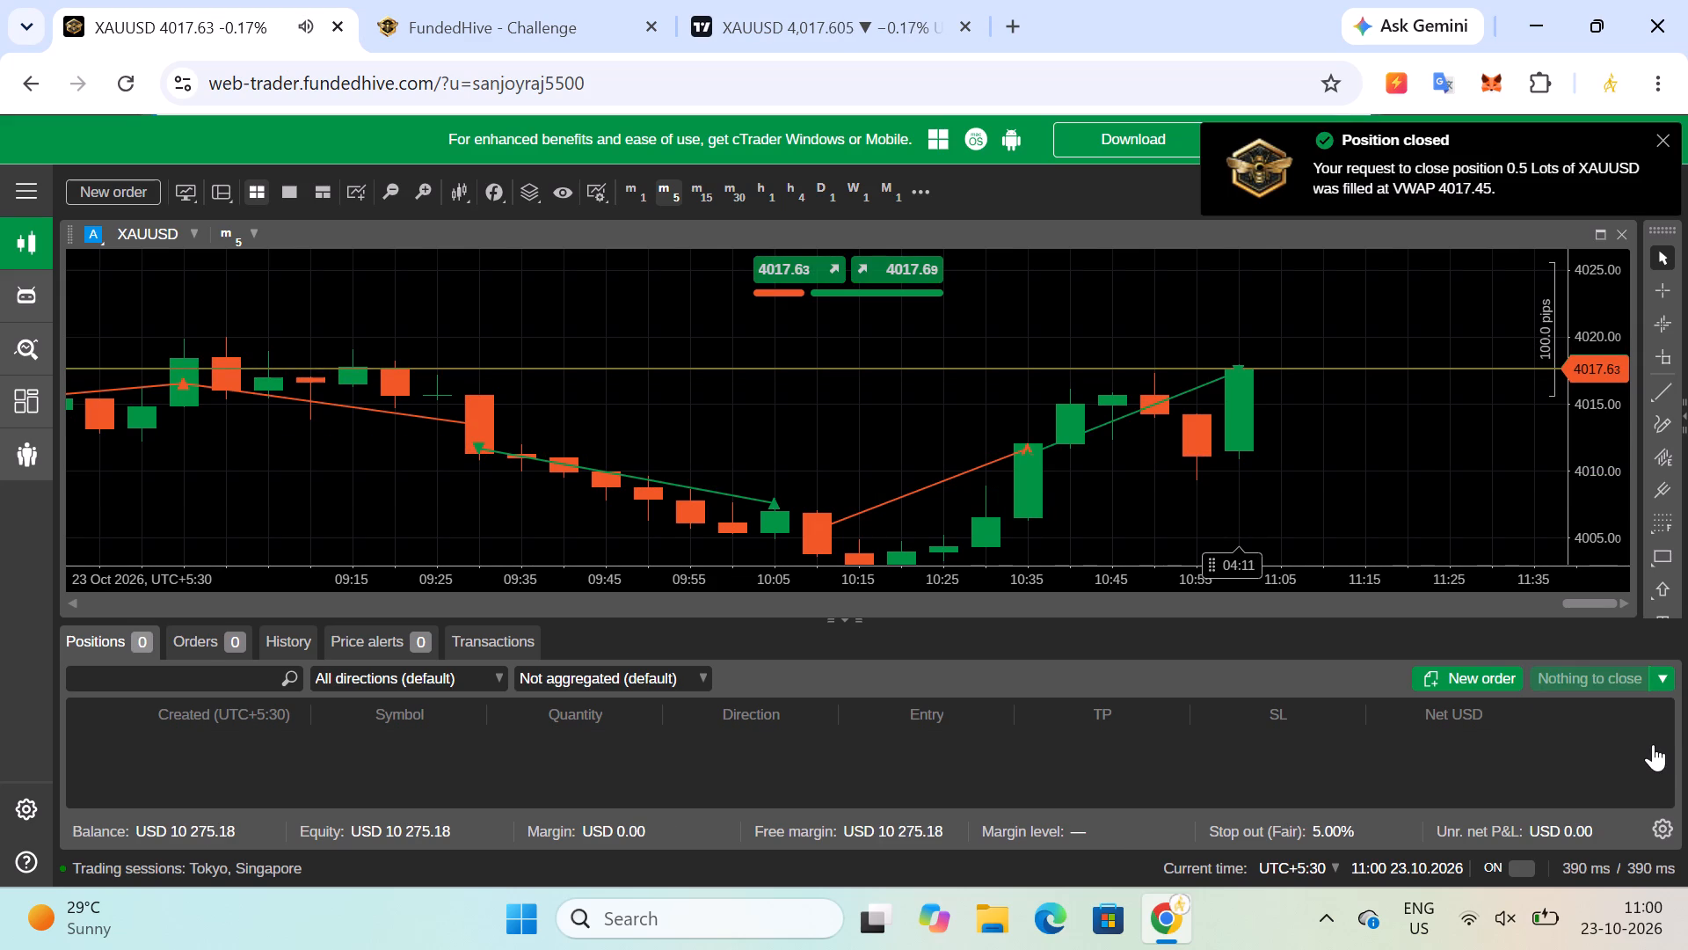
click(1659, 134)
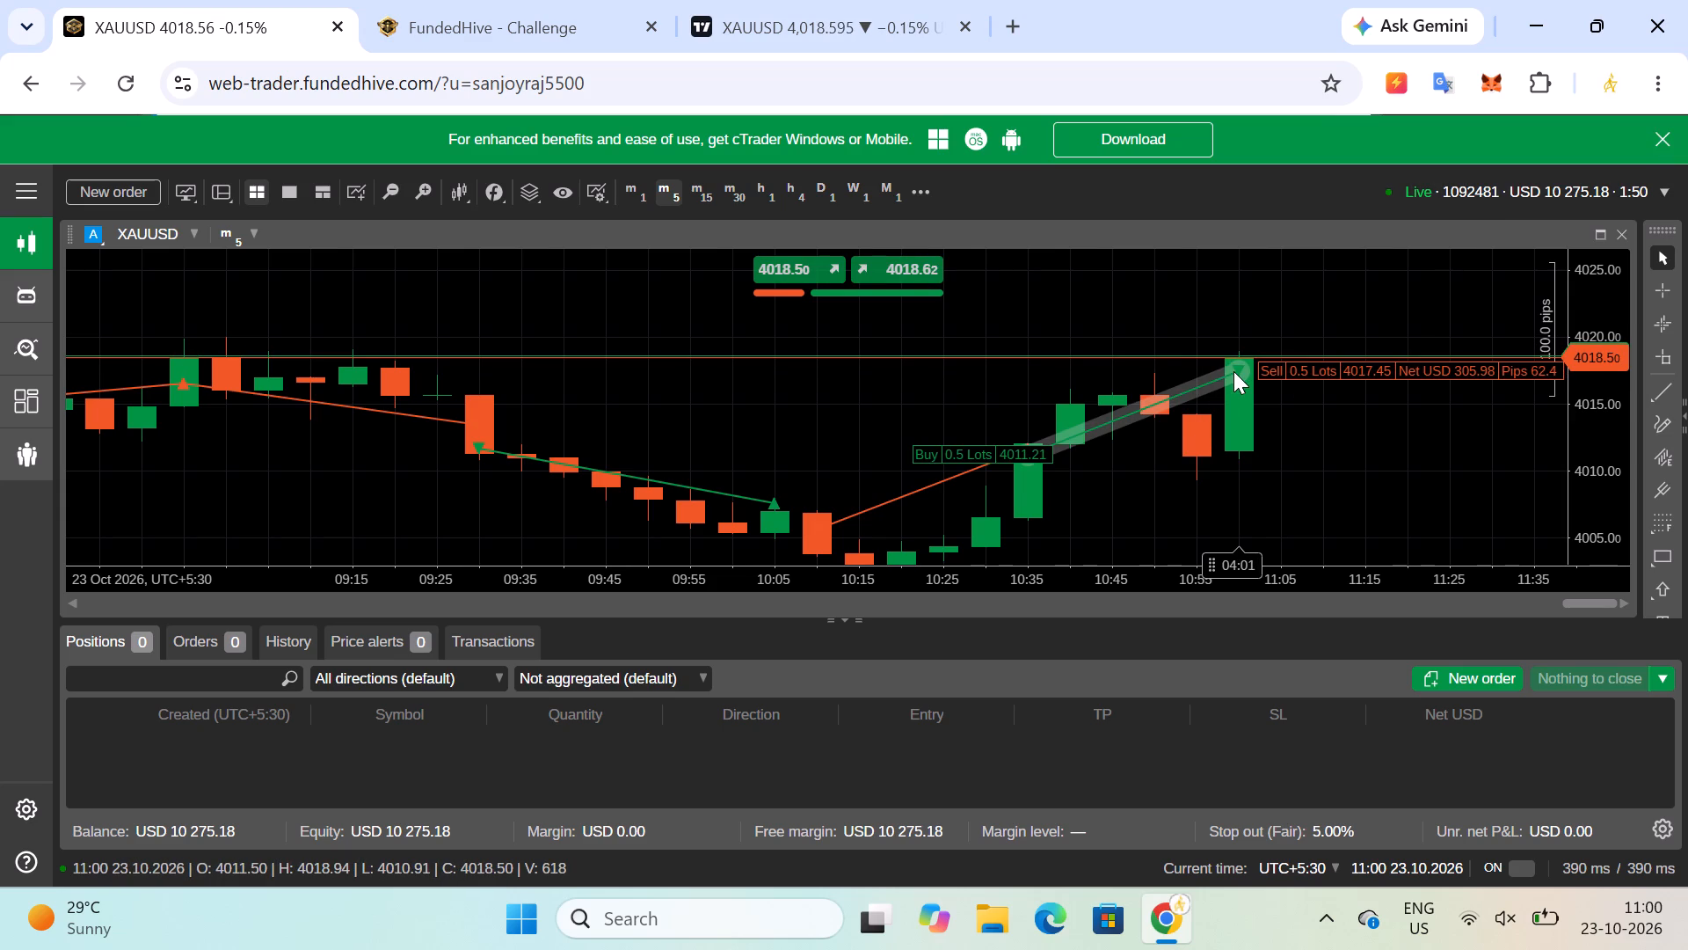
Reload the FundedHive challenge page to check the updated account balance, loss limits and profit target progress.
click(494, 39)
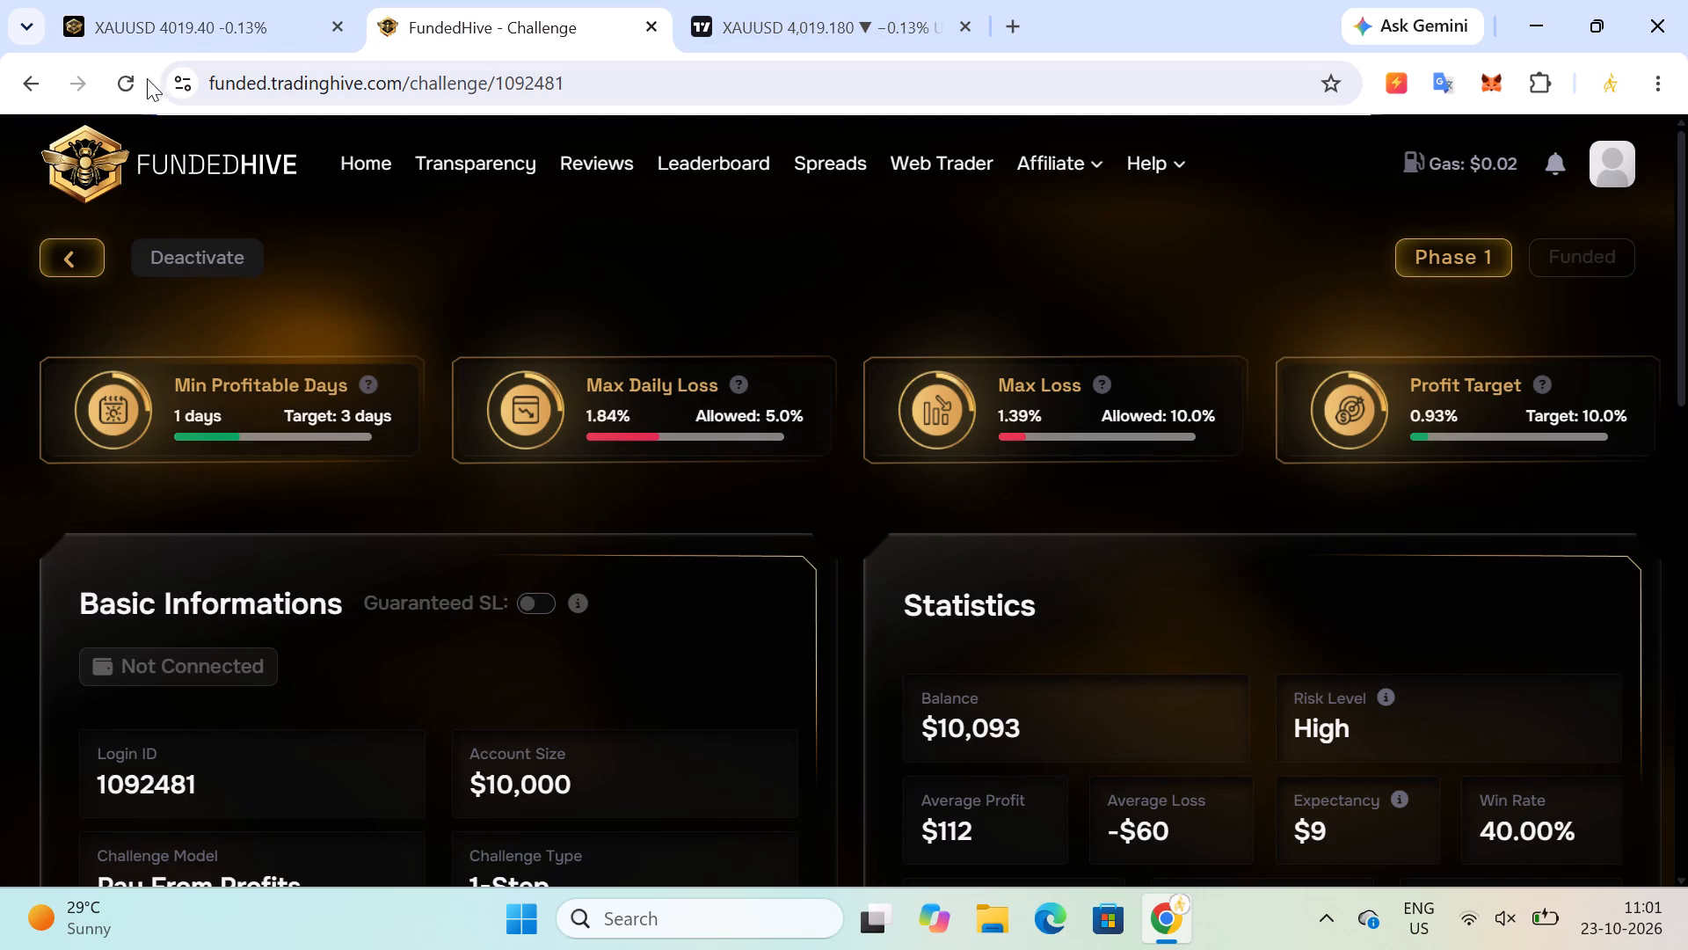
click(133, 80)
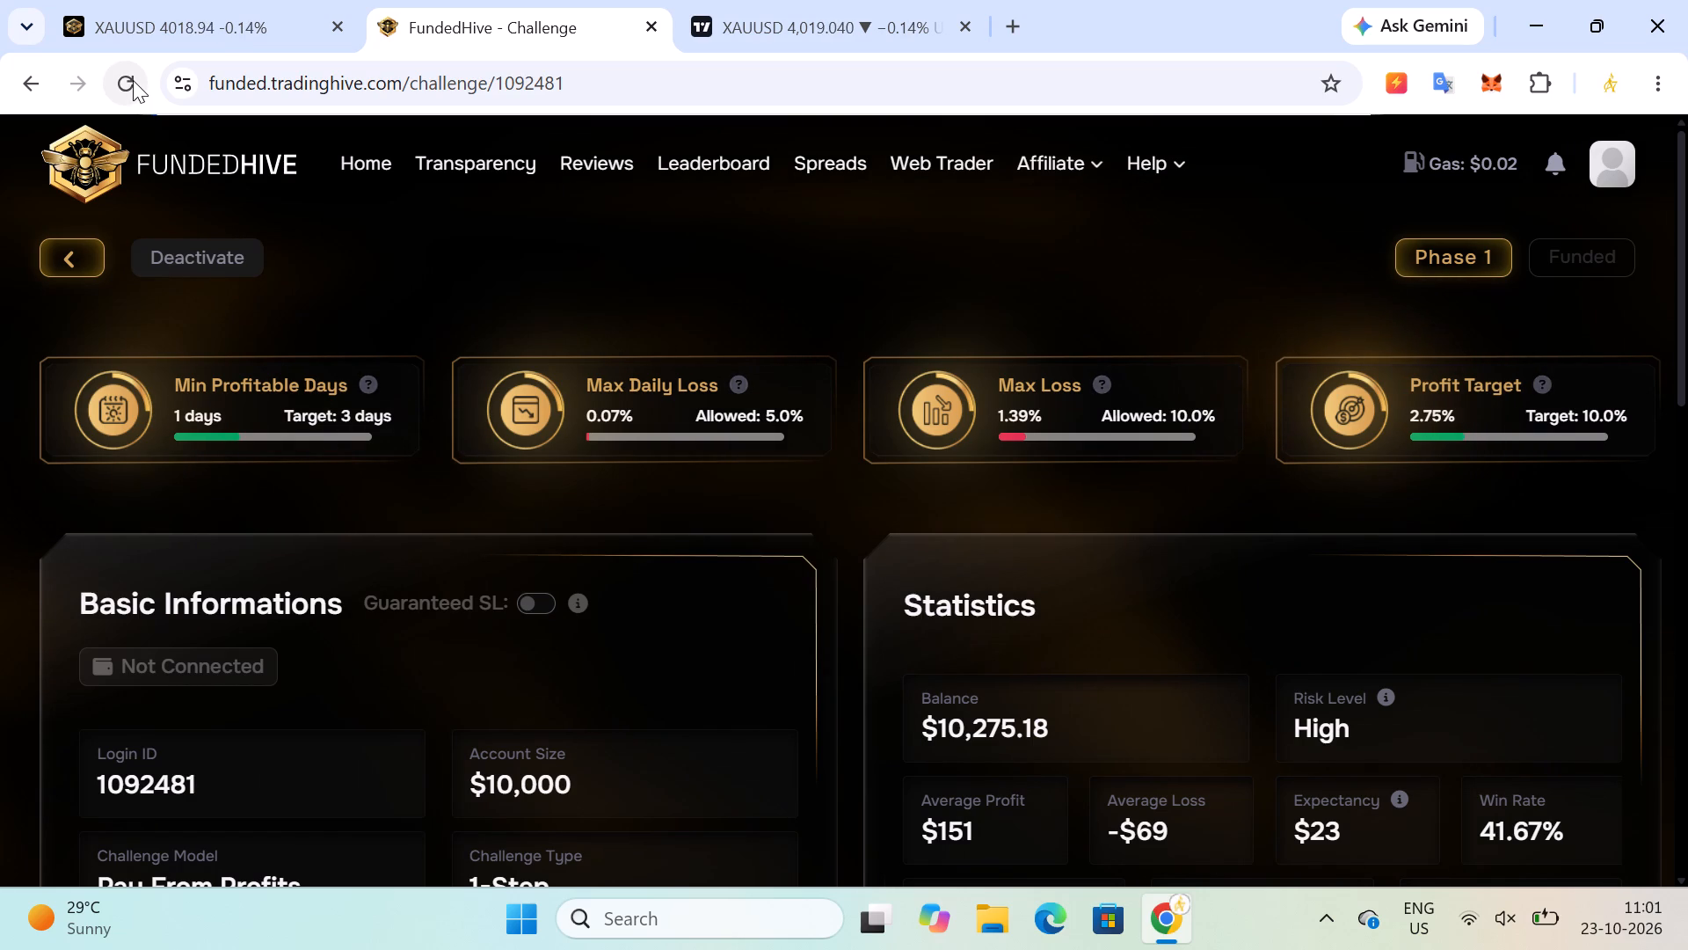
Examine XAUUSD on TradingView's 30-minute, 1-hour, 15-minute and 4-hour charts, checking the trading platform's 5-minute chart in between.
click(823, 23)
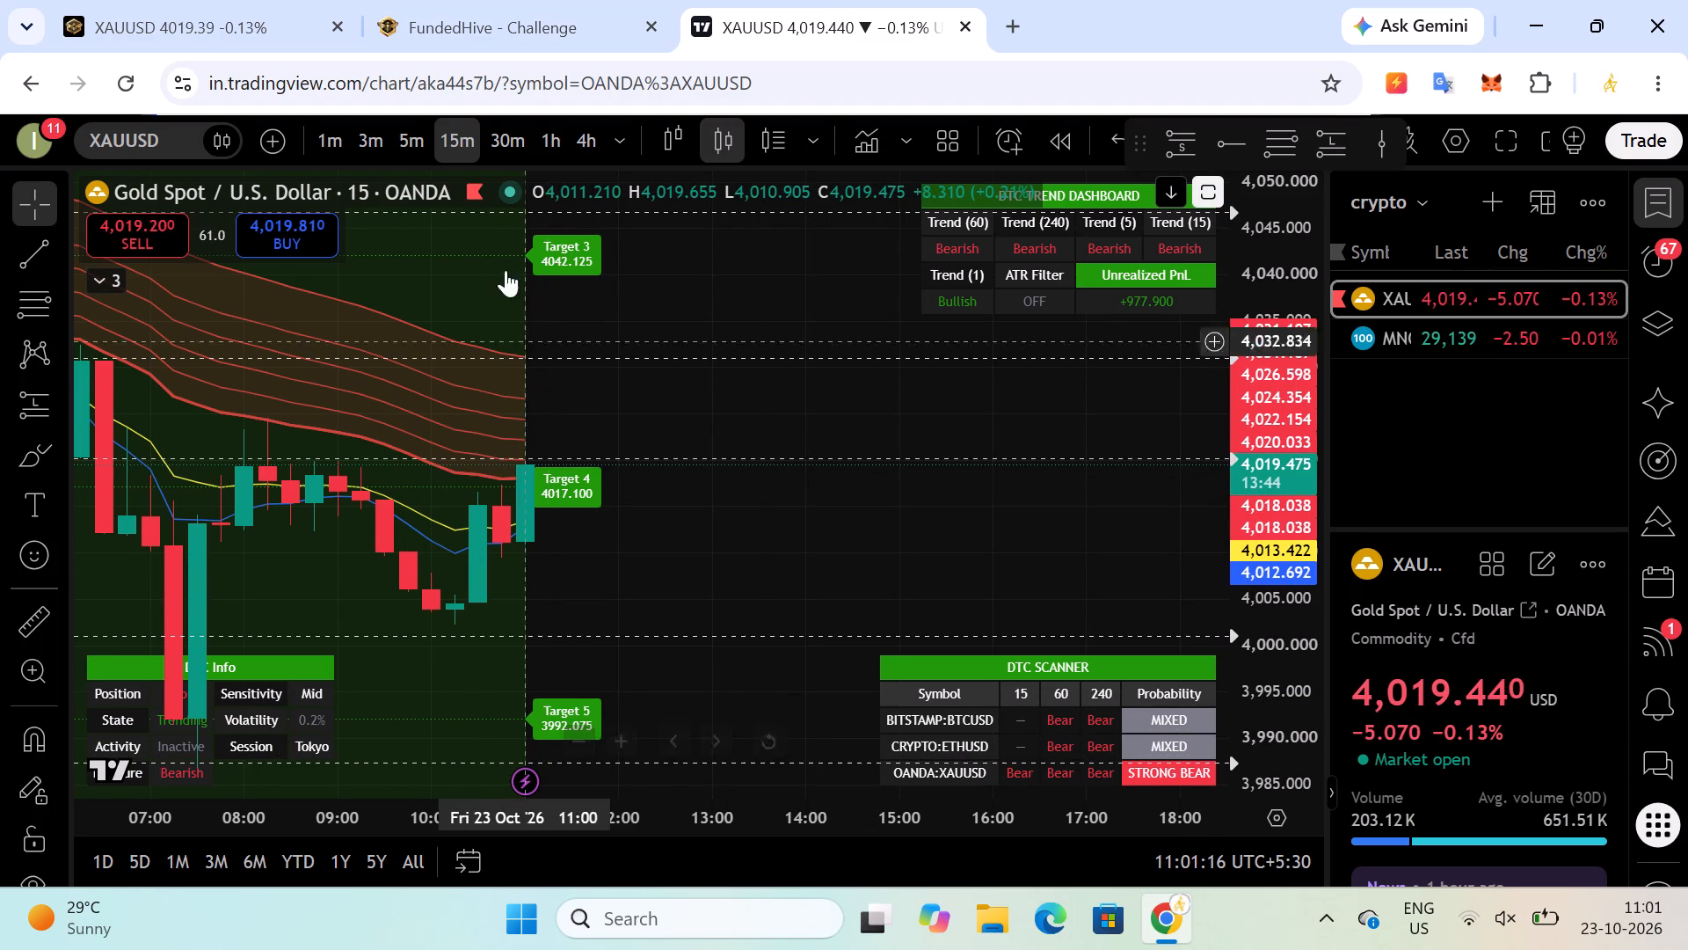
click(531, 142)
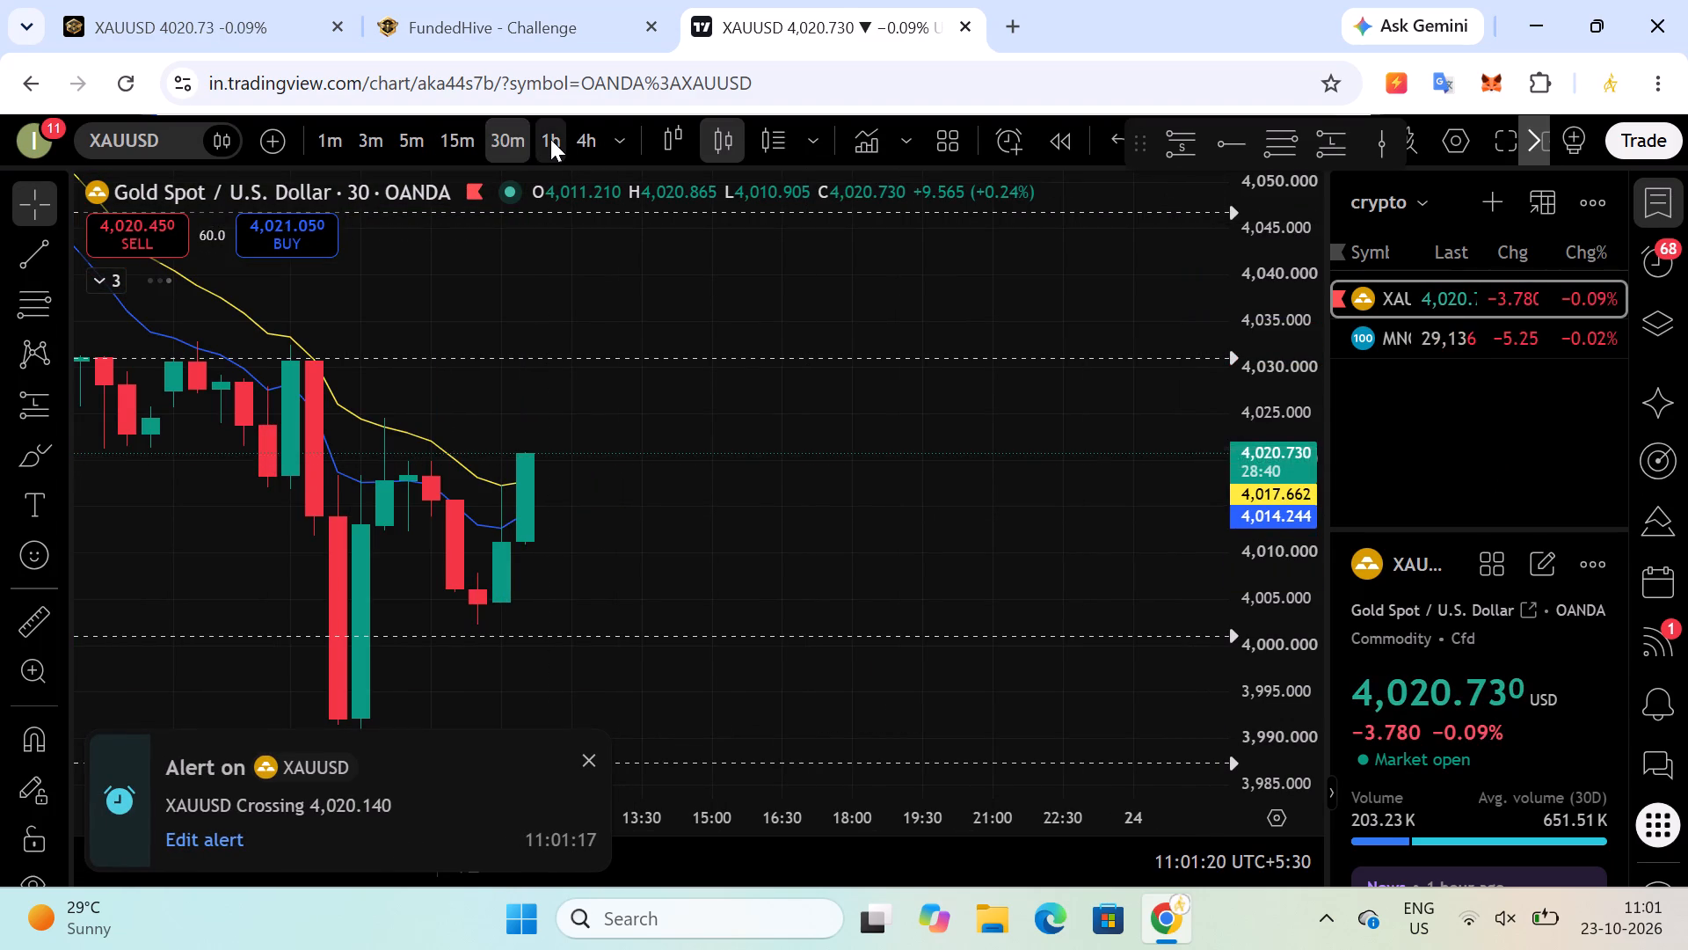
click(550, 139)
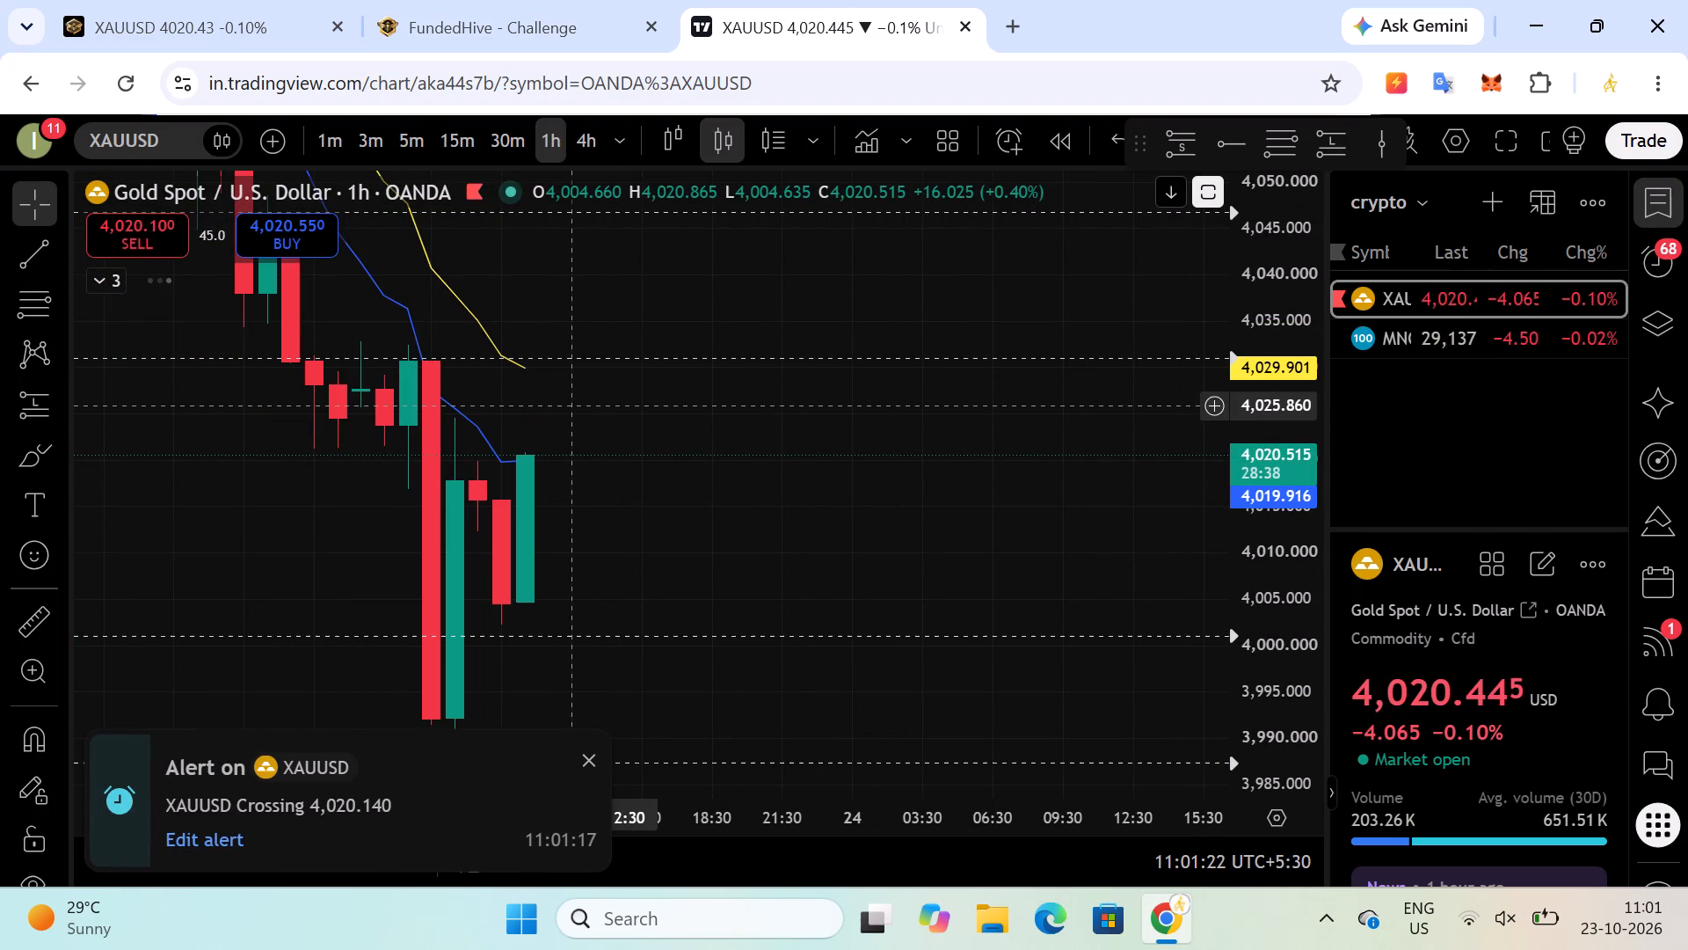
click(196, 27)
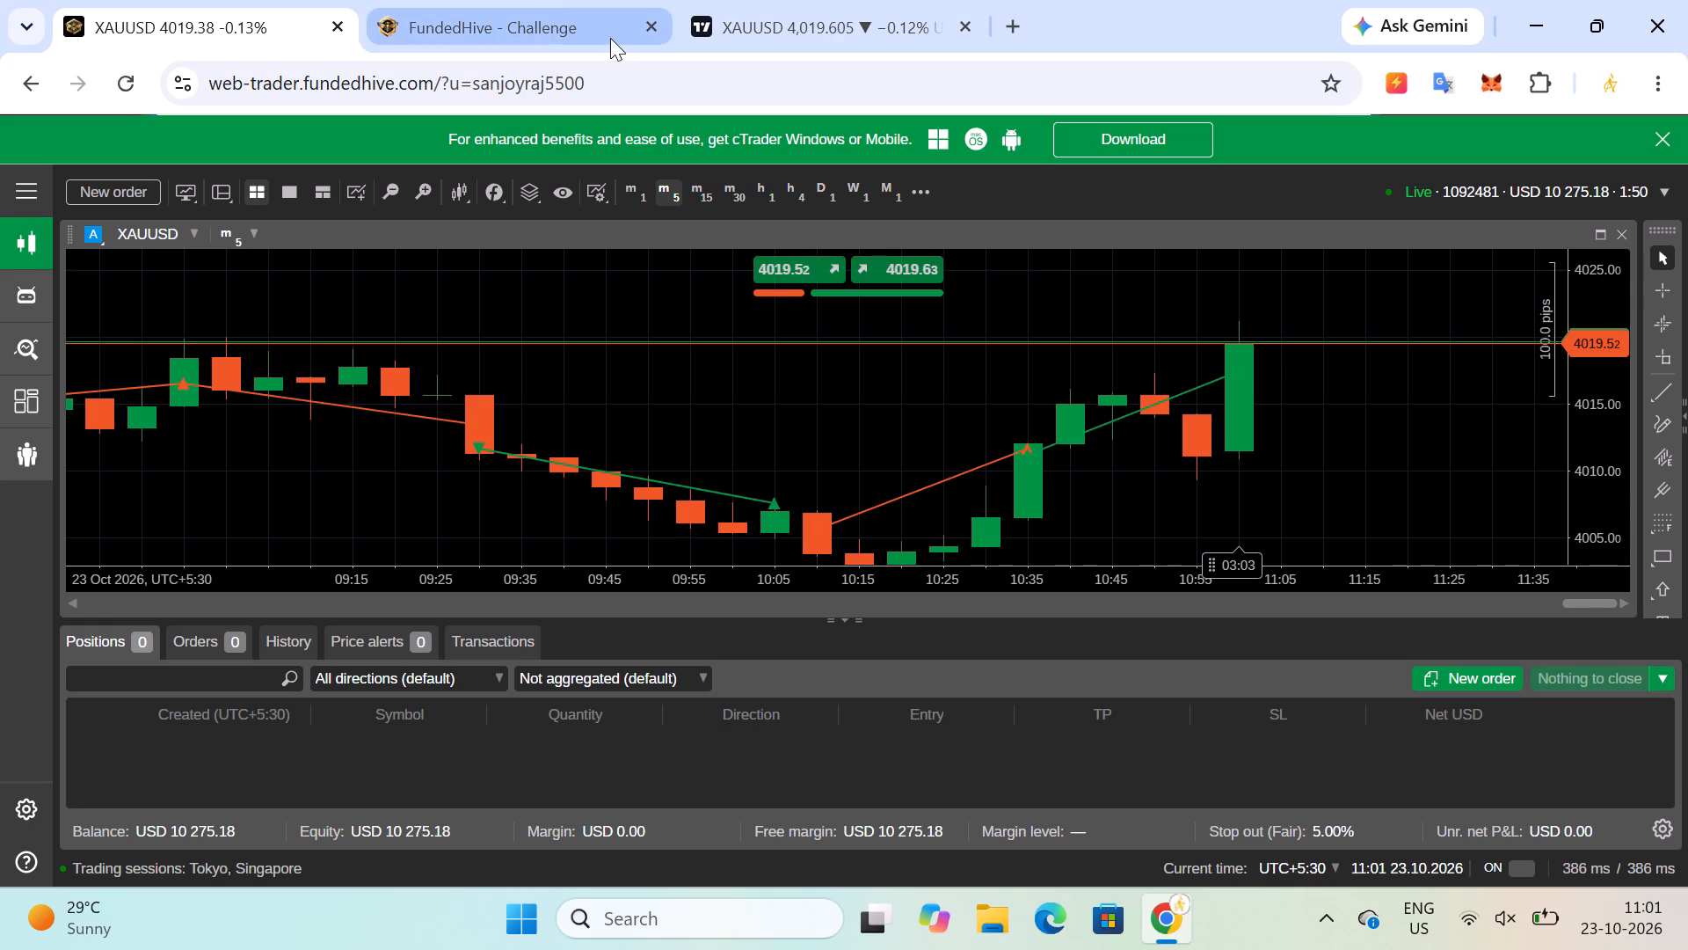
click(865, 46)
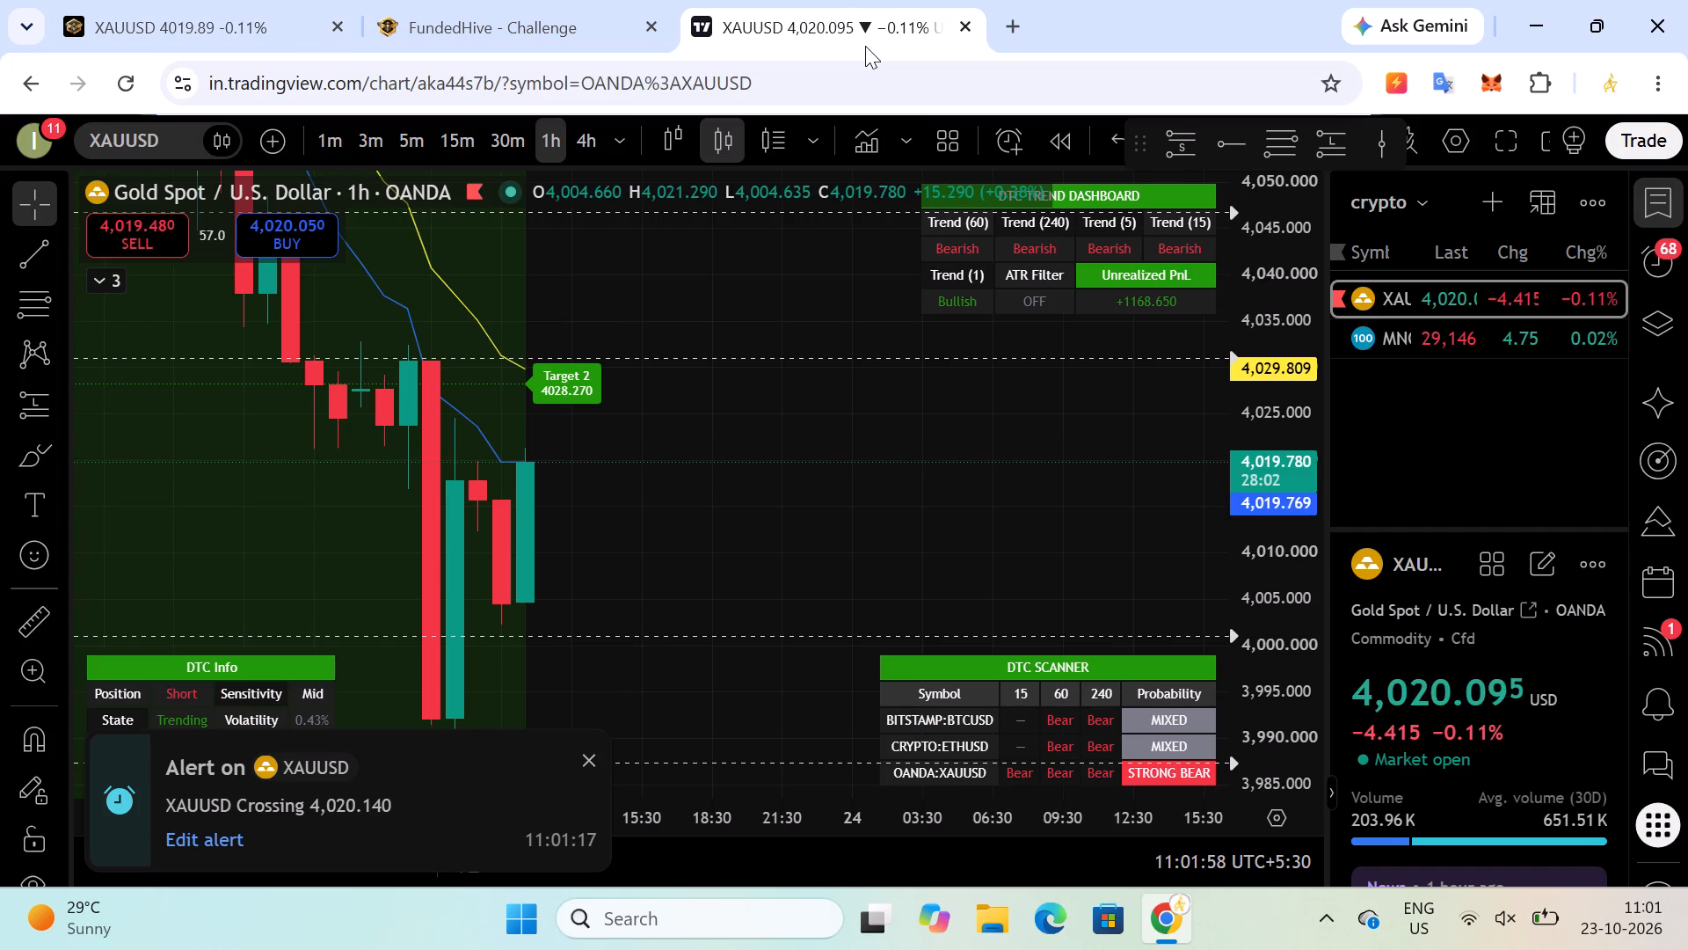
click(453, 134)
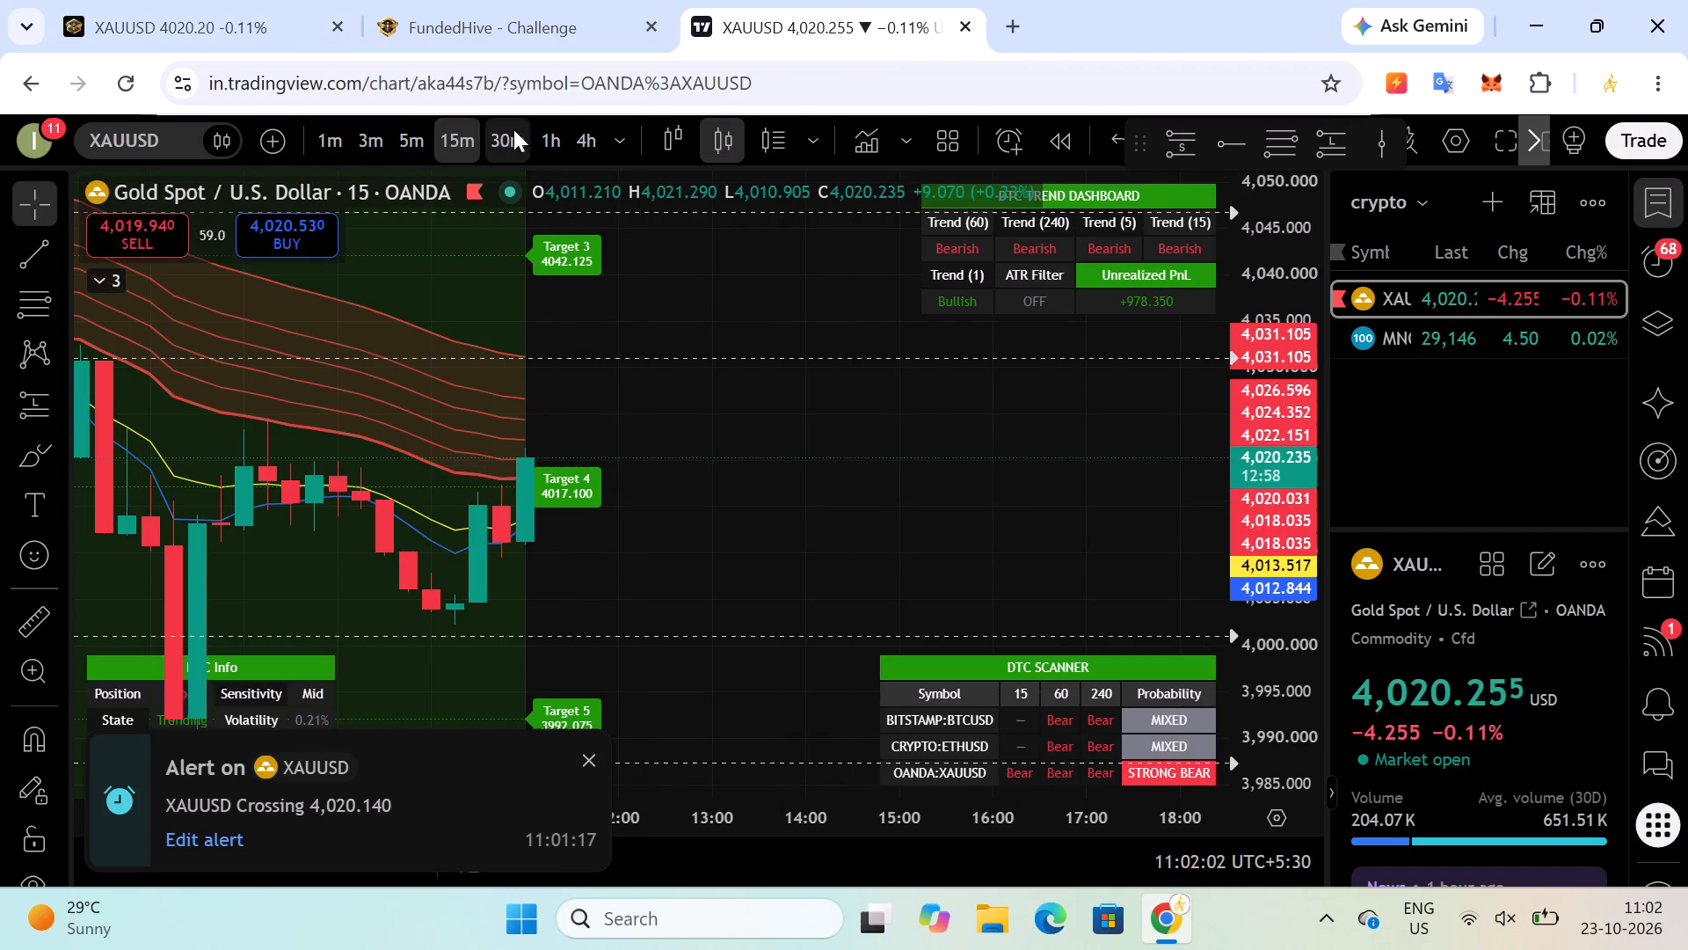
click(582, 137)
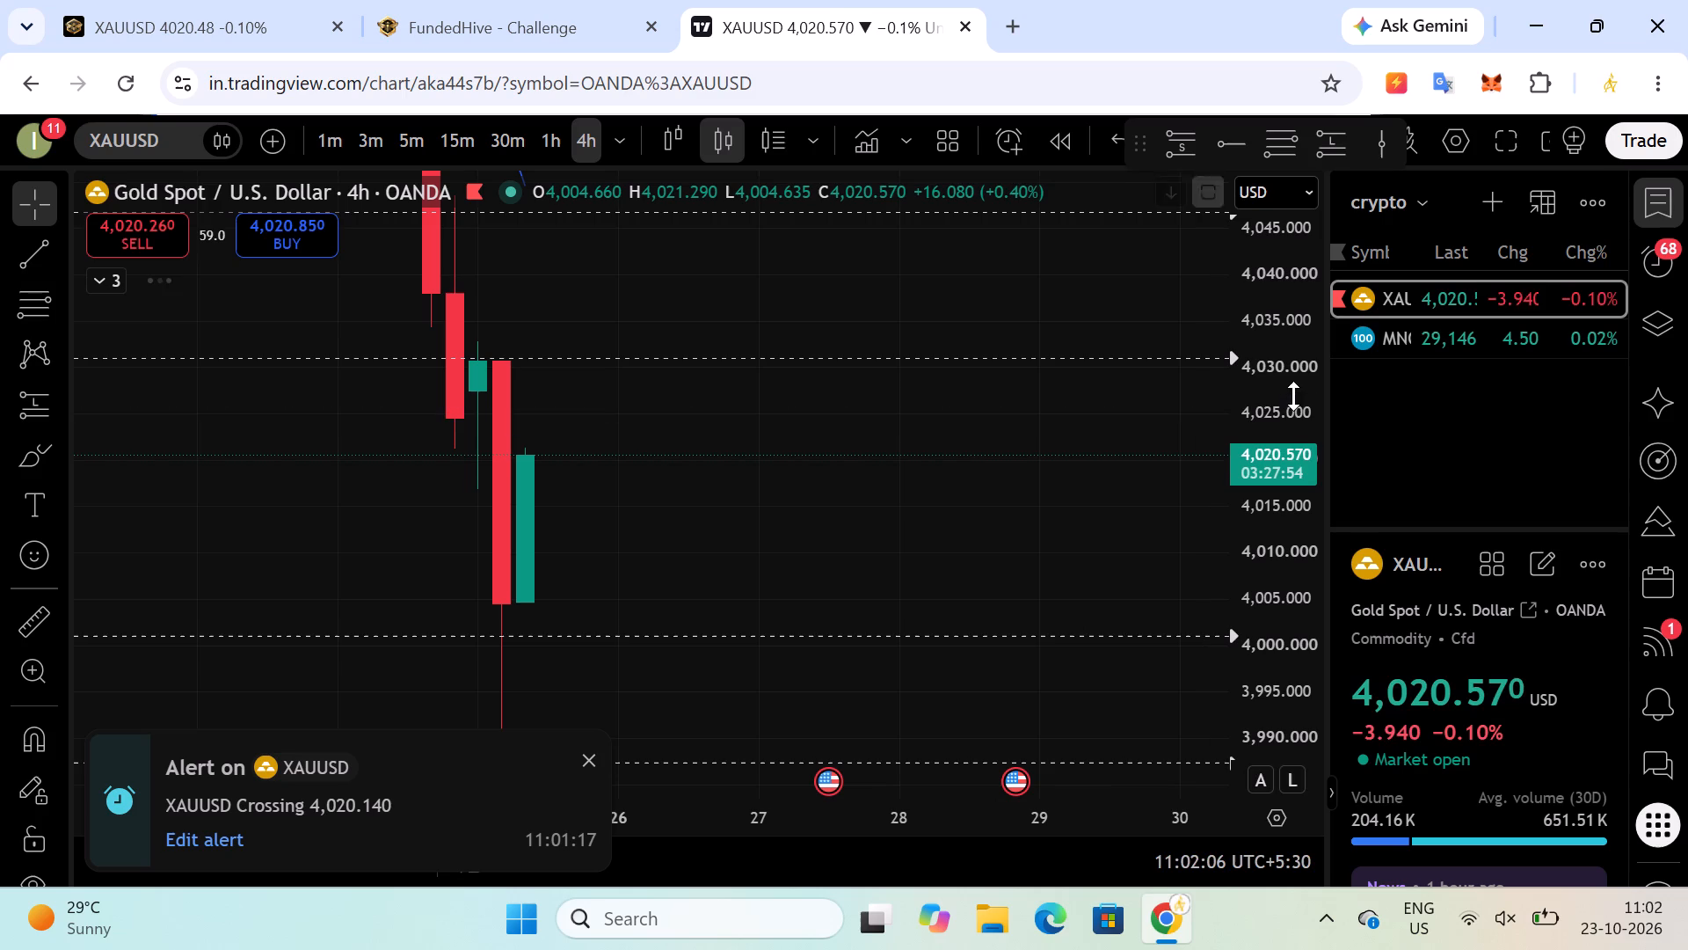
drag(1284, 393, 1284, 574)
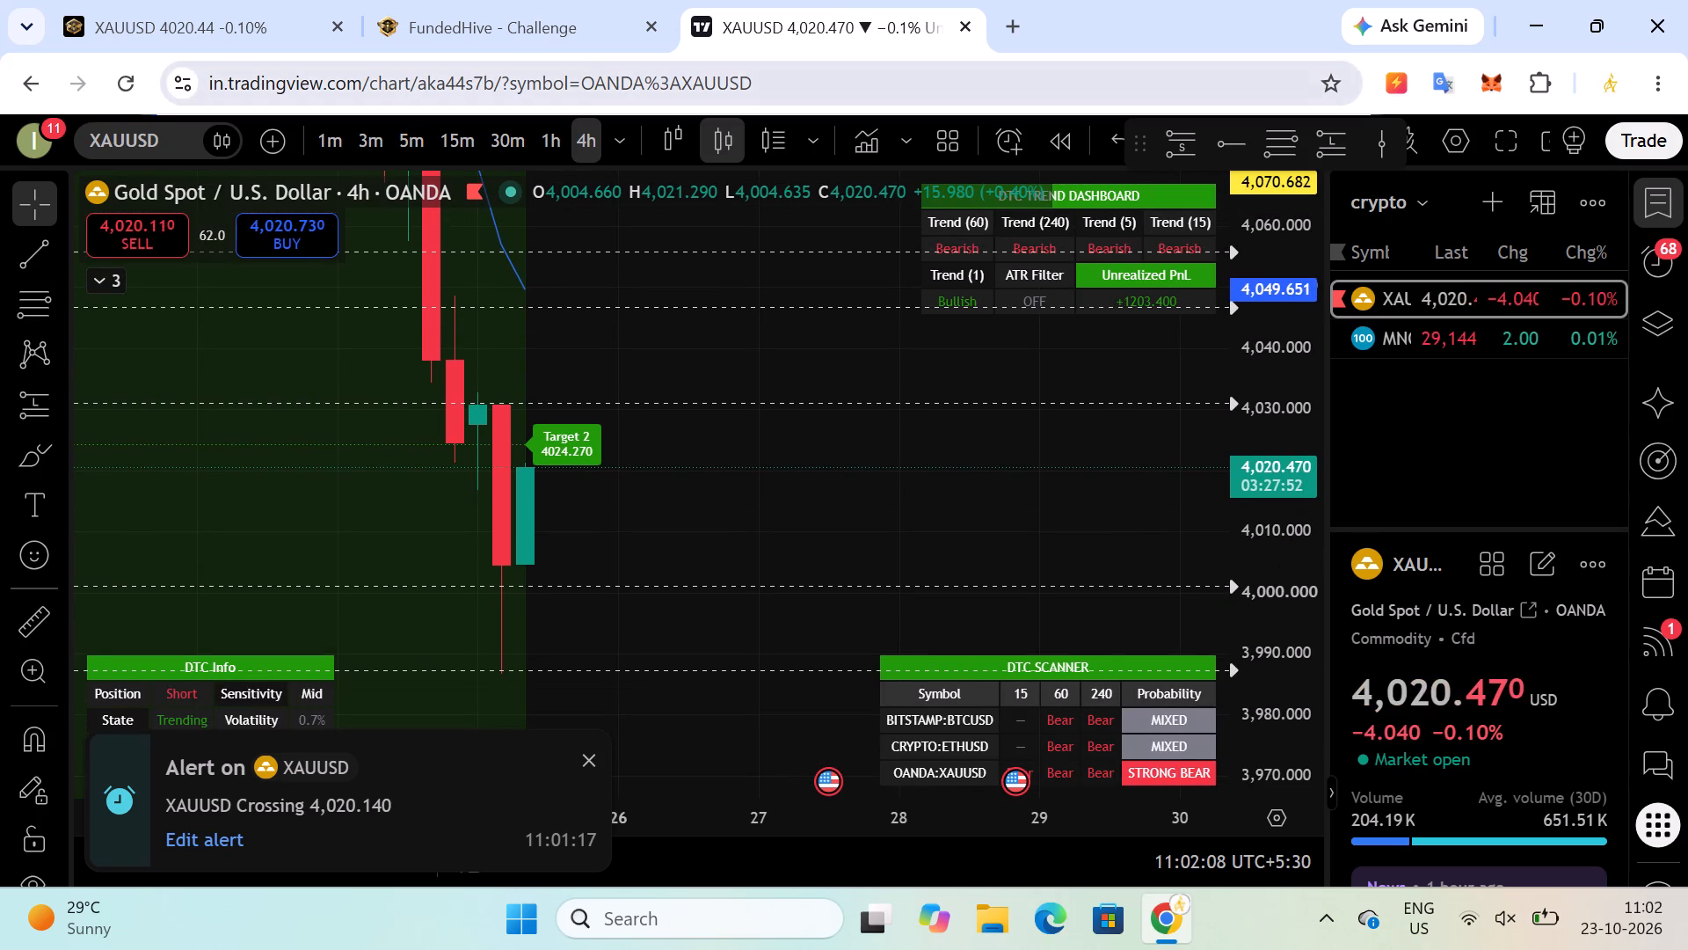
Place a market buy order for 0.5 lots of XAUUSD on the trading platform with a 22.9-pip stop loss and no take profit.
click(210, 27)
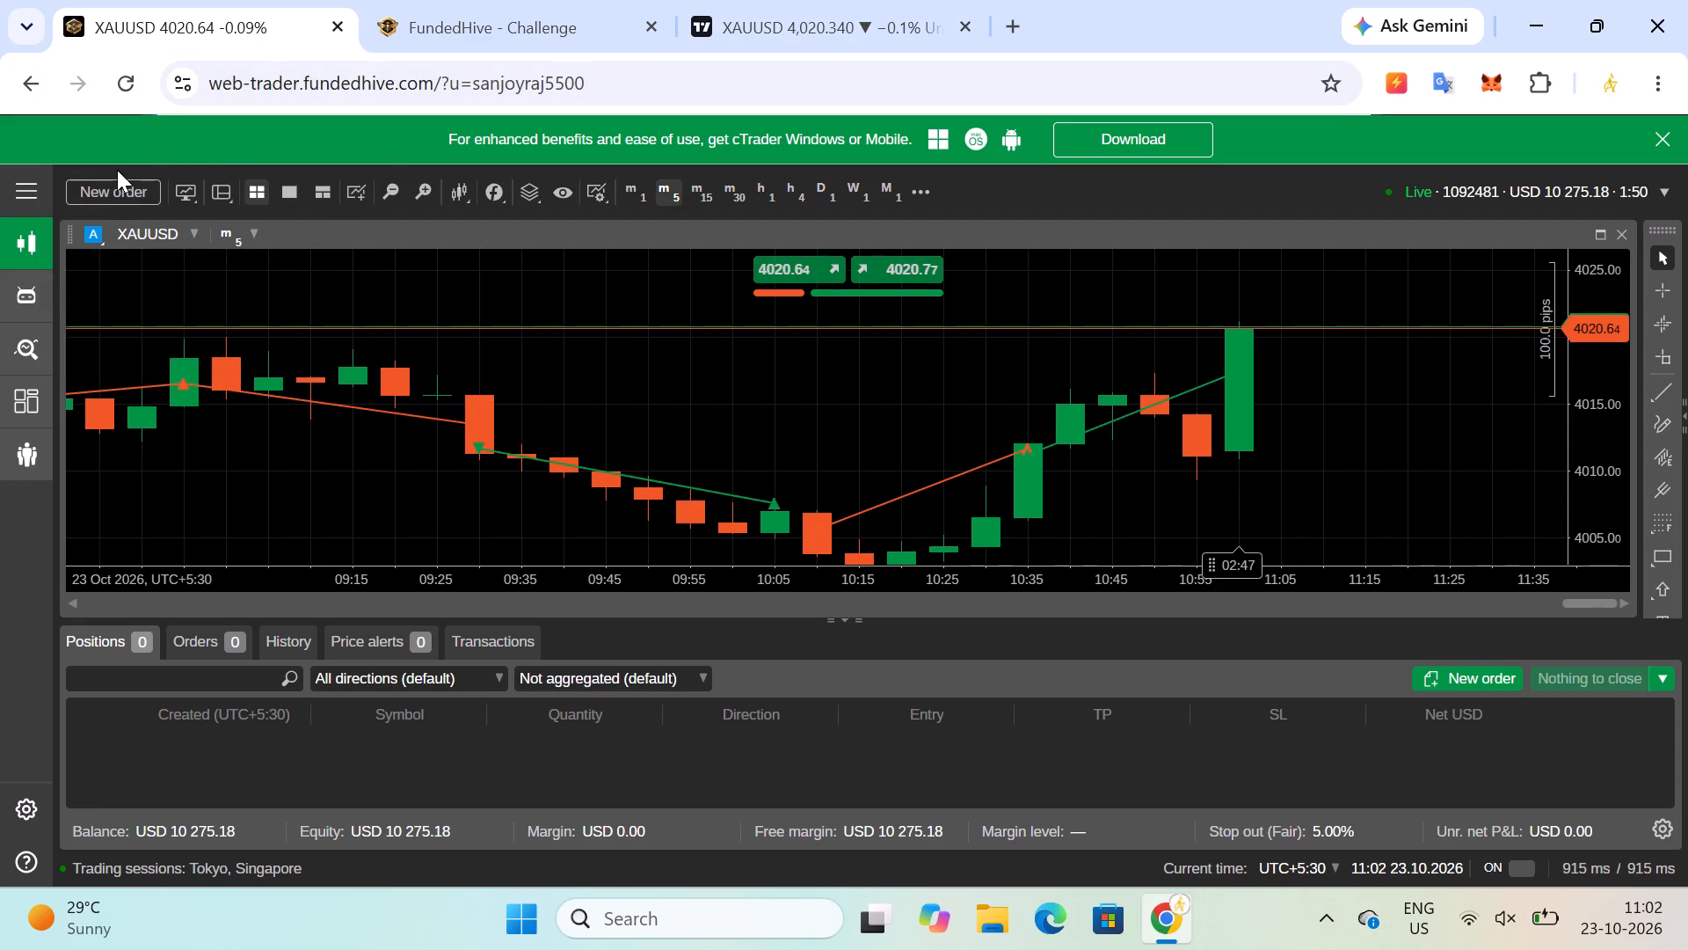
click(117, 175)
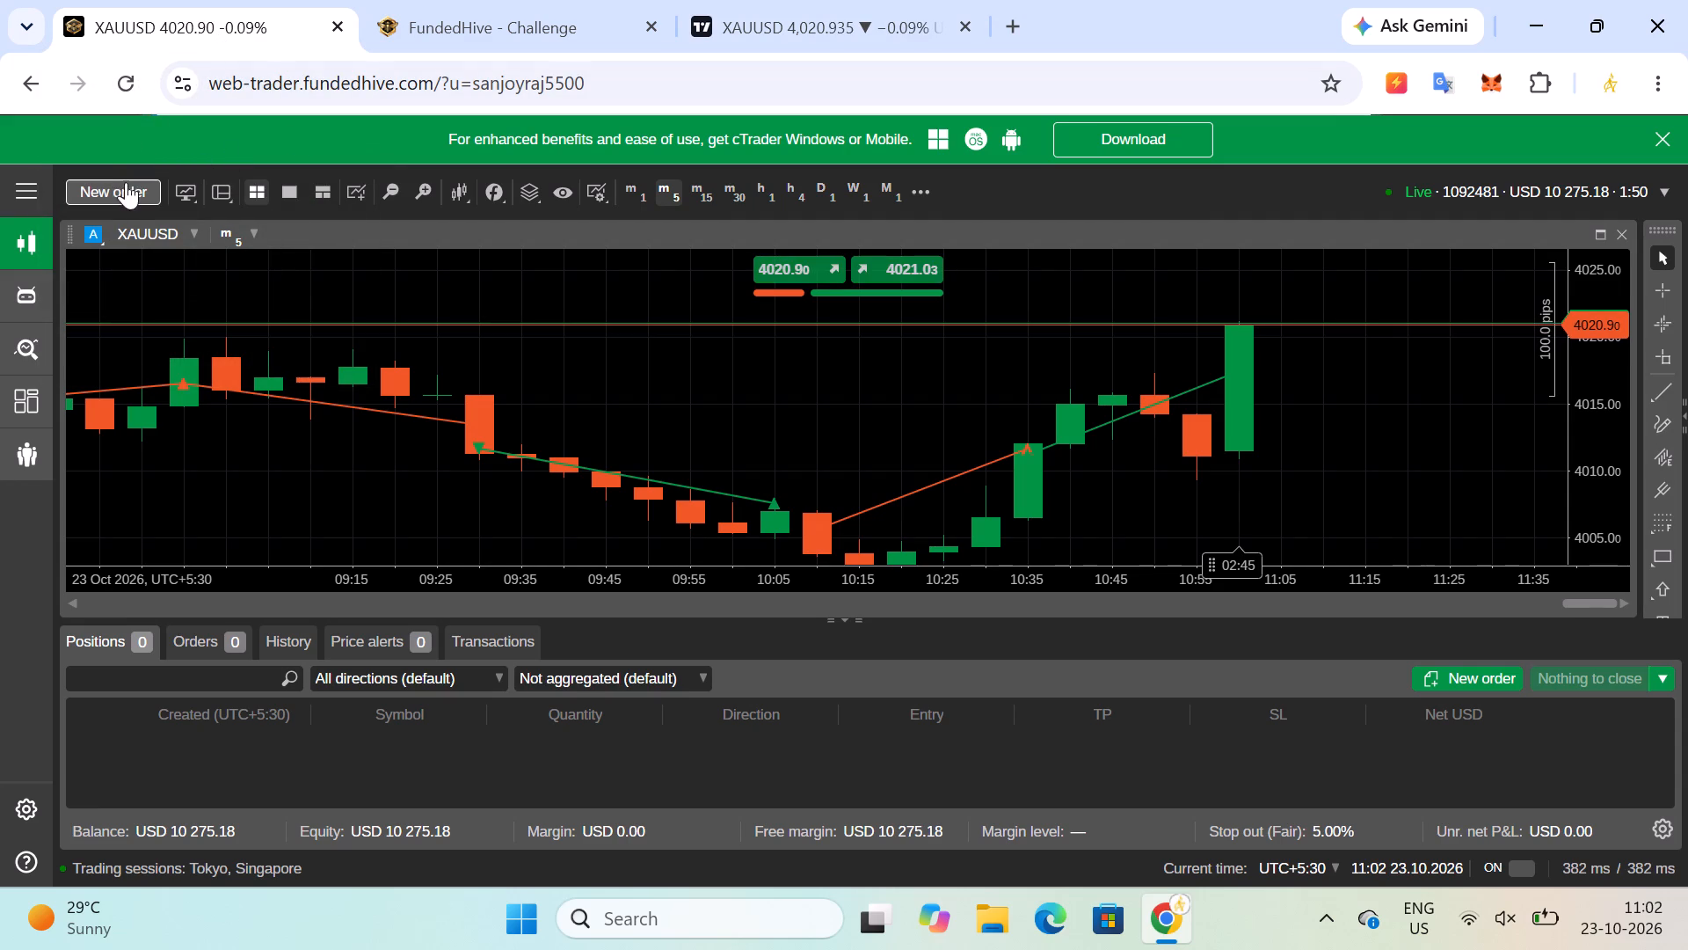
click(128, 194)
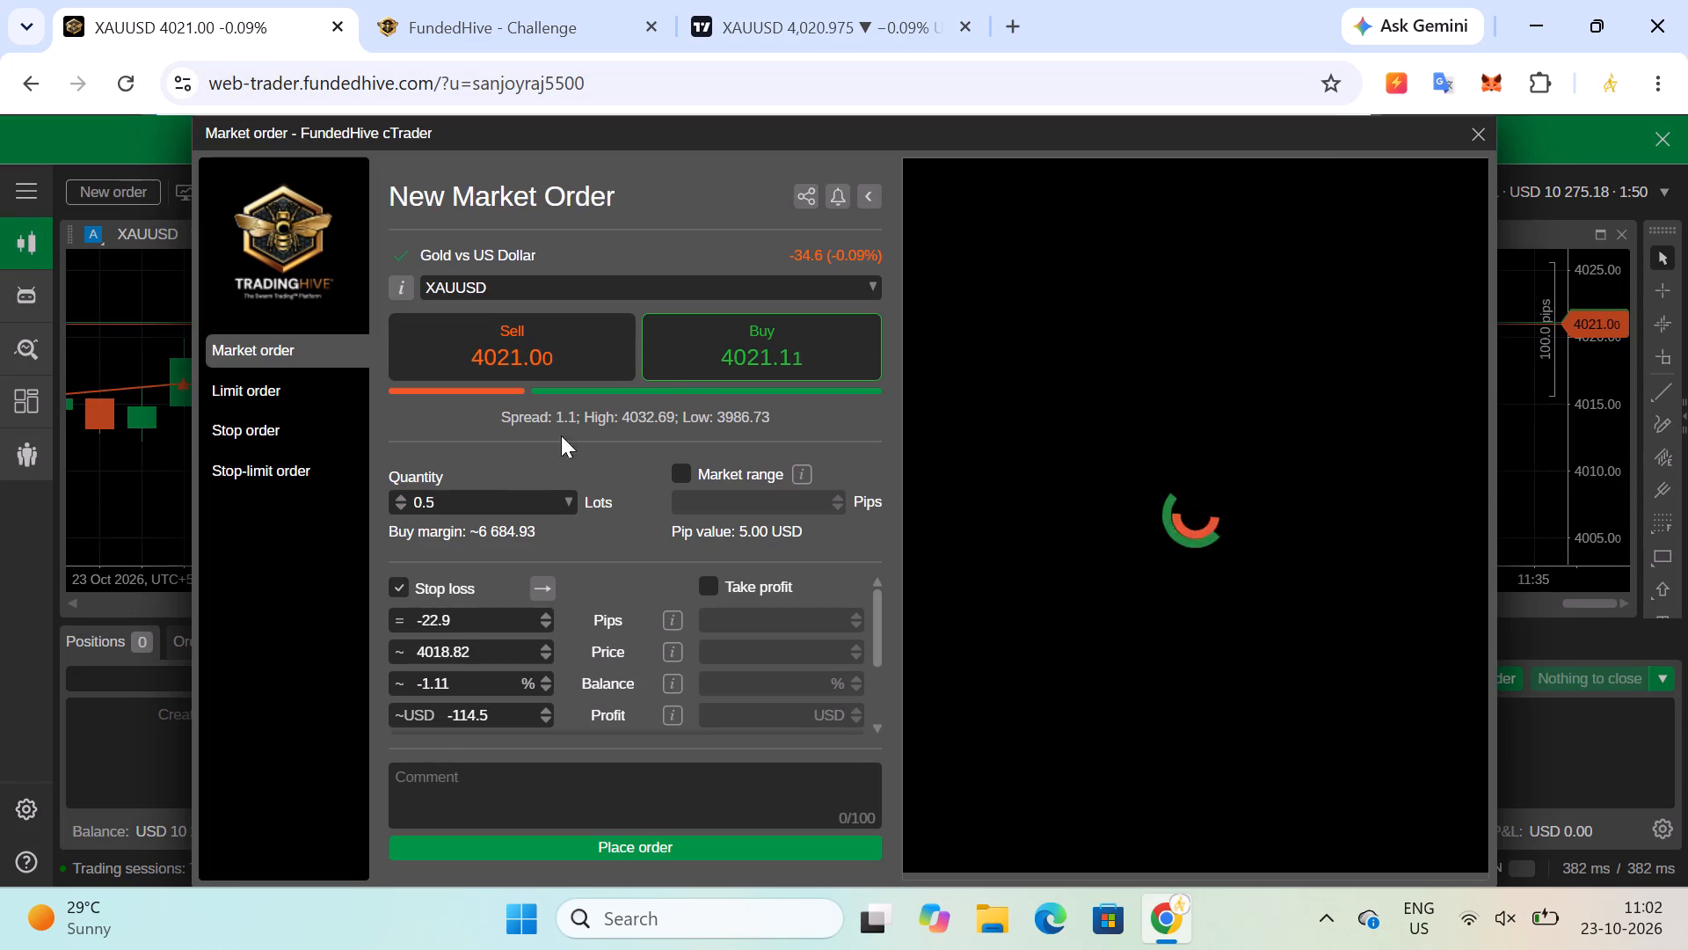
click(718, 354)
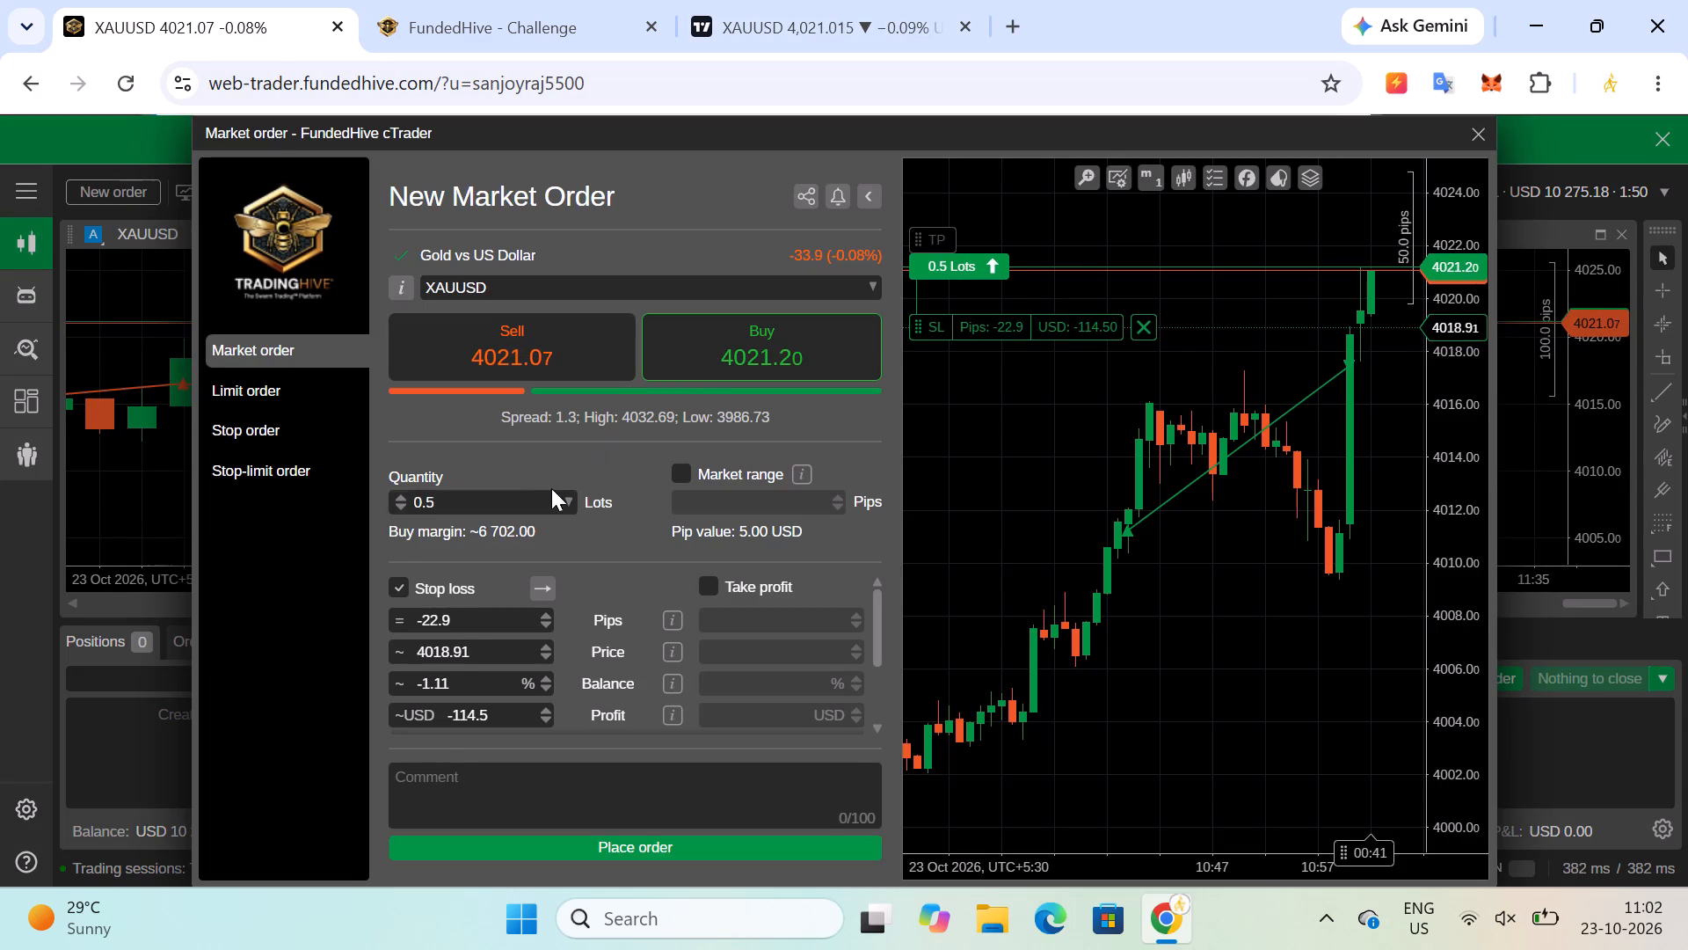
click(569, 495)
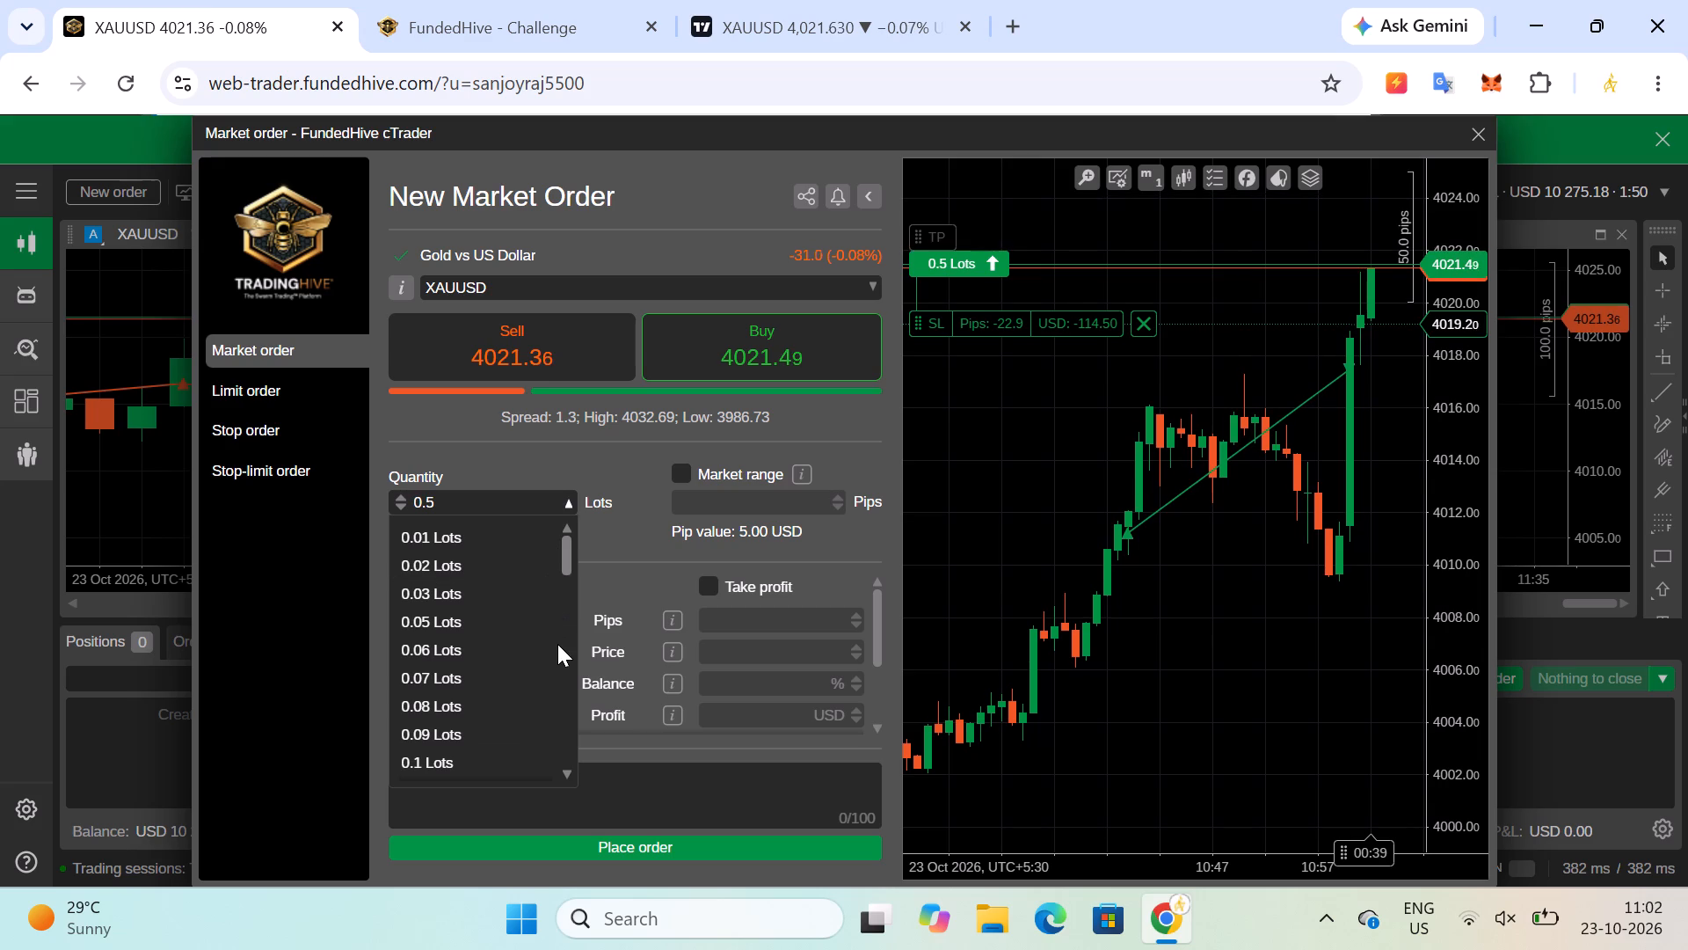
click(676, 850)
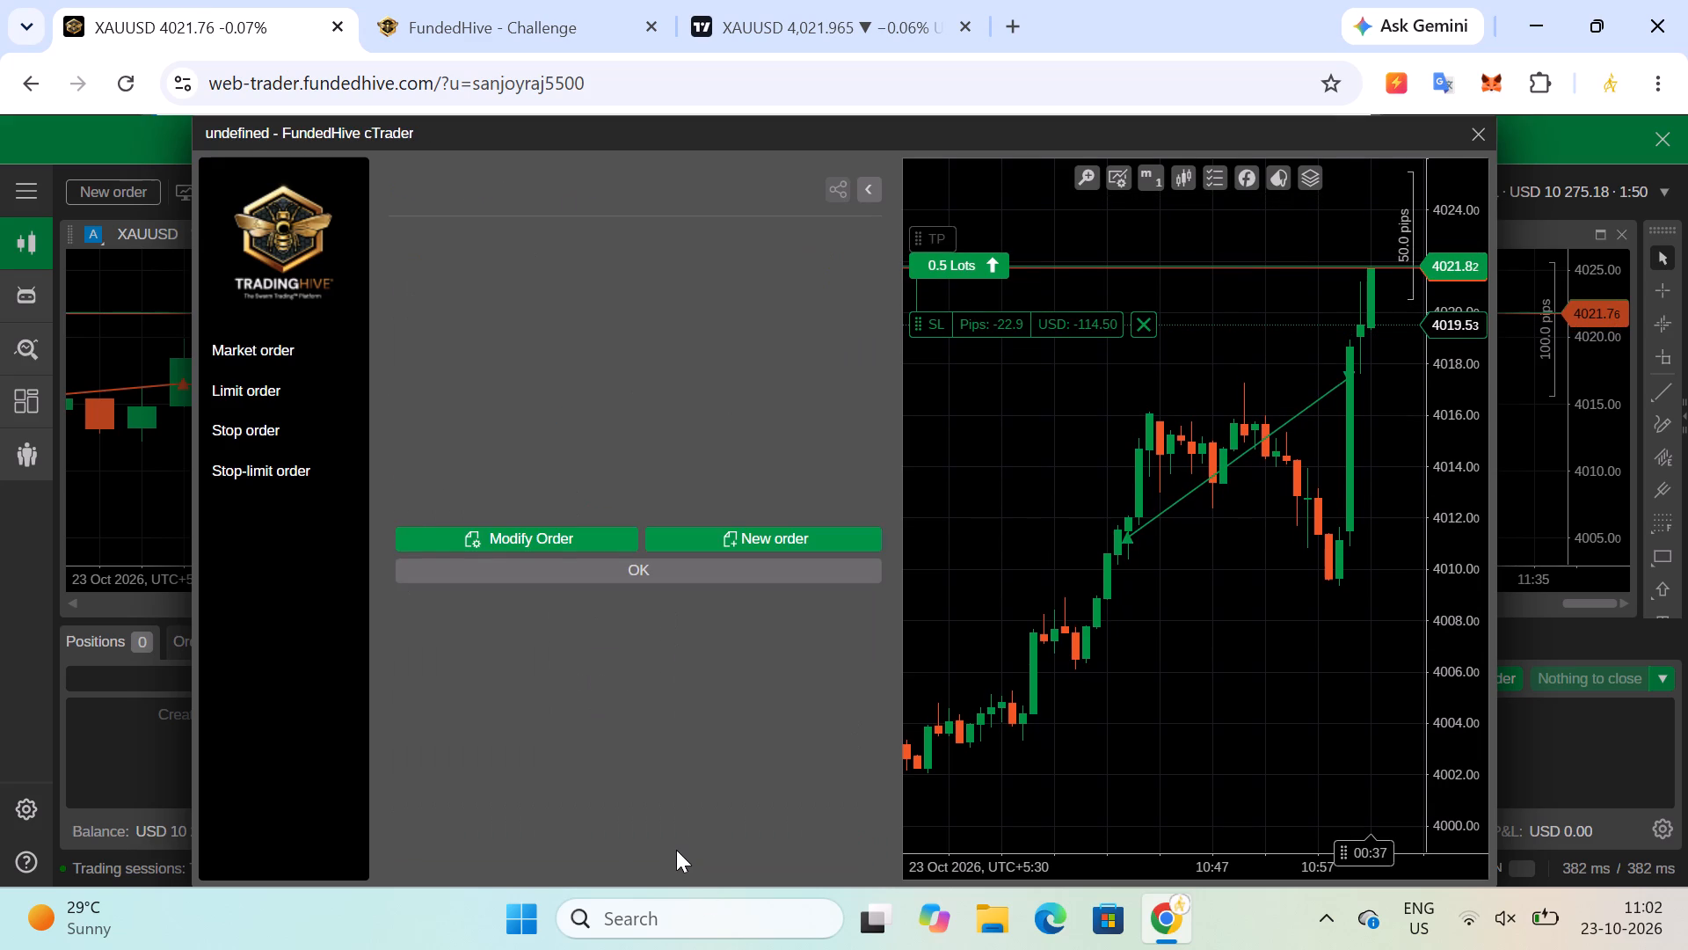
click(696, 616)
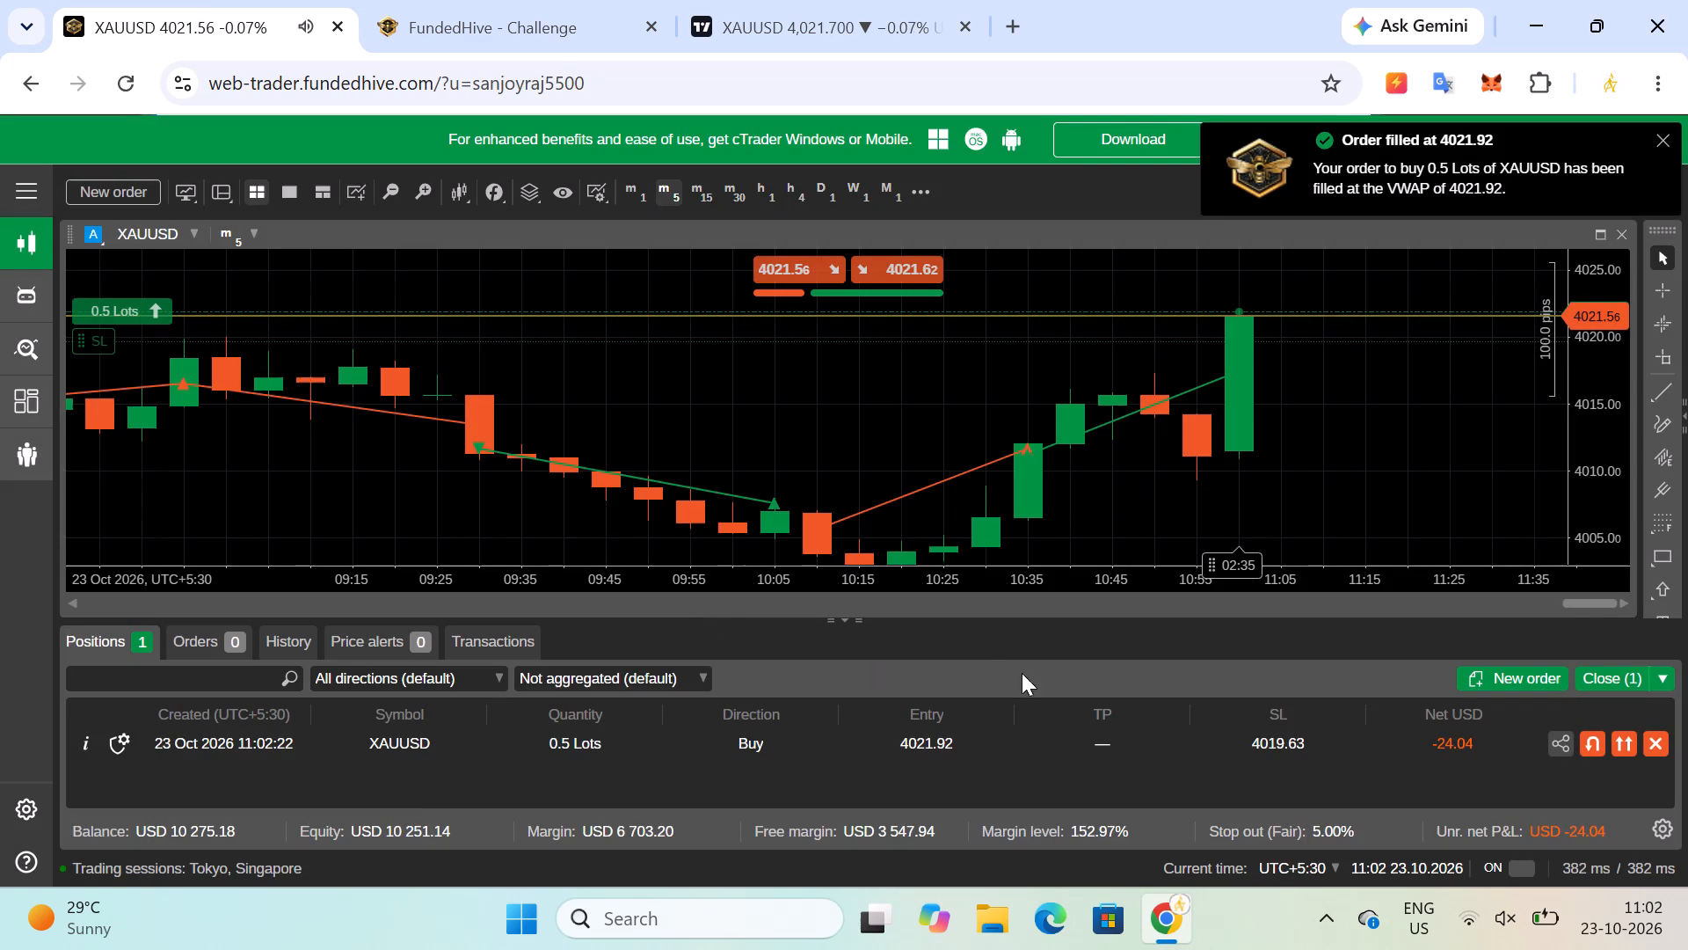
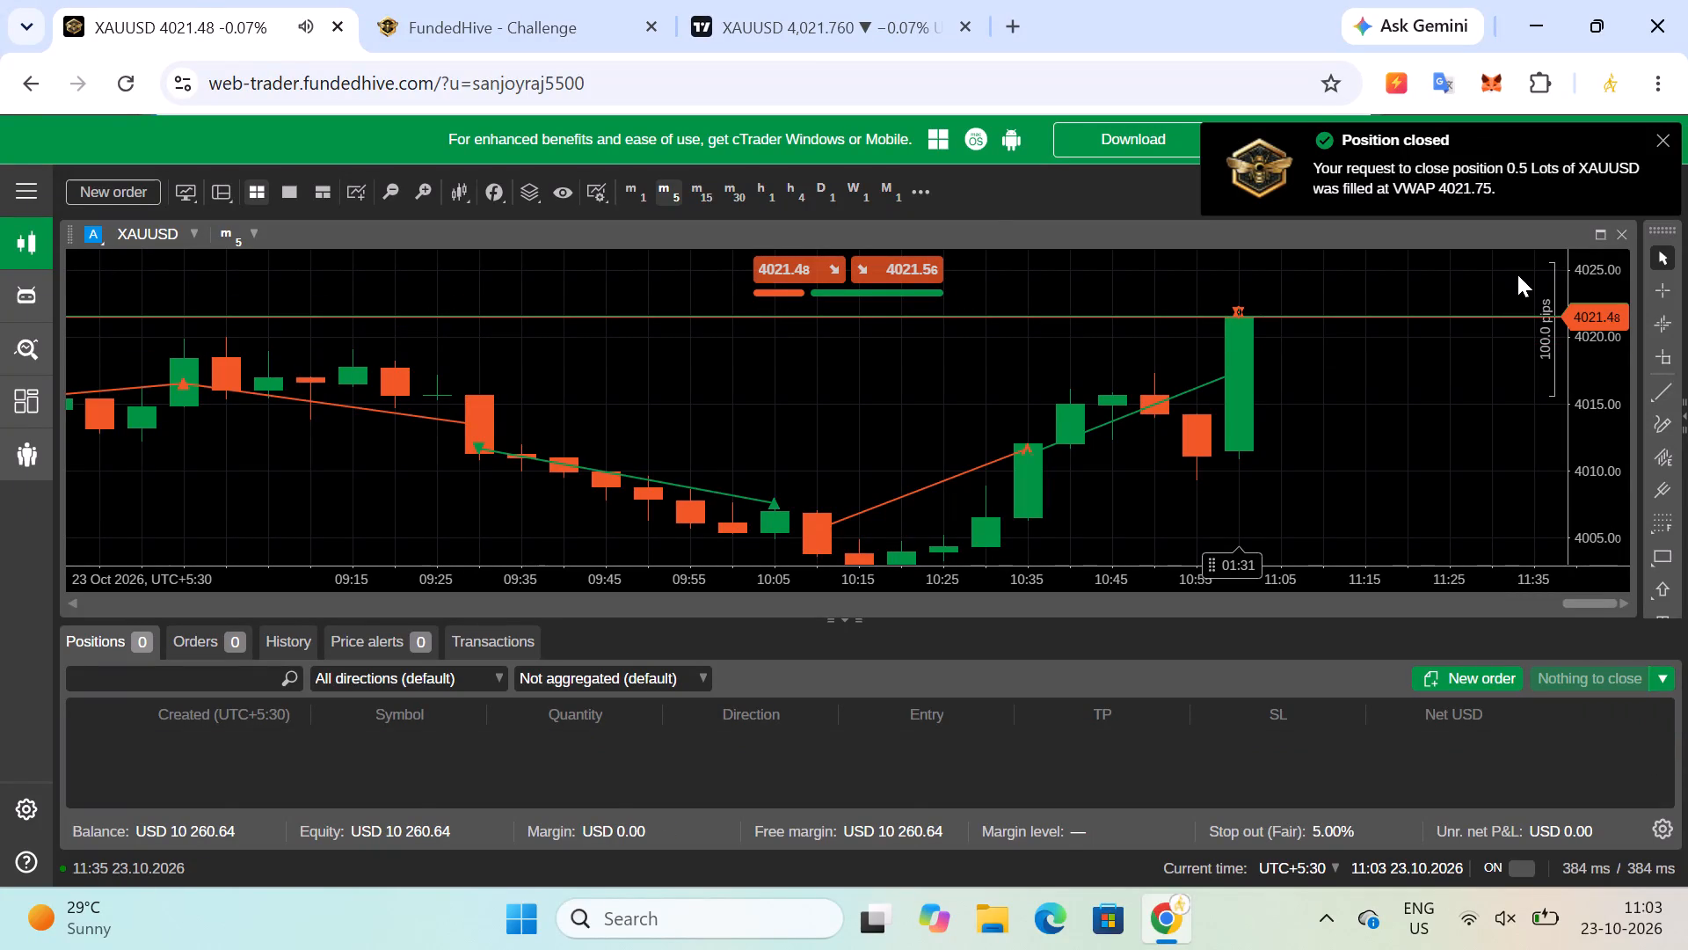
Reload the FundedHive challenge page to check the updated account balance, loss limits and profit target progress.
click(452, 20)
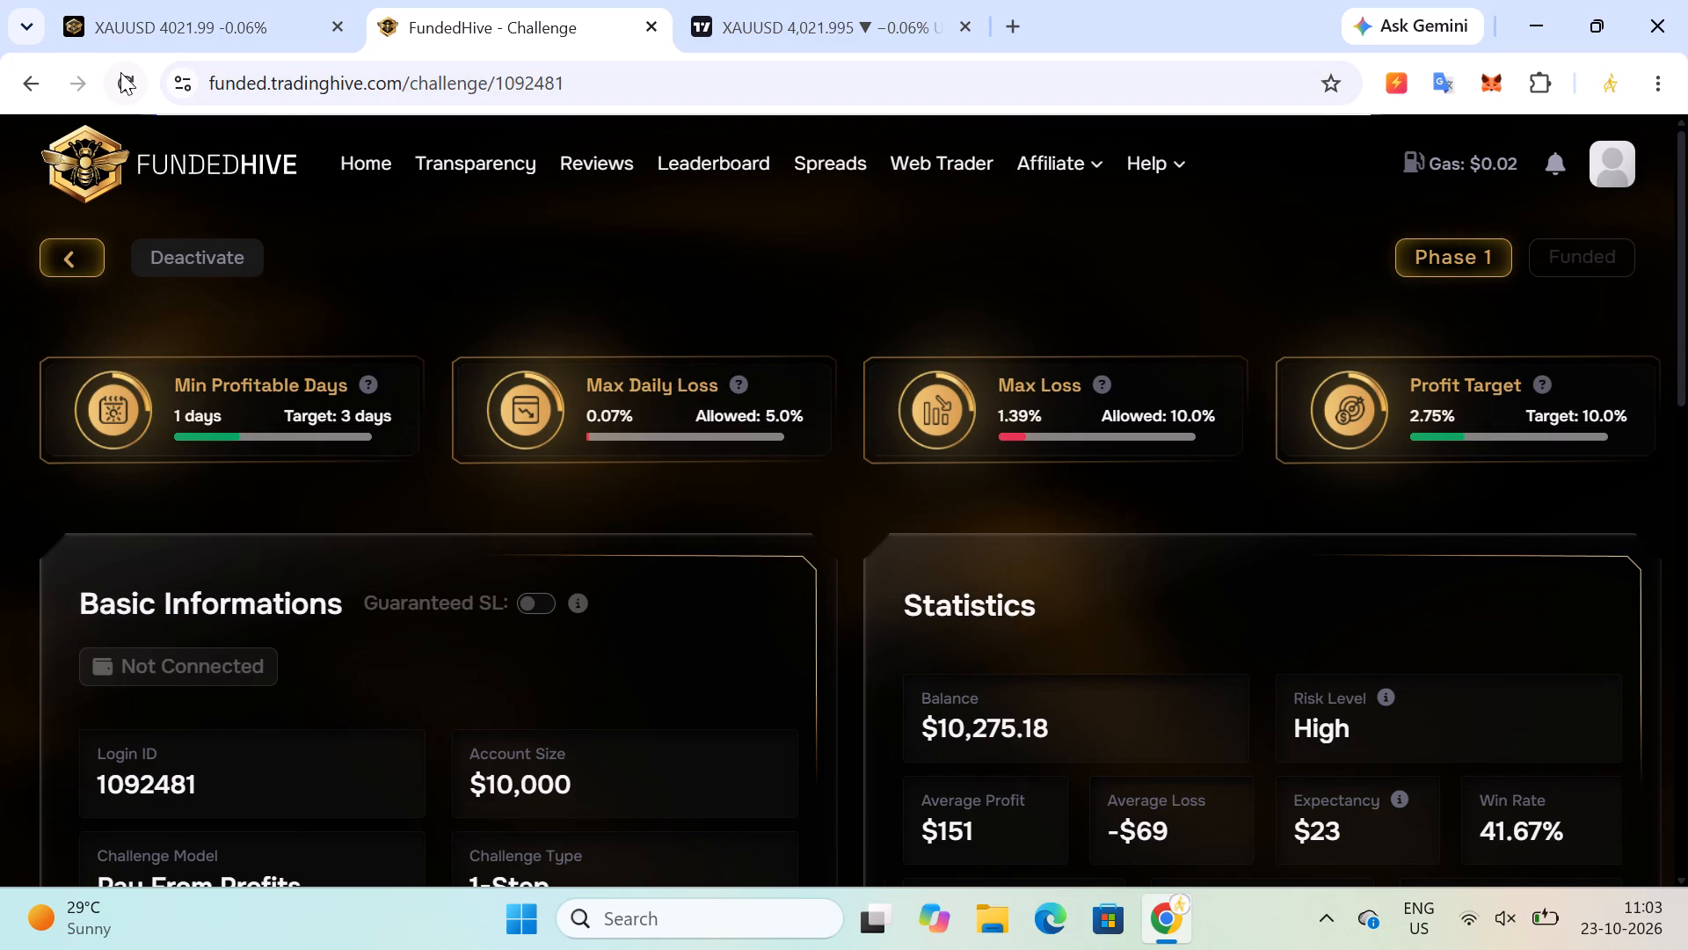
click(120, 72)
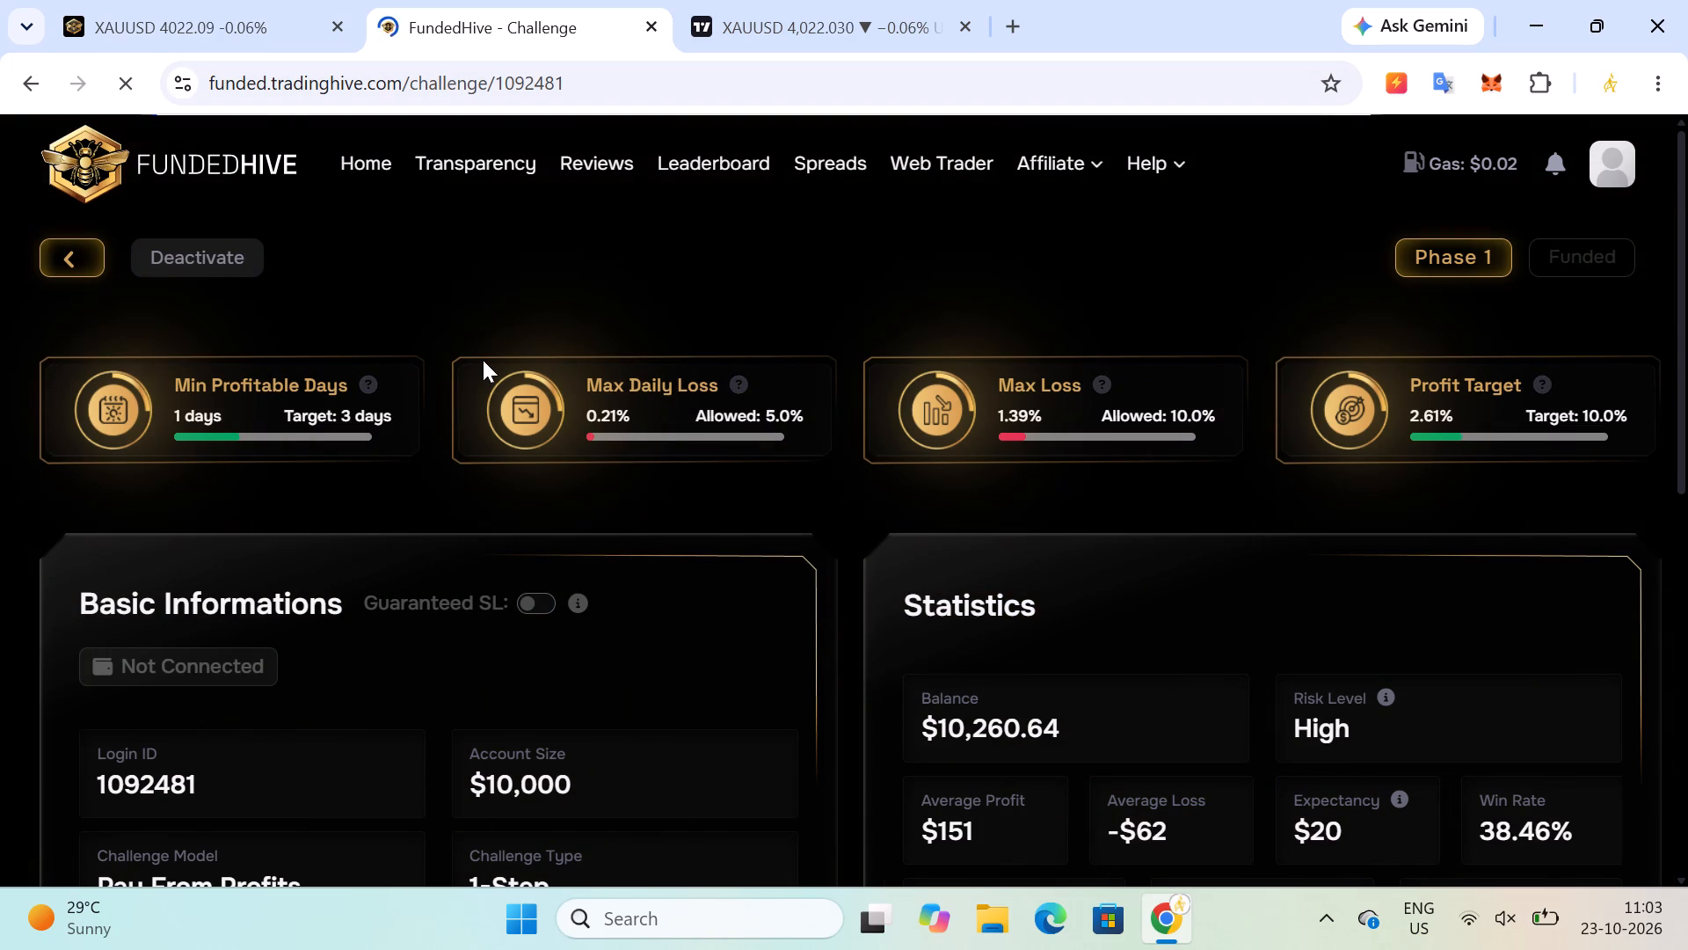
Show the trading platform's XAUUSD chart on the 1-minute timeframe.
click(245, 44)
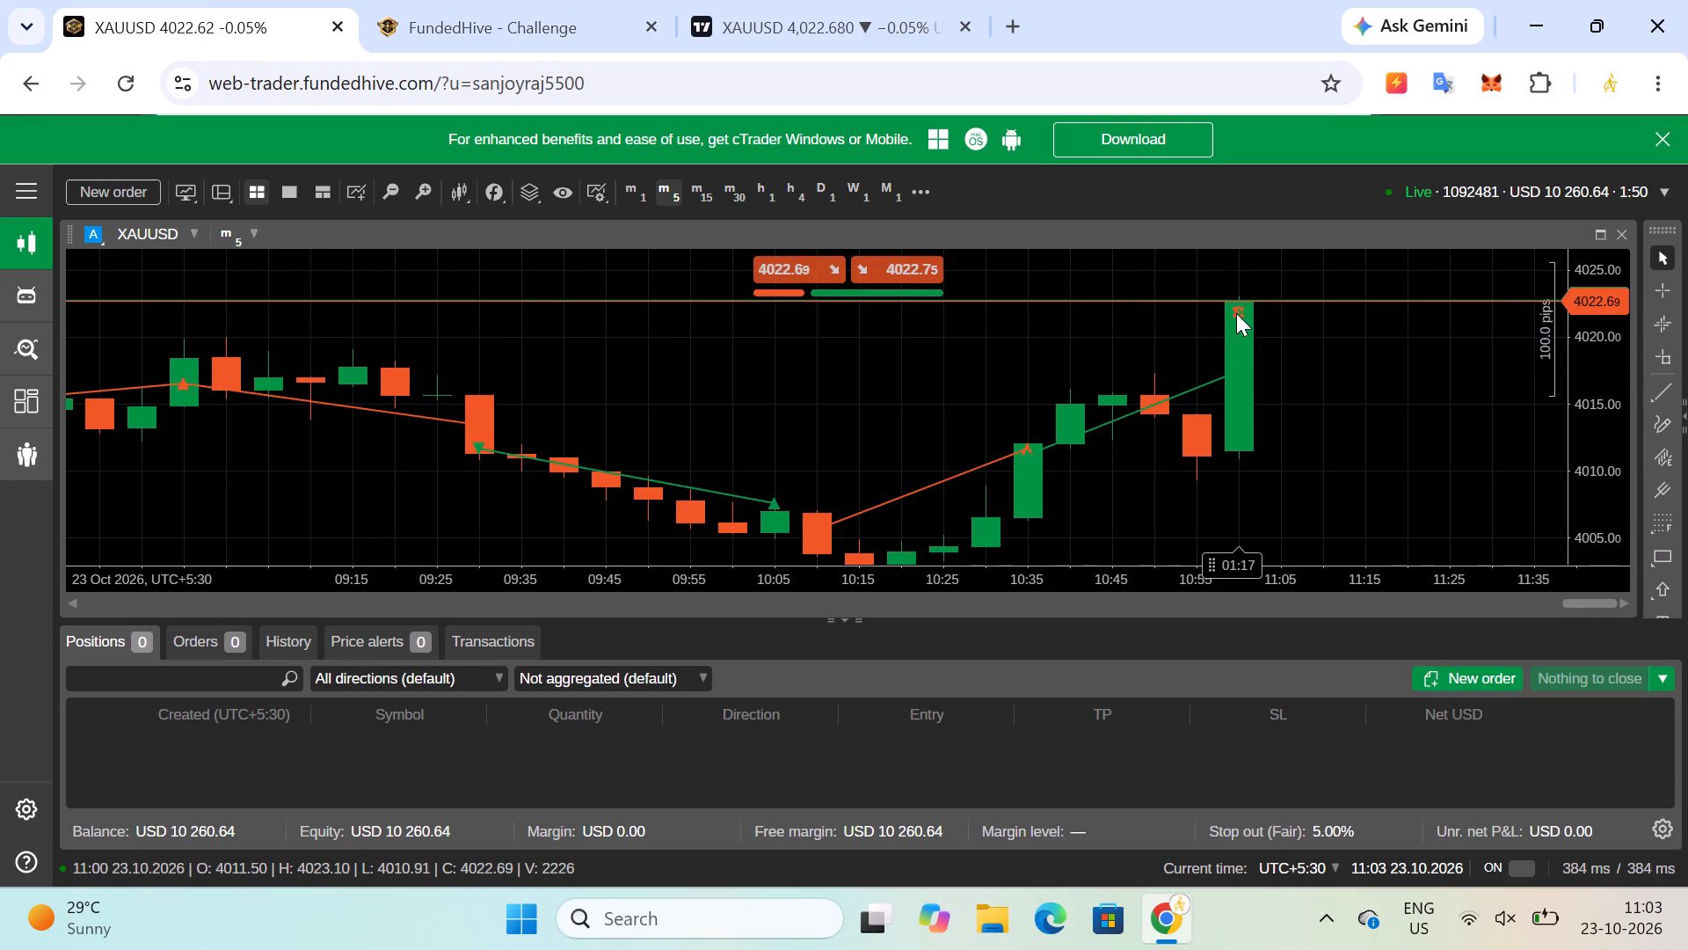
click(629, 195)
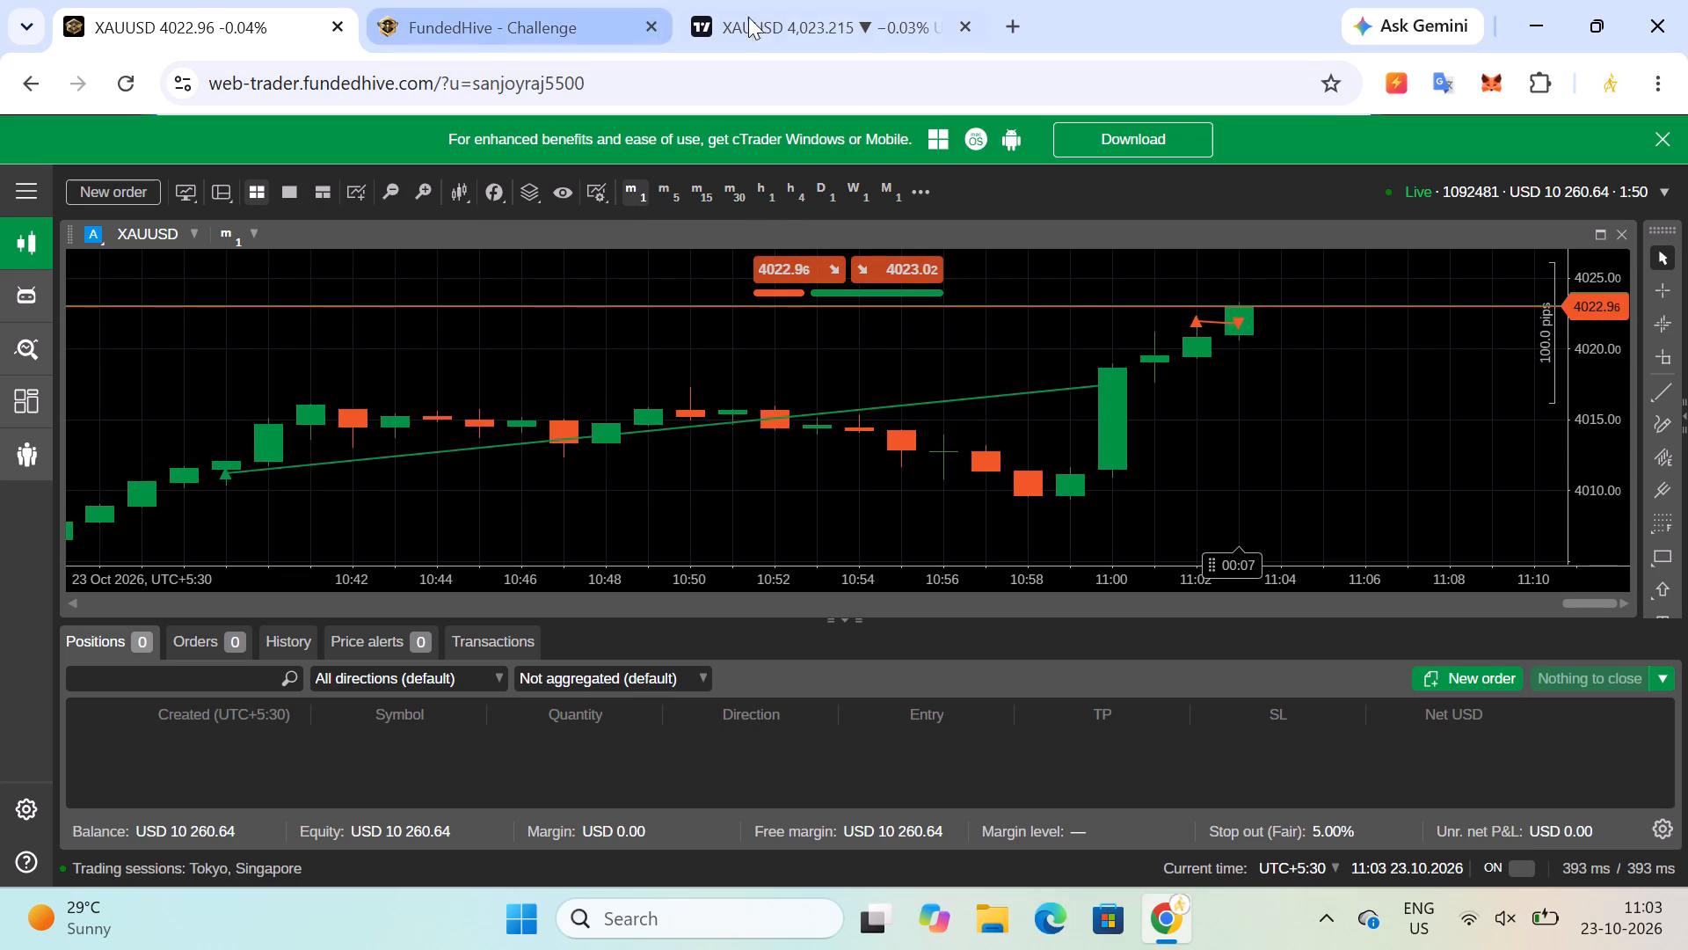
Check the TradingView XAUUSD chart and close its browser tab.
click(826, 26)
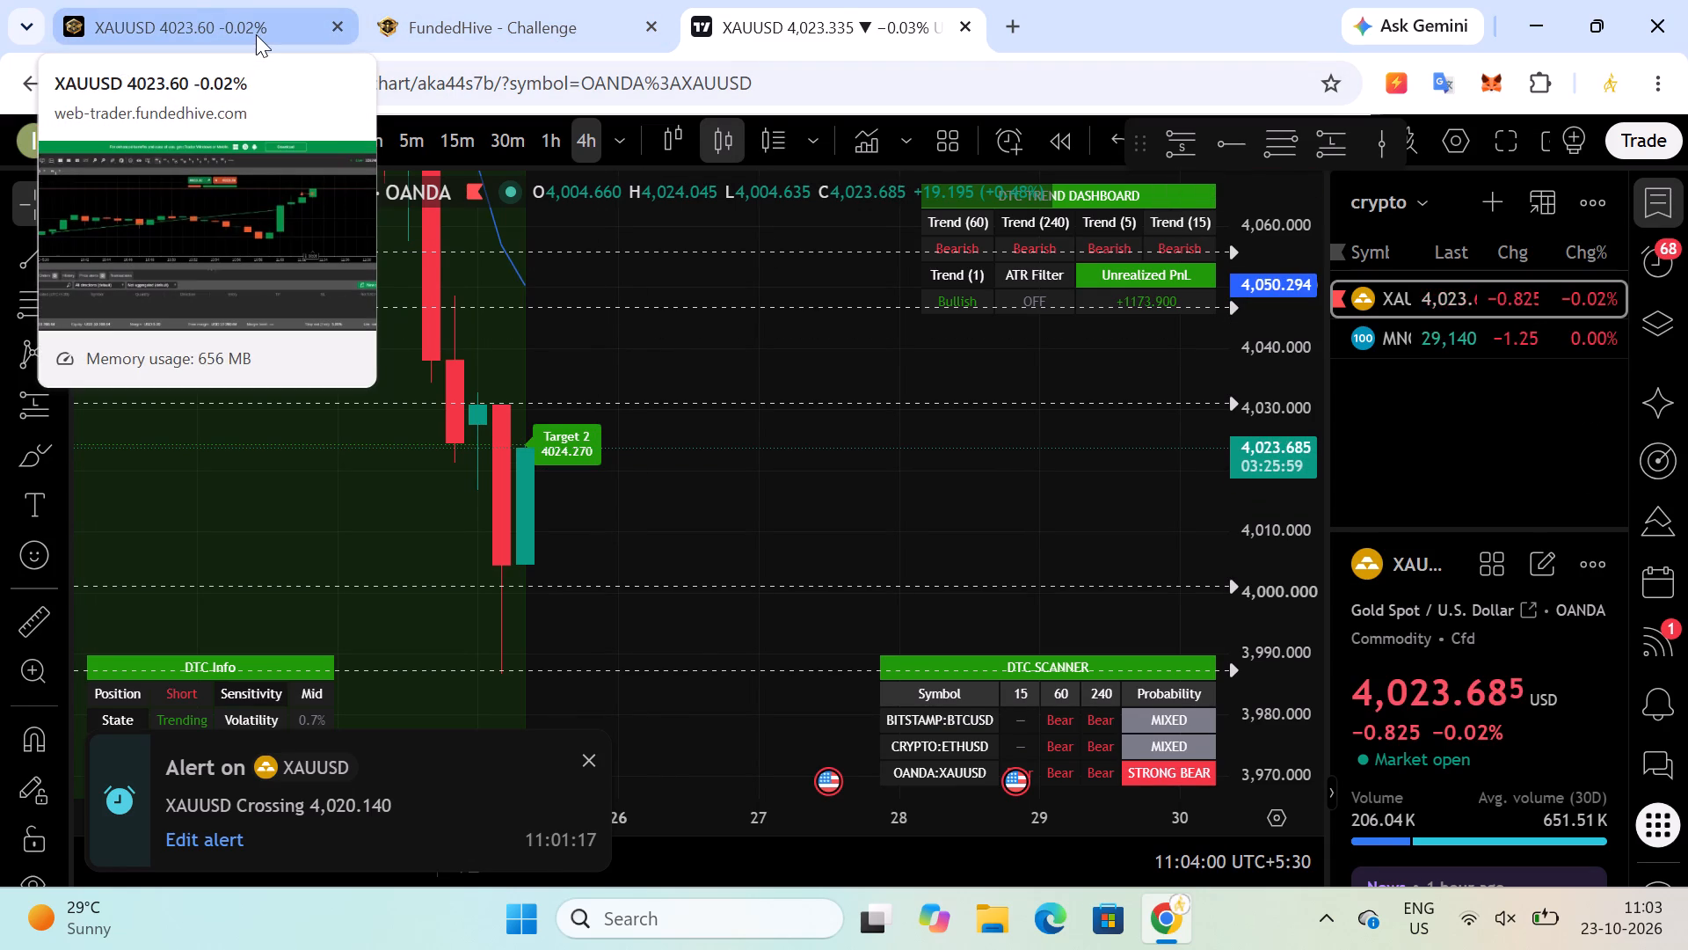
click(968, 28)
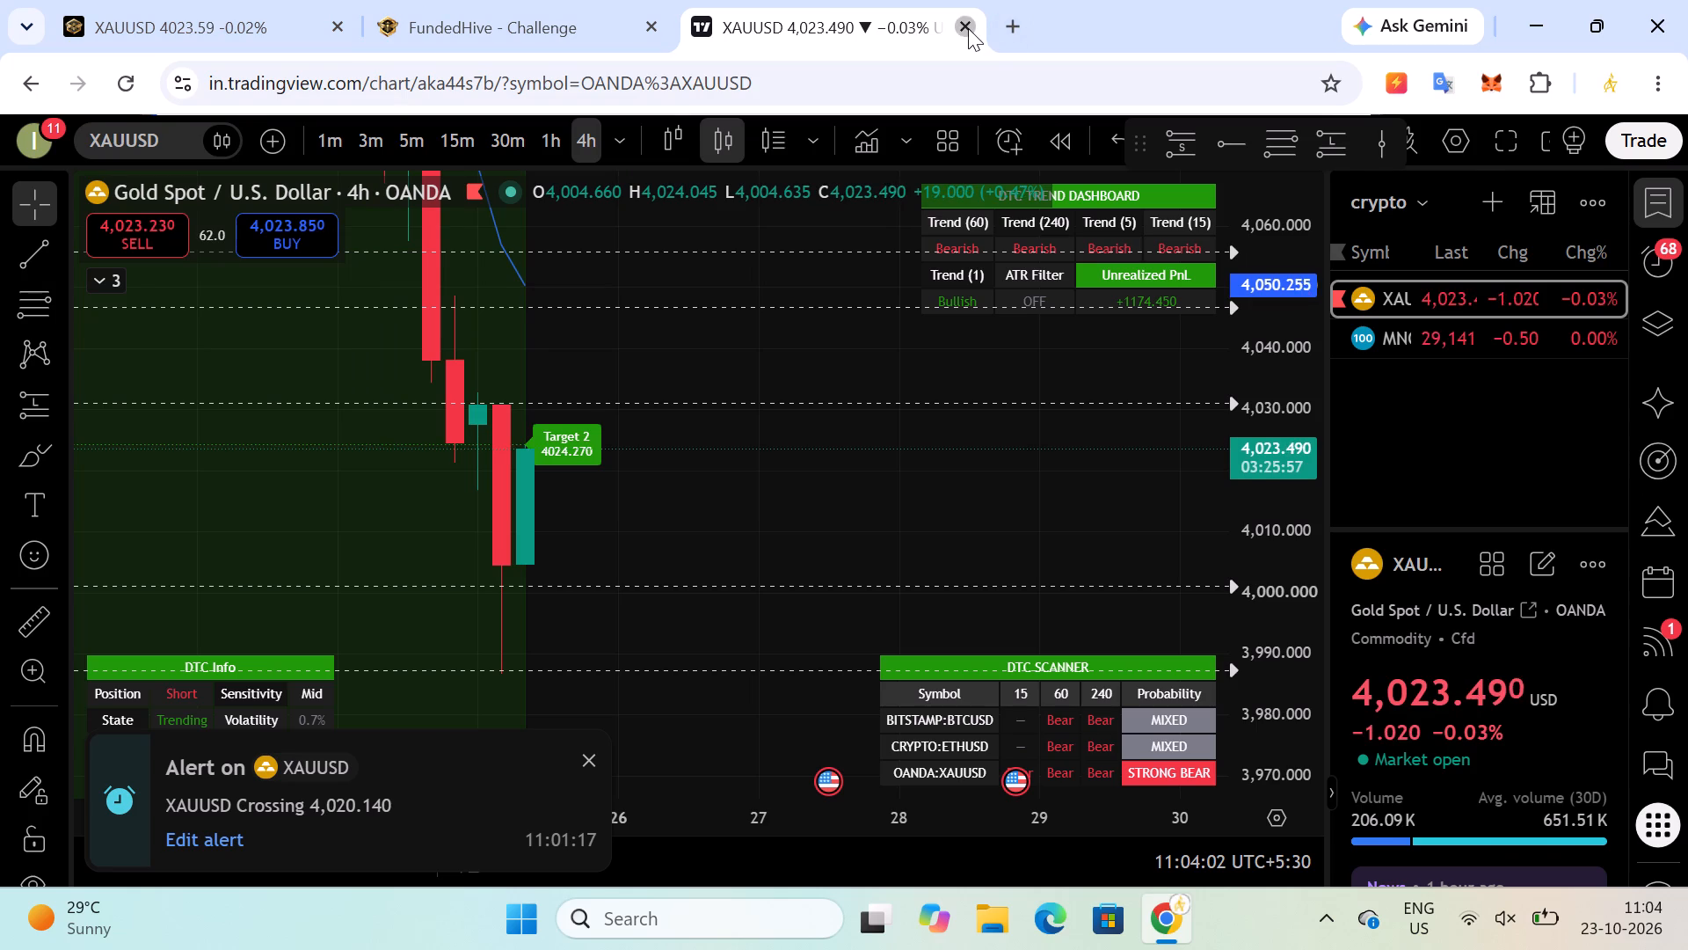
Review the FundedHive challenge page's account details, trading statistics and Deals History of closed XAUUSD trades.
scroll(936, 579, down, 1)
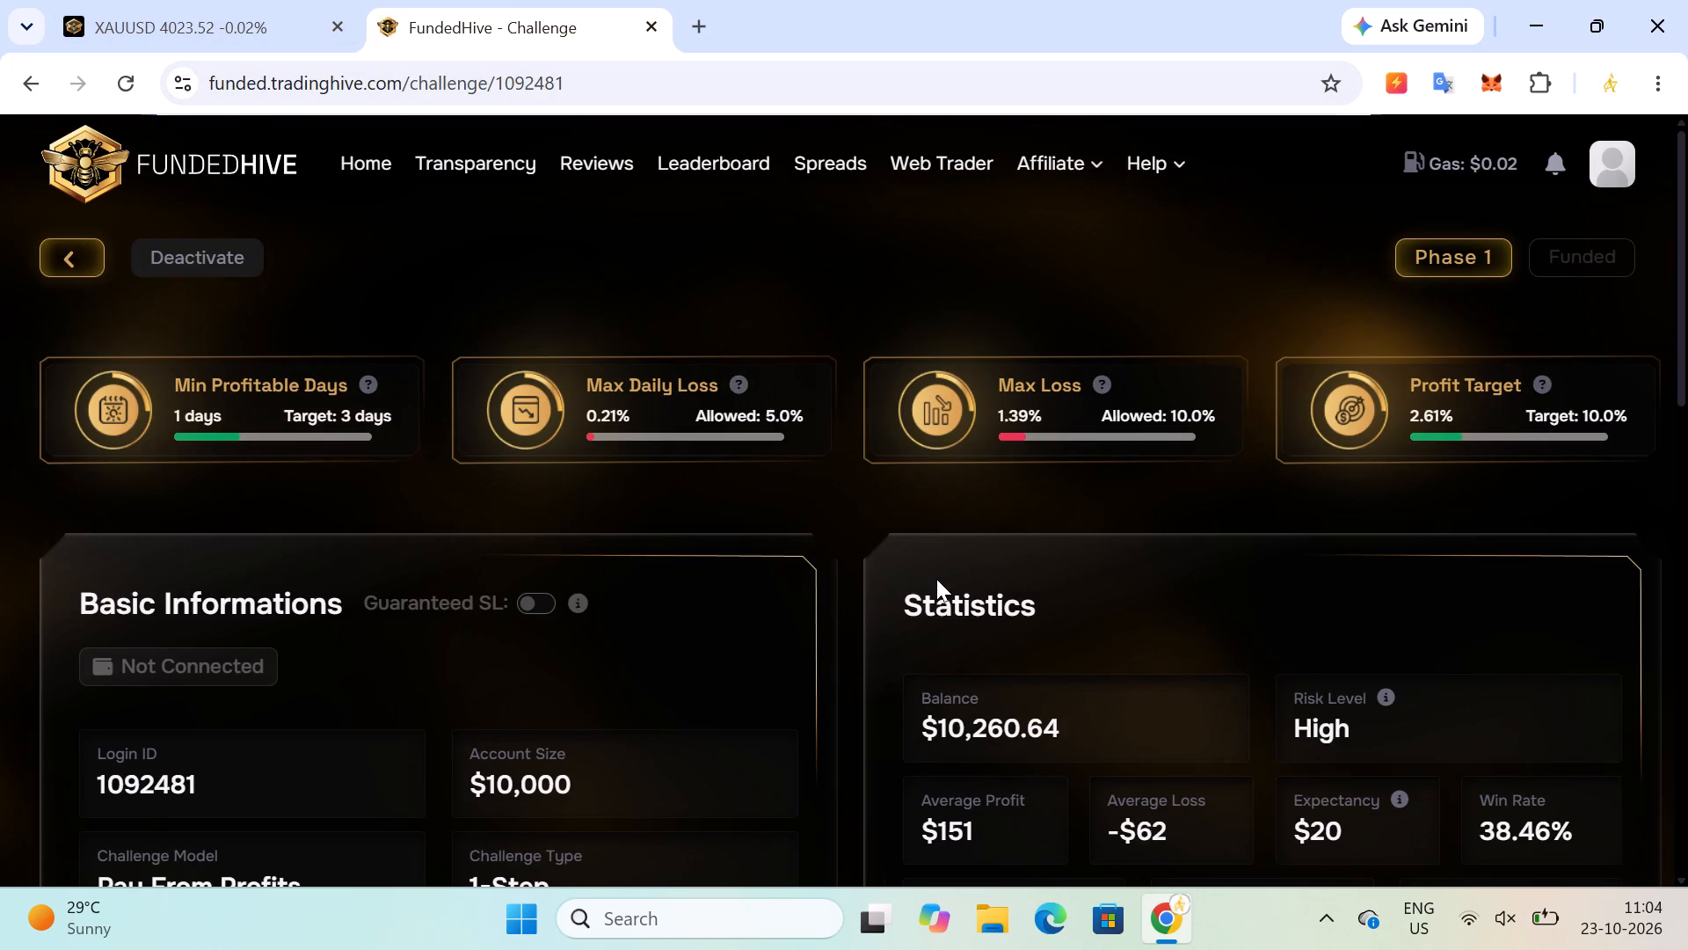
scroll(936, 579, down, 3)
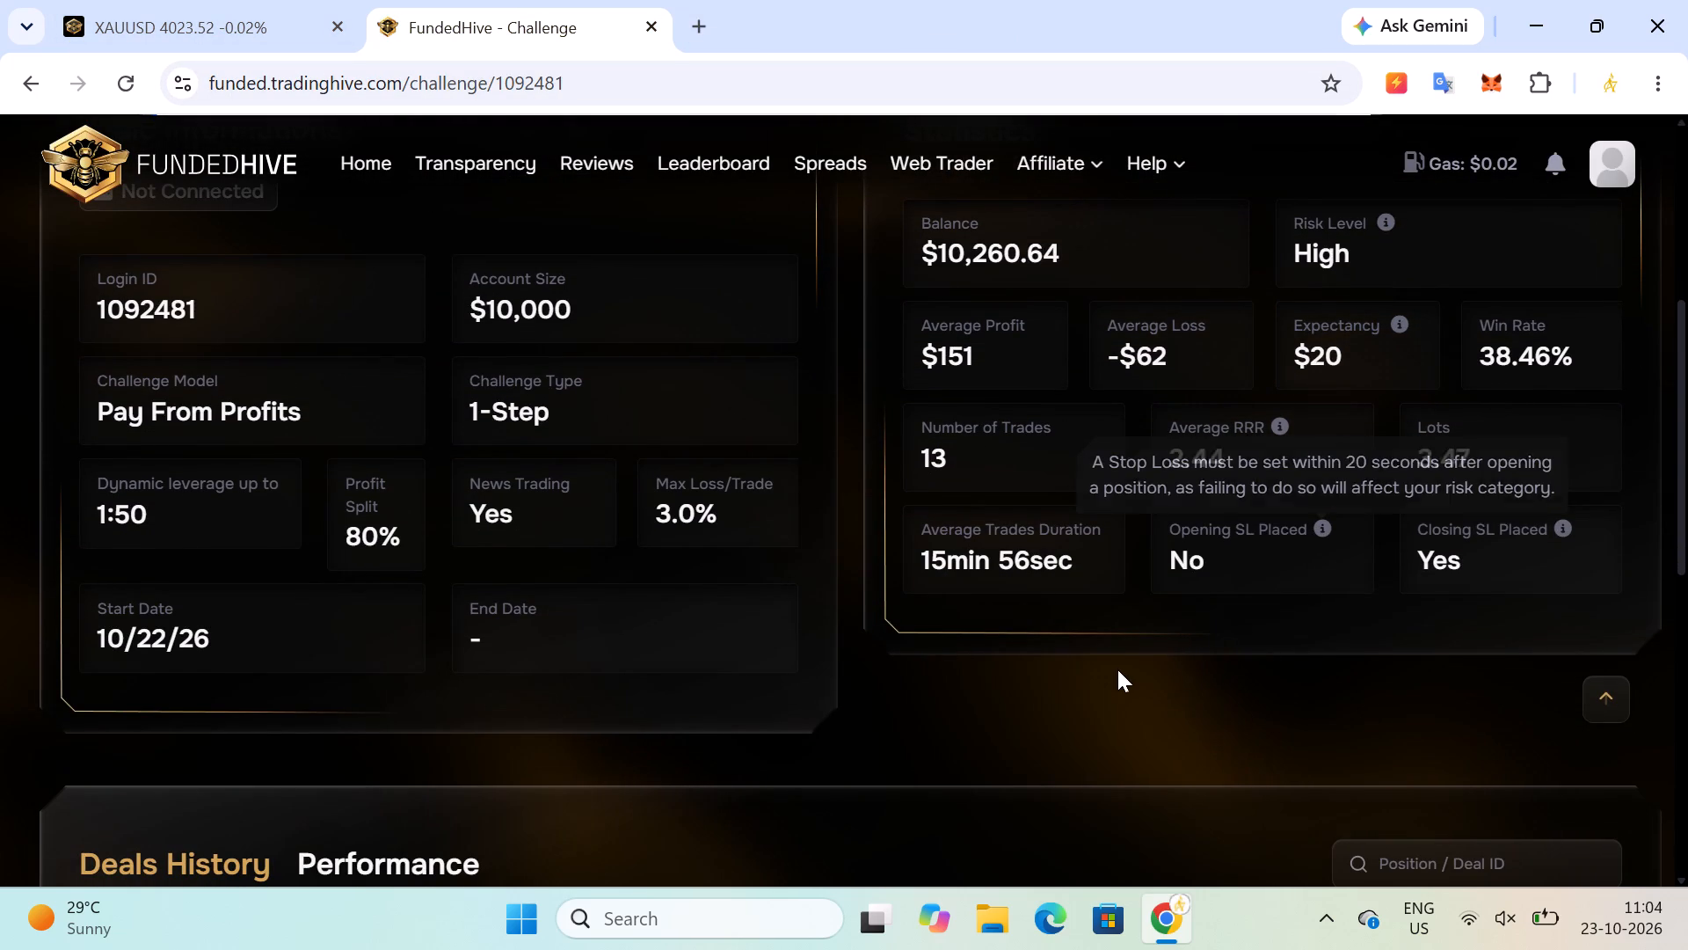
scroll(1117, 669, down, 2)
scroll(1117, 669, left, 2)
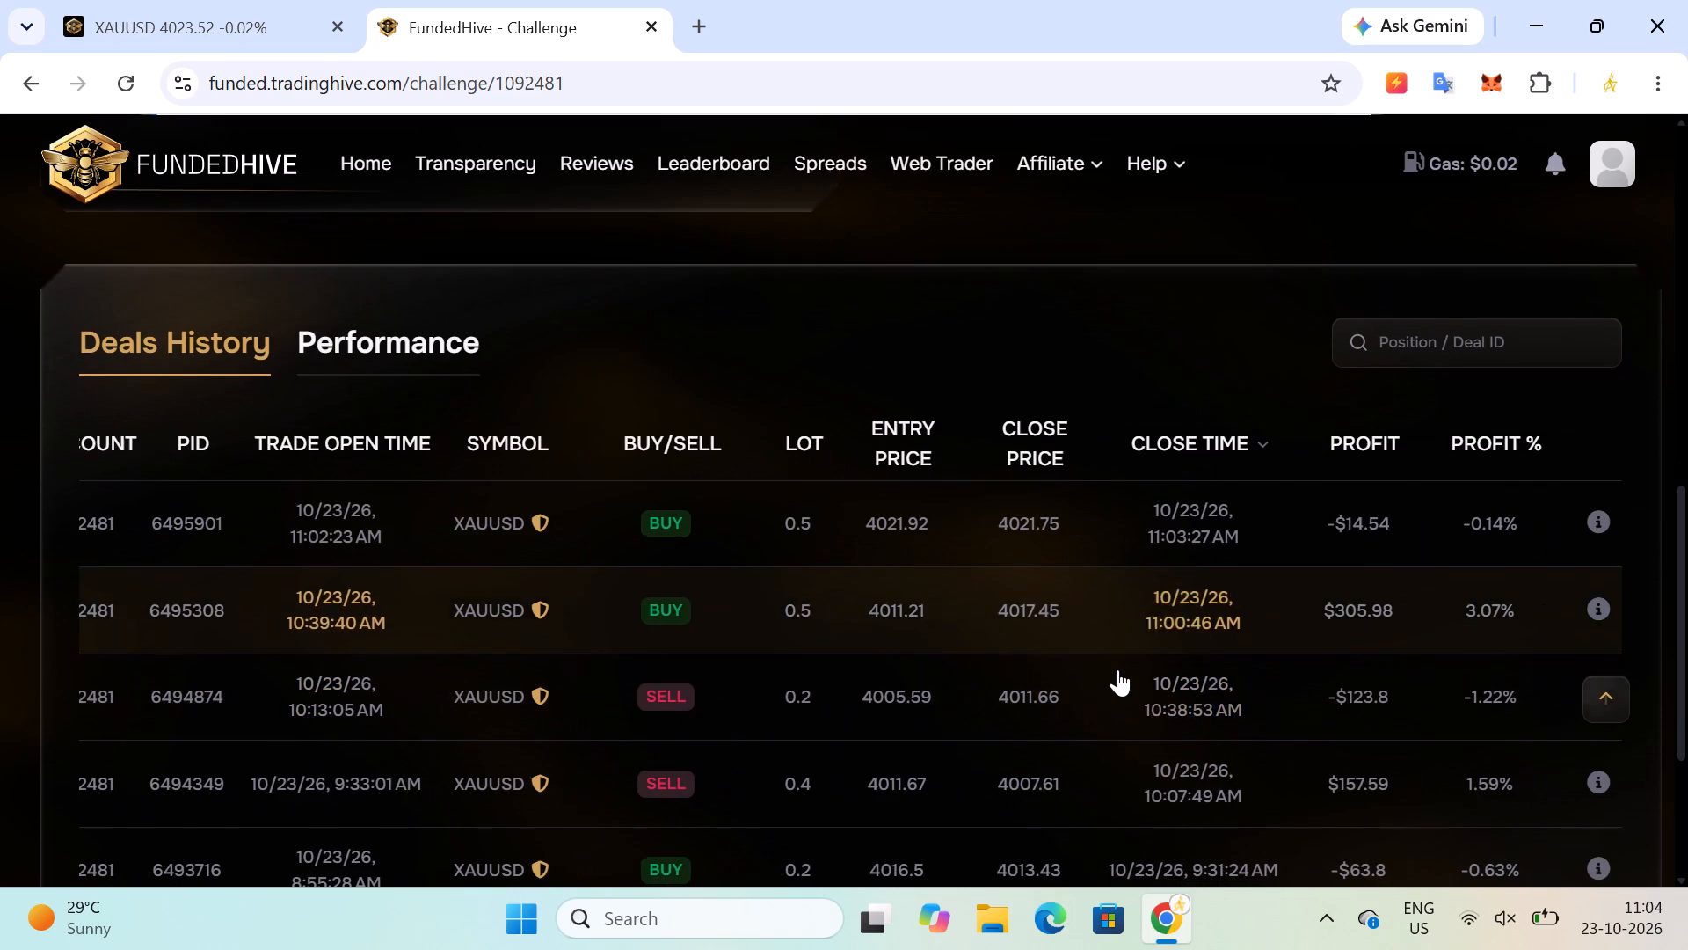
scroll(1117, 669, right, 1)
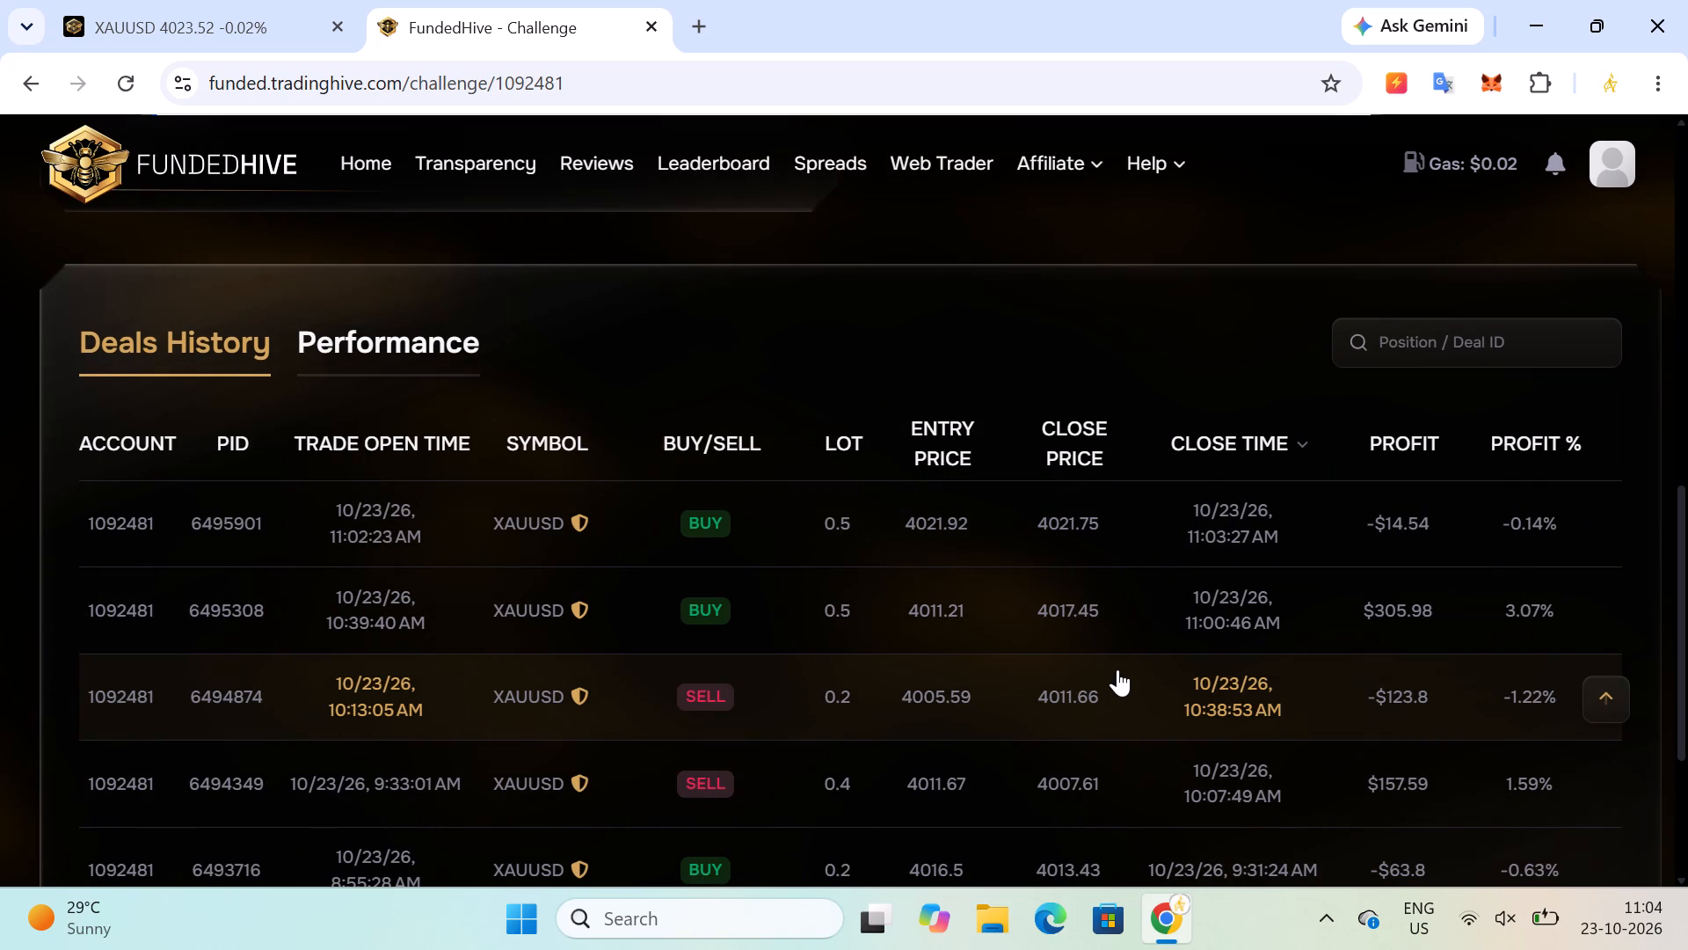
scroll(1117, 669, up, 4)
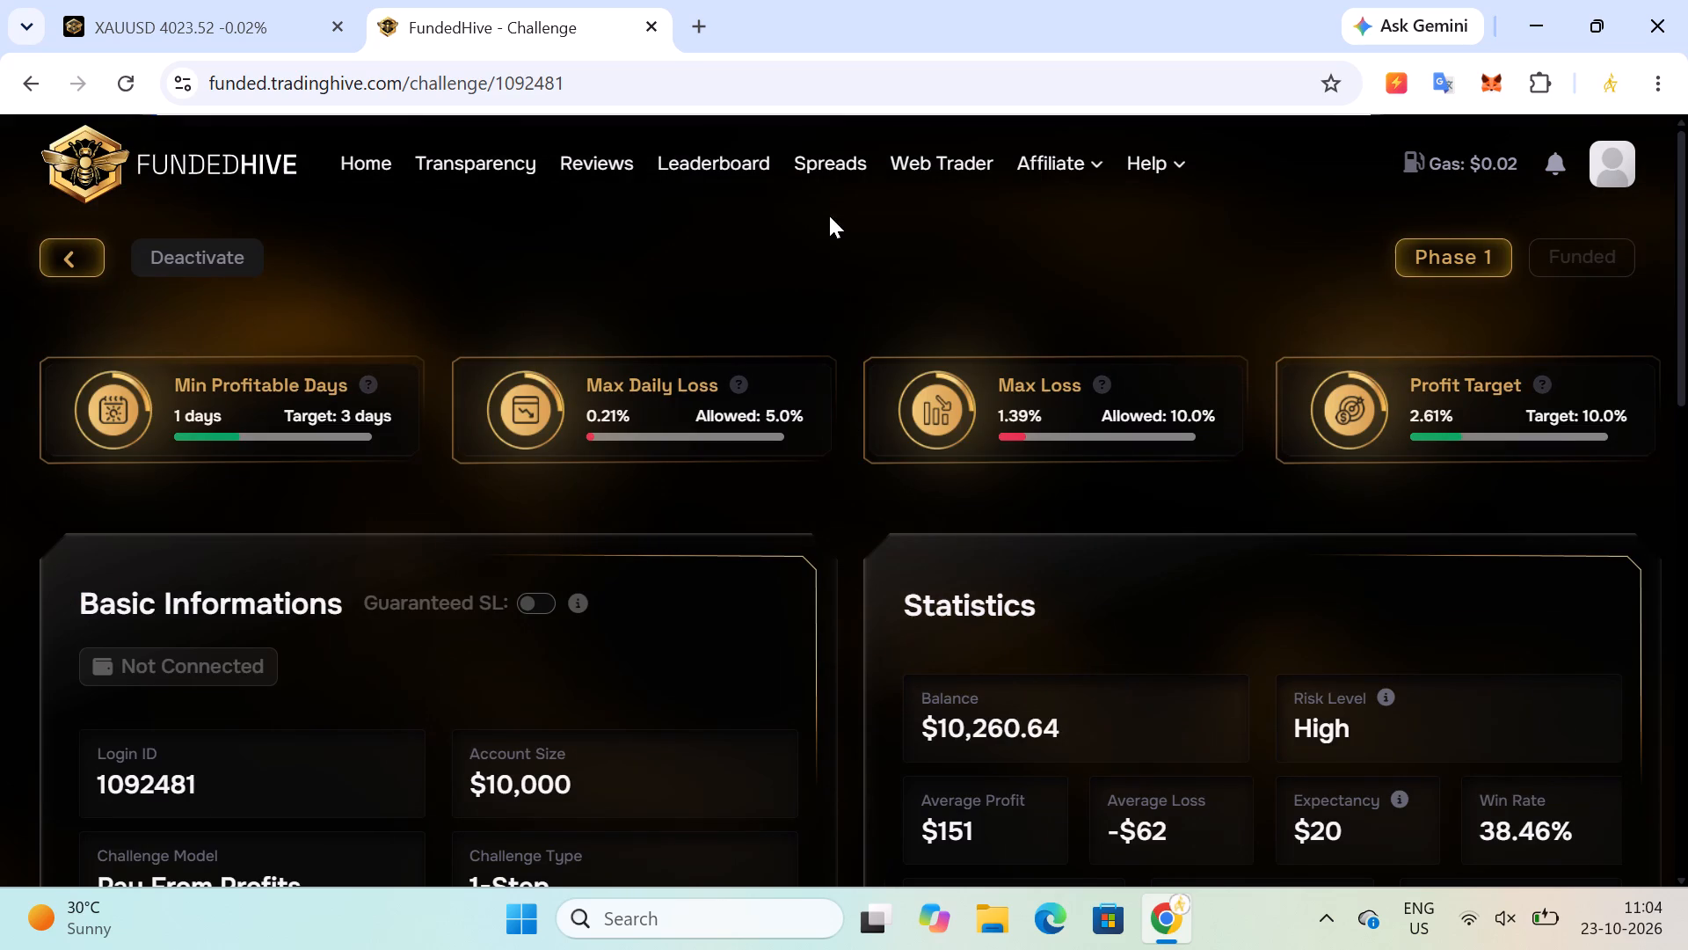
Examine XAUUSD on the trading platform's 15-minute chart and return to the 5-minute timeframe.
click(187, 7)
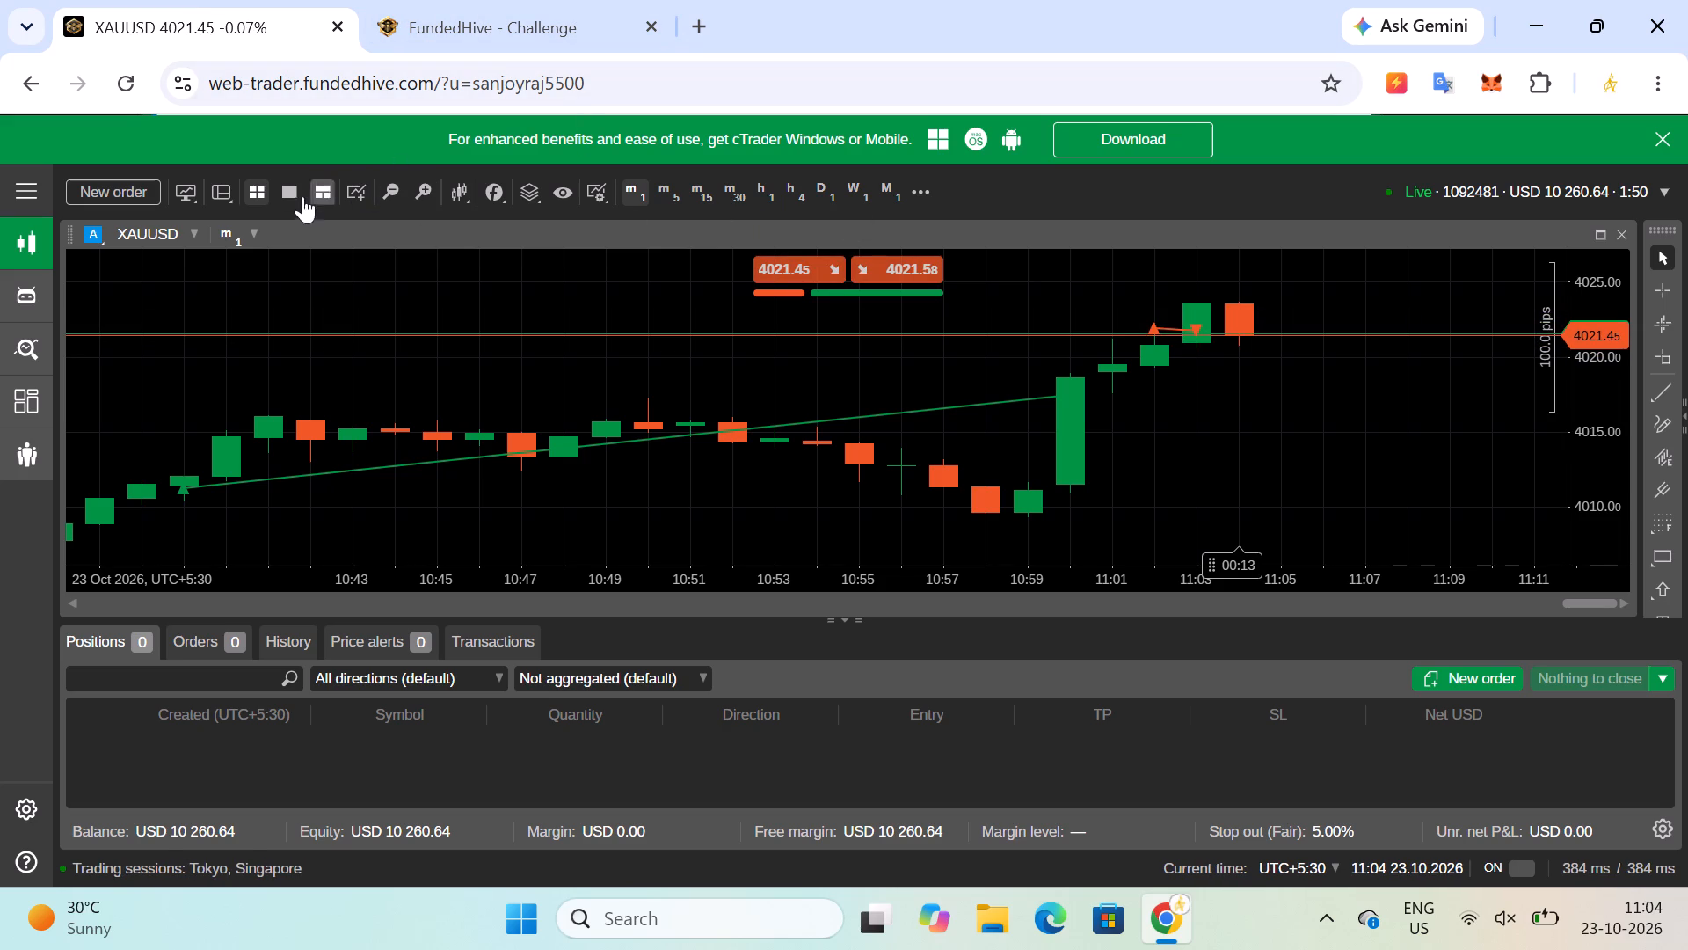
click(709, 196)
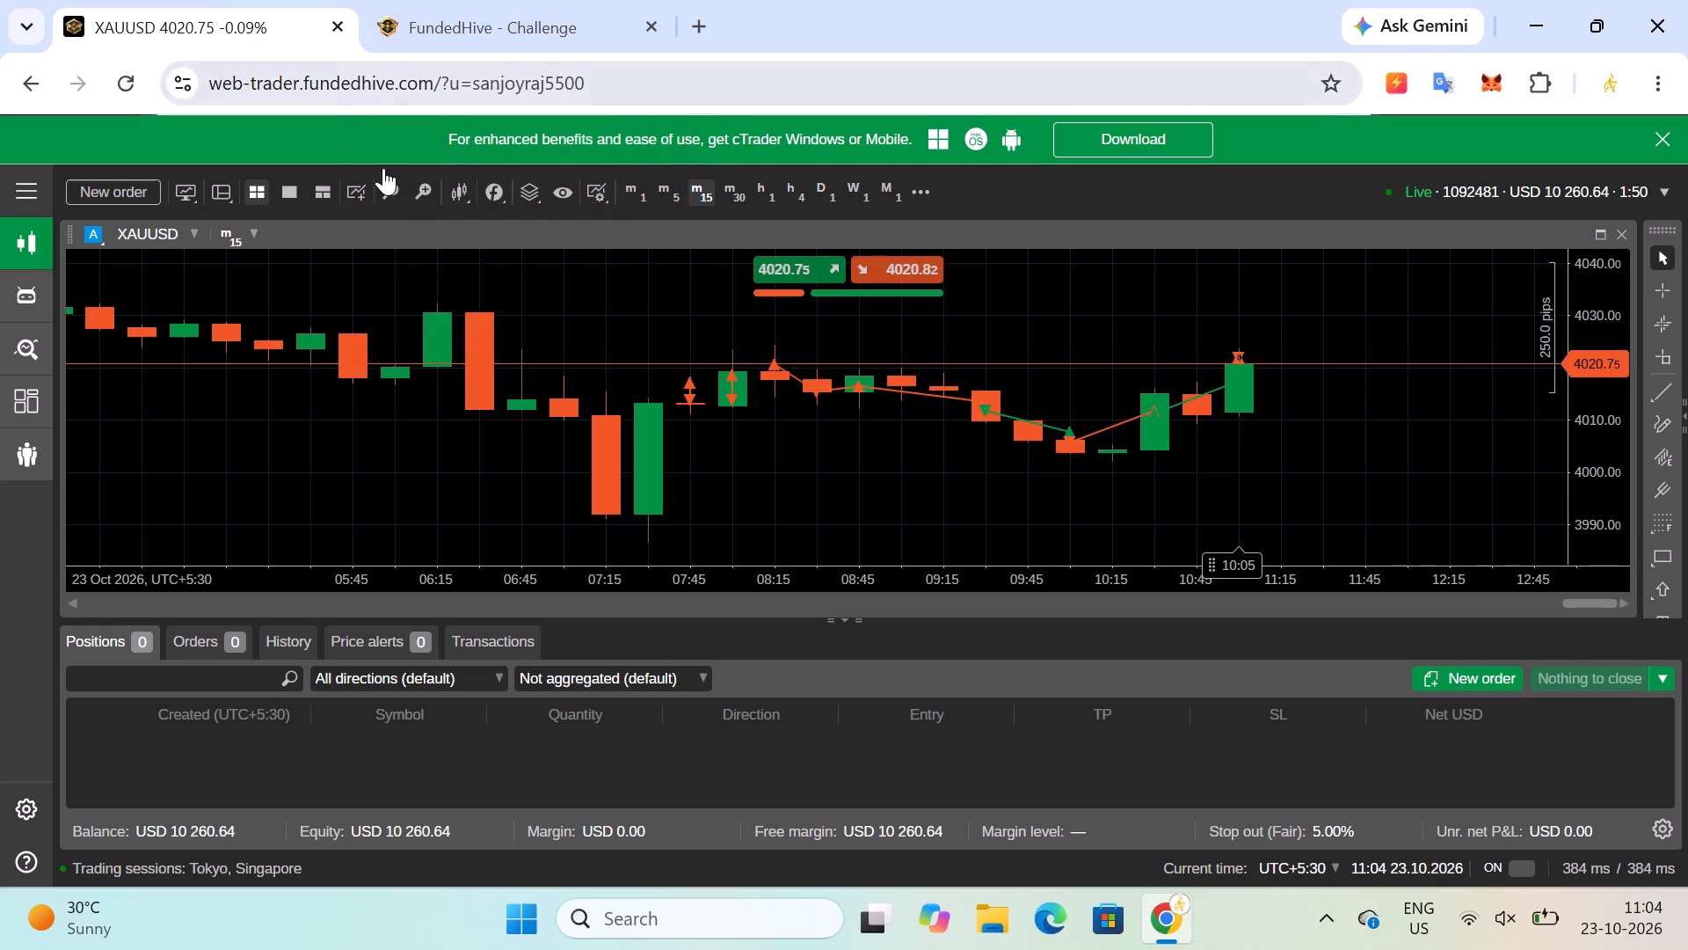
click(678, 200)
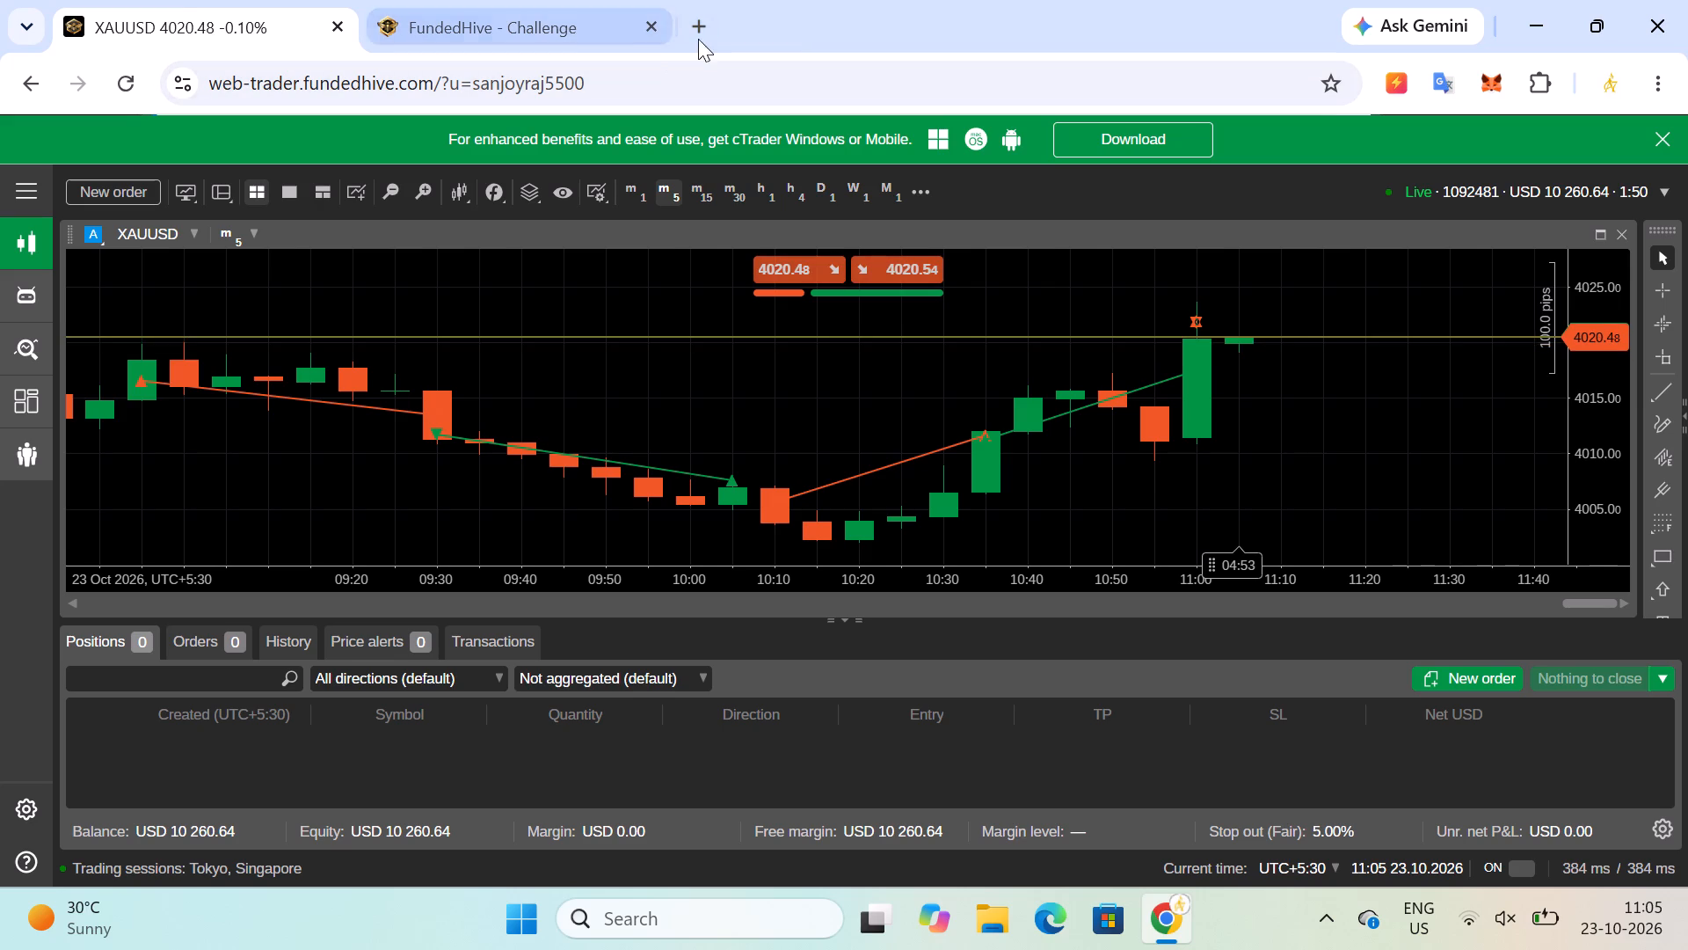
Place a market buy order for 0.5 lots of XAUUSD with a 22.9-pip stop loss and no take profit.
click(133, 190)
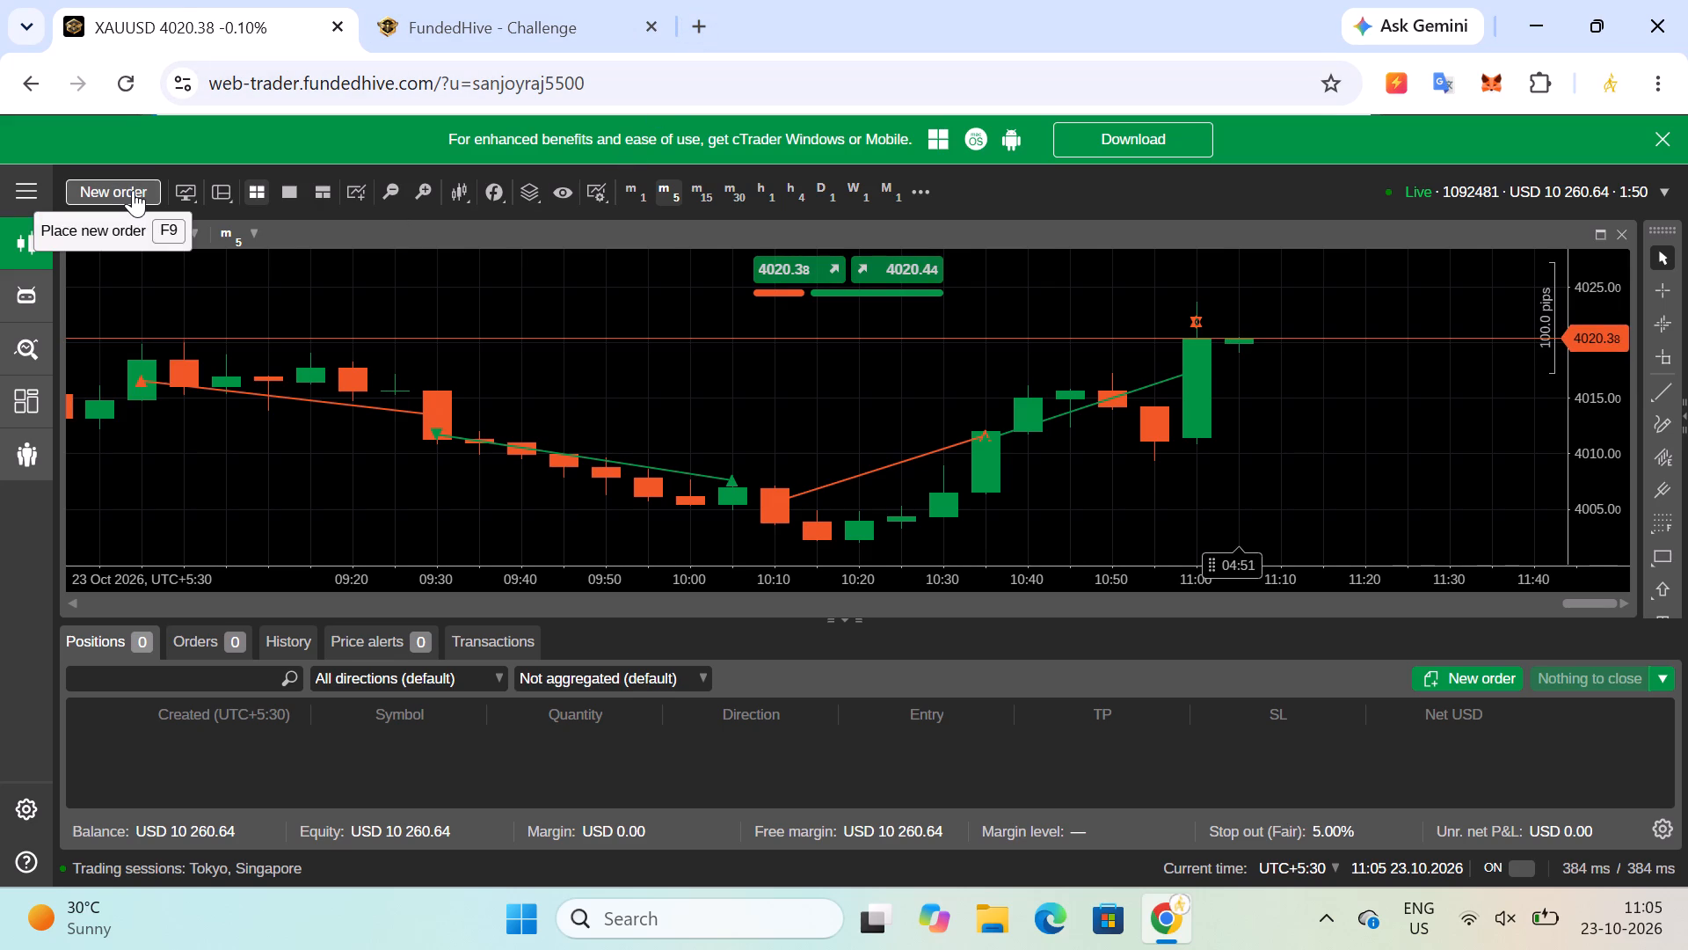
click(744, 354)
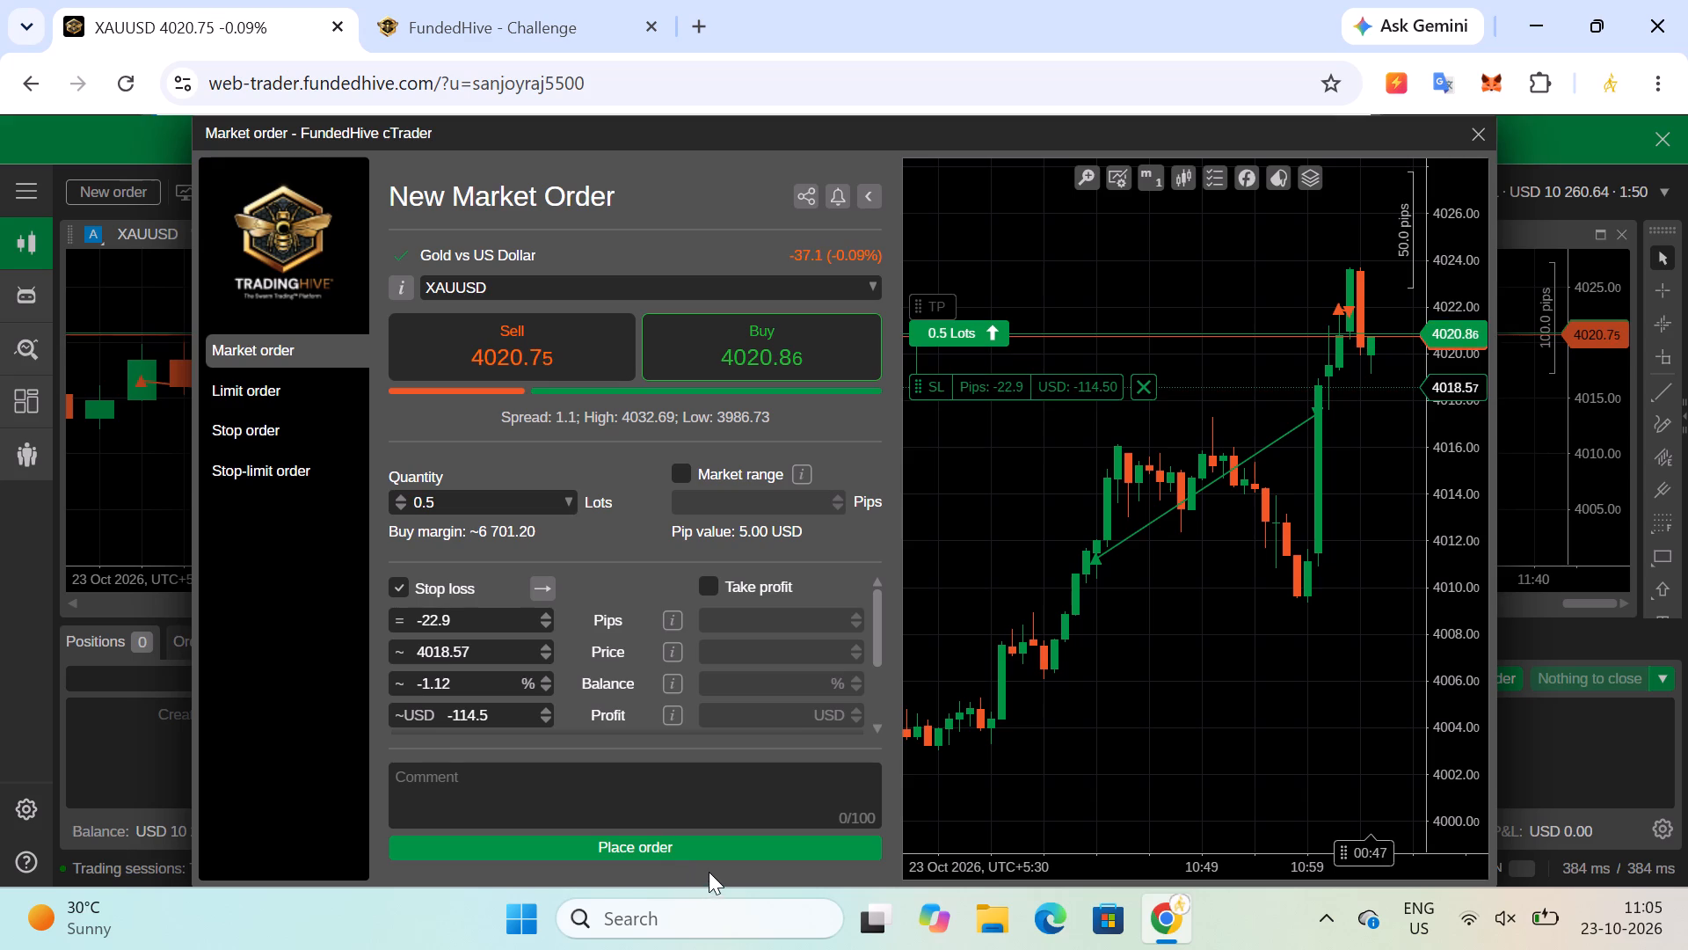
click(712, 844)
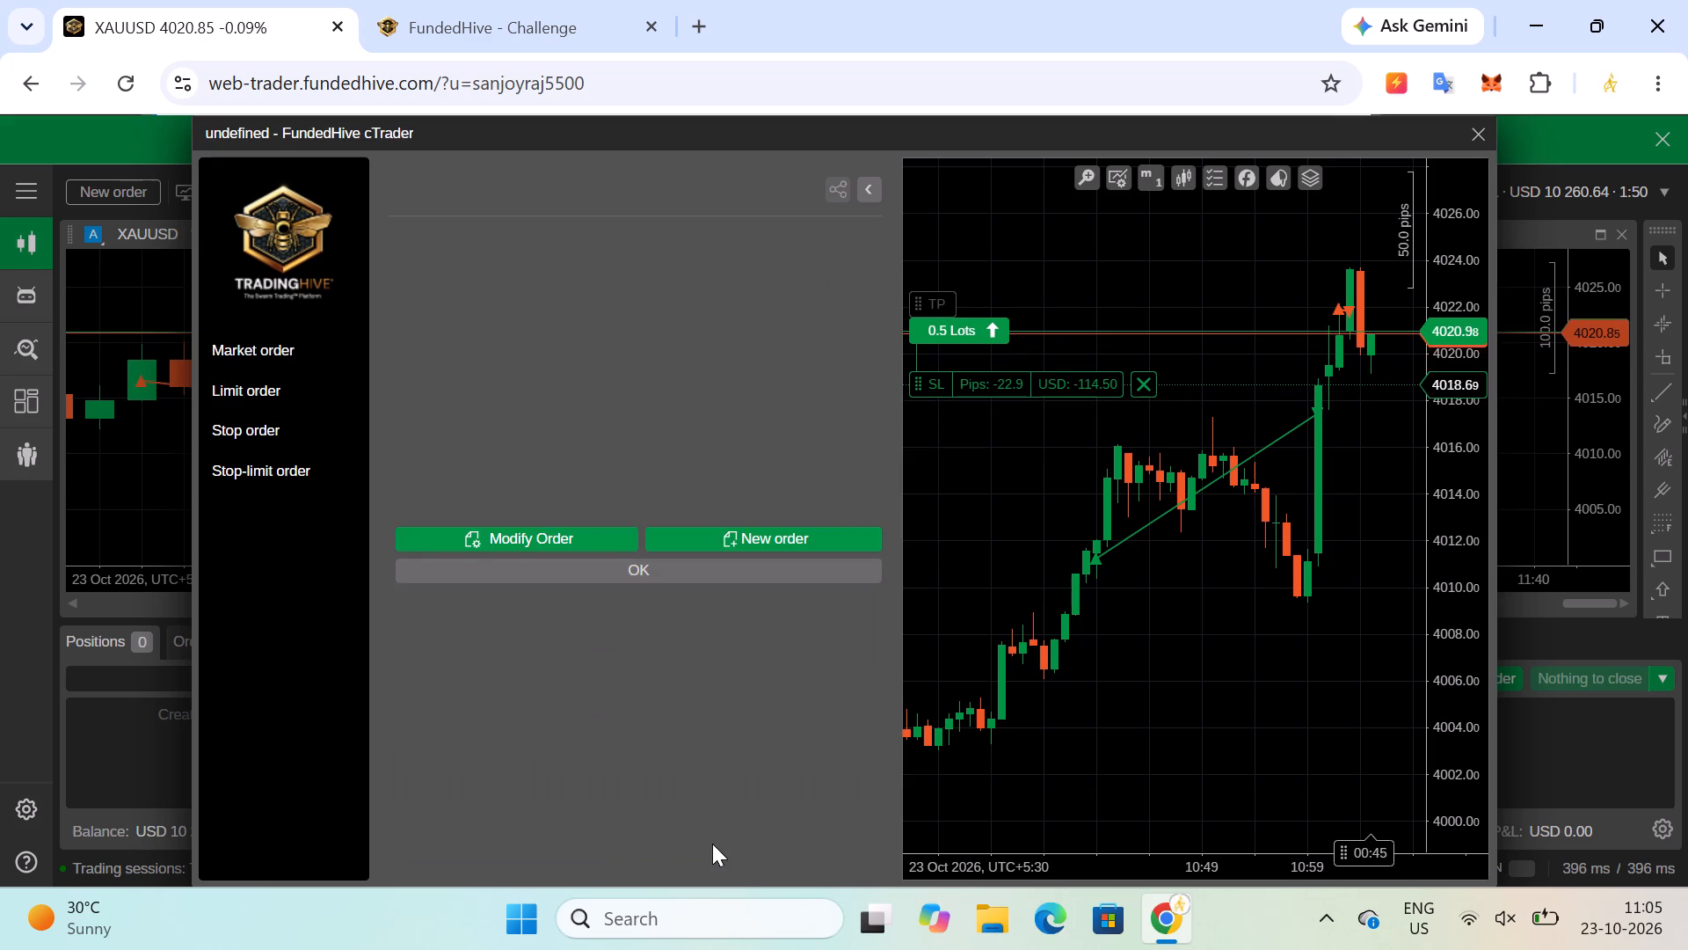
click(731, 603)
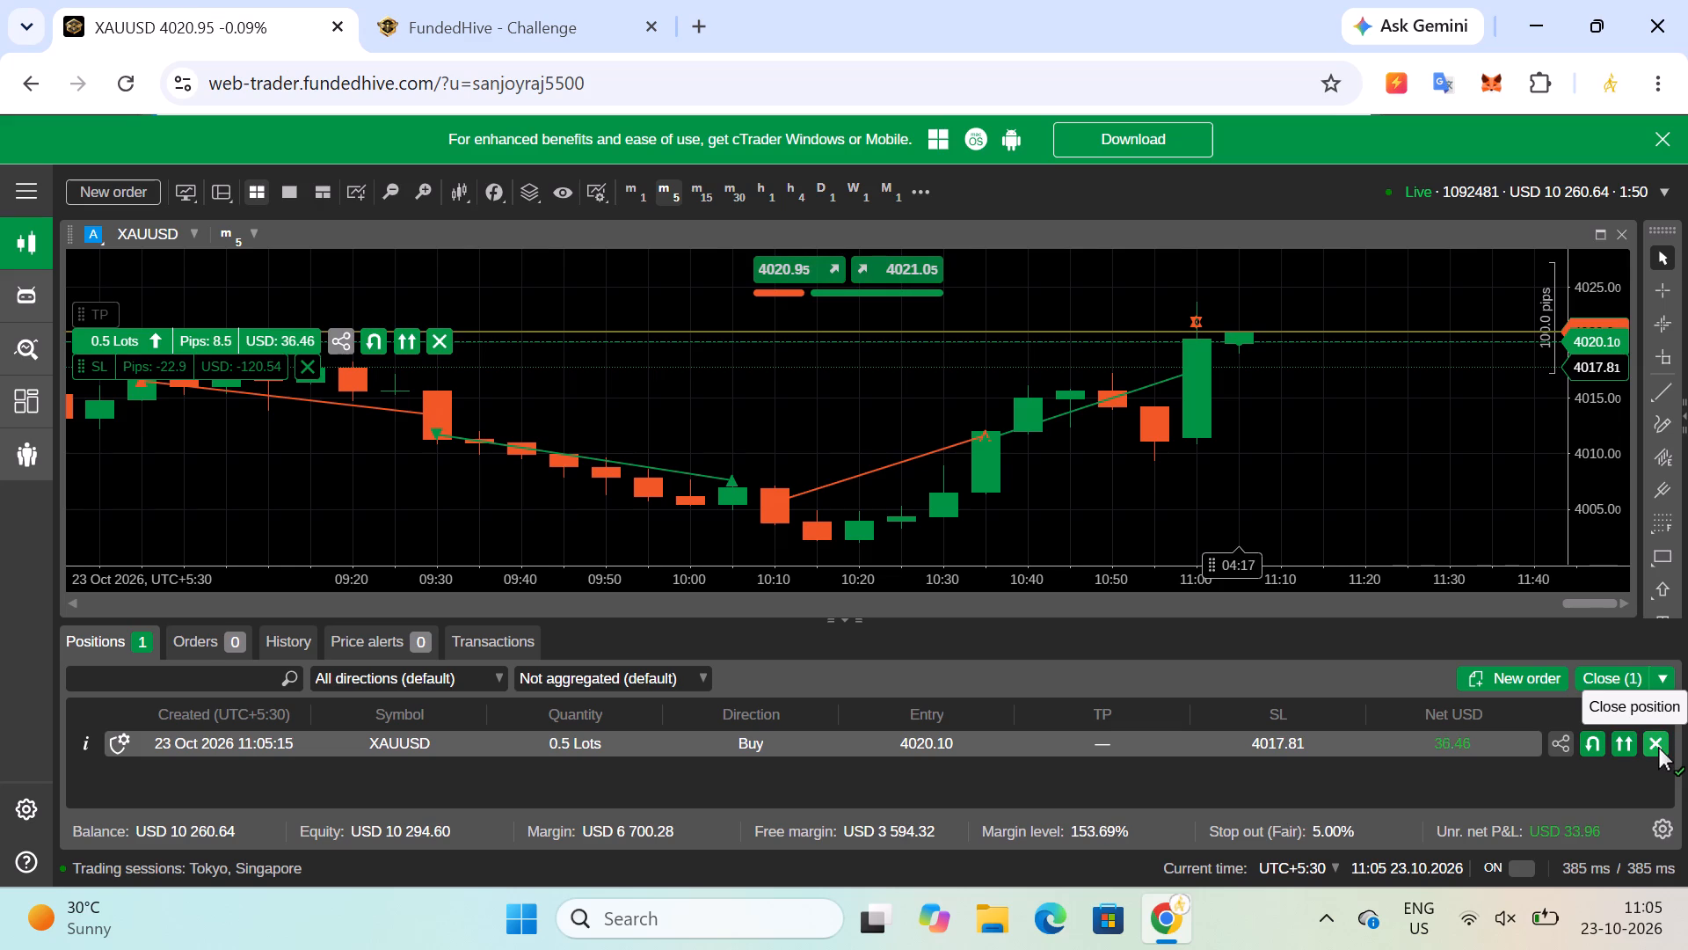
Close the open 0.5-lot XAUUSD buy position.
click(1658, 747)
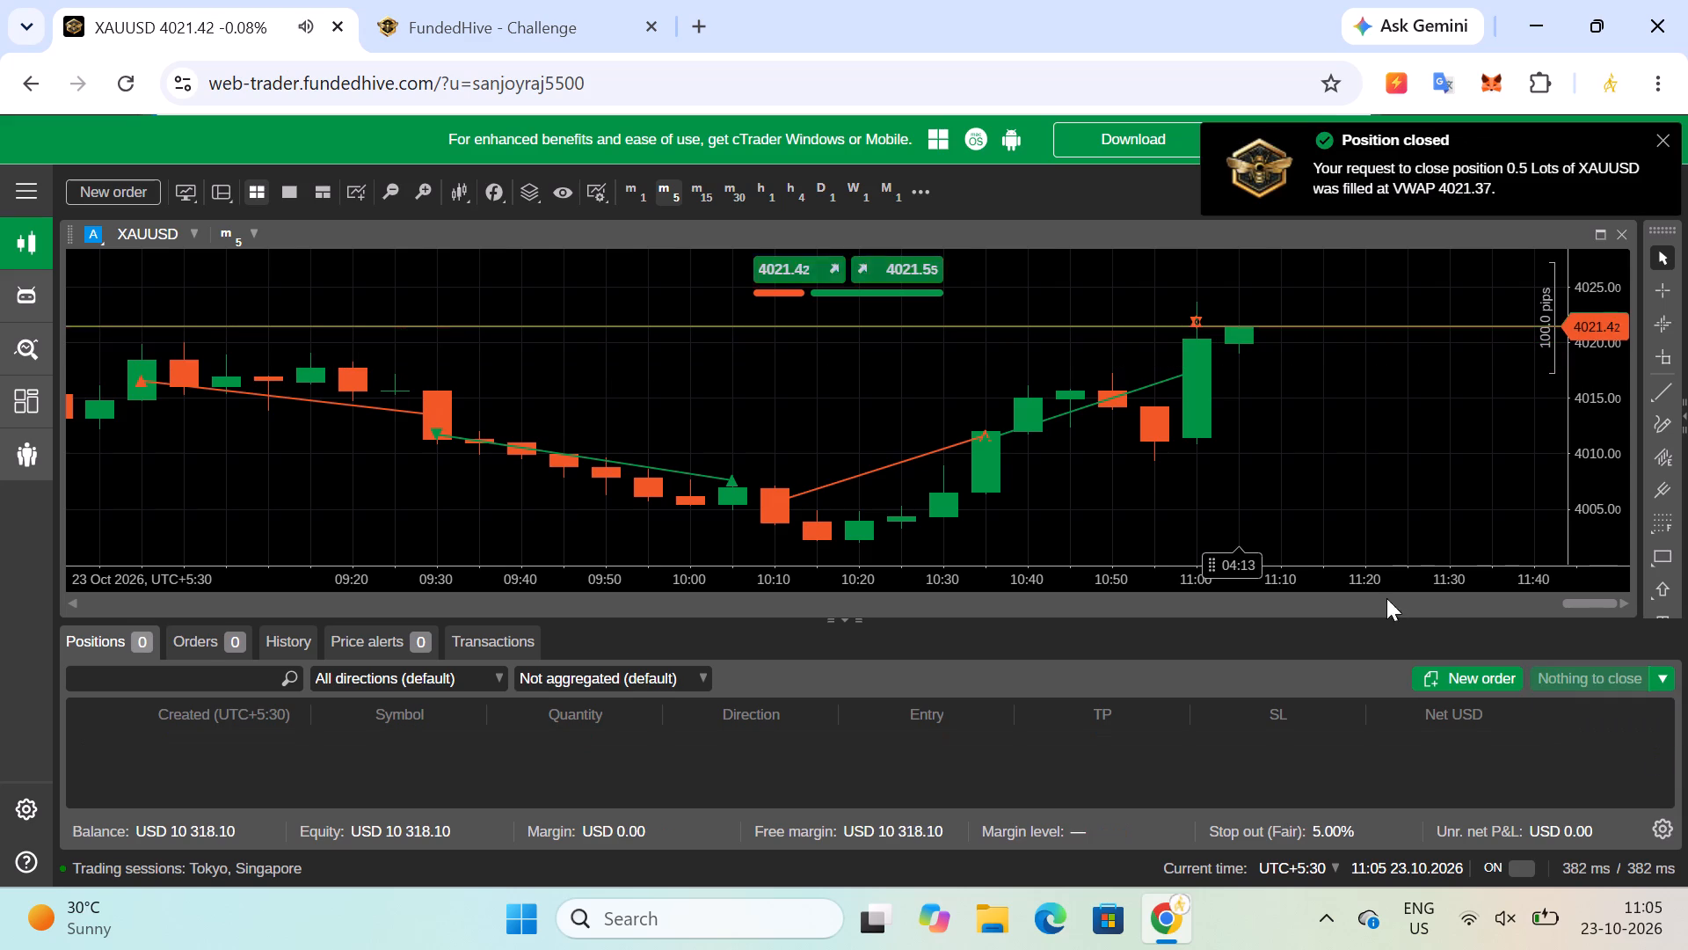
Reload the FundedHive challenge page and review the updated balance, limits, profit target progress and statistics.
click(453, 14)
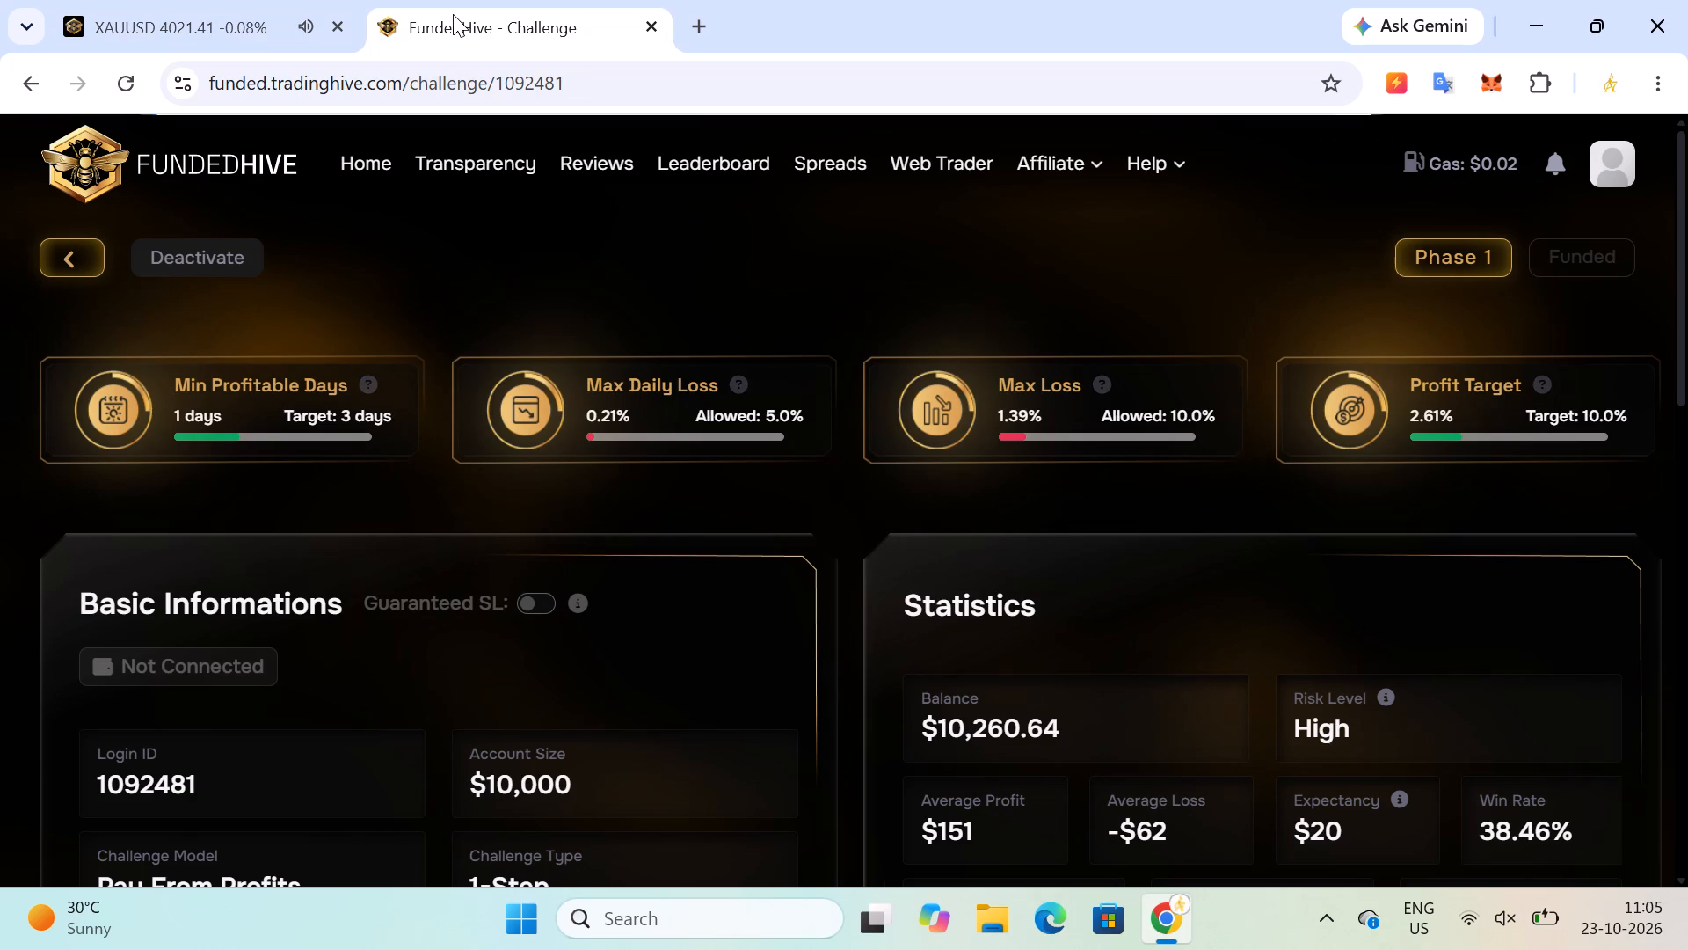
click(127, 81)
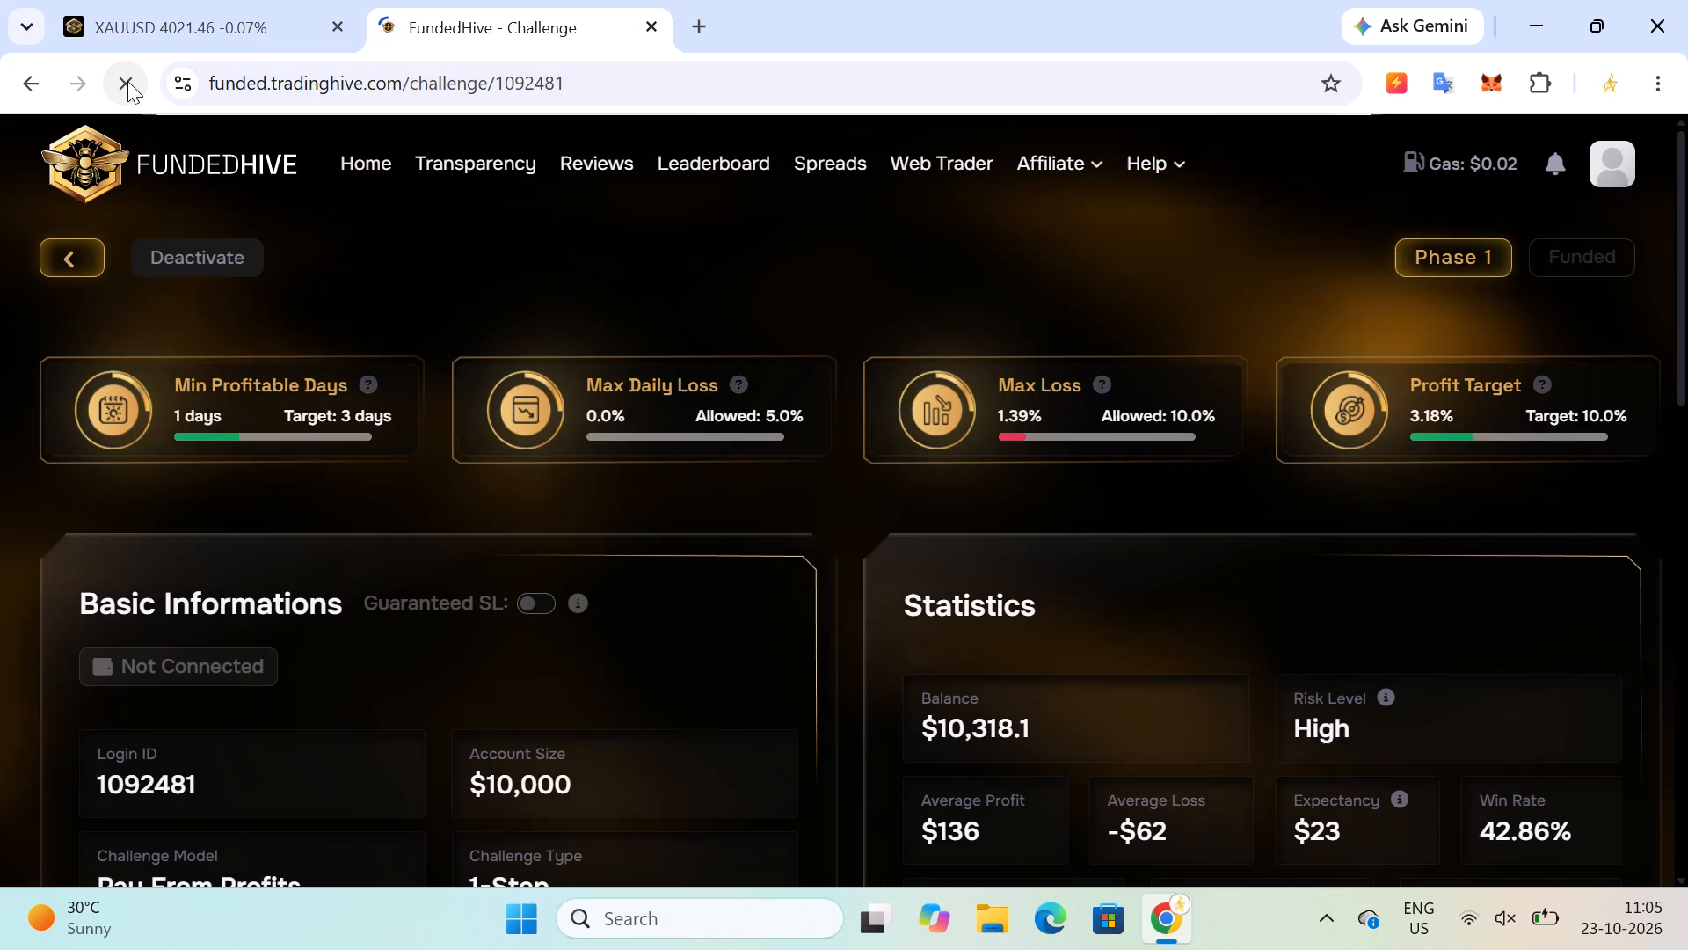
scroll(990, 642, down, 3)
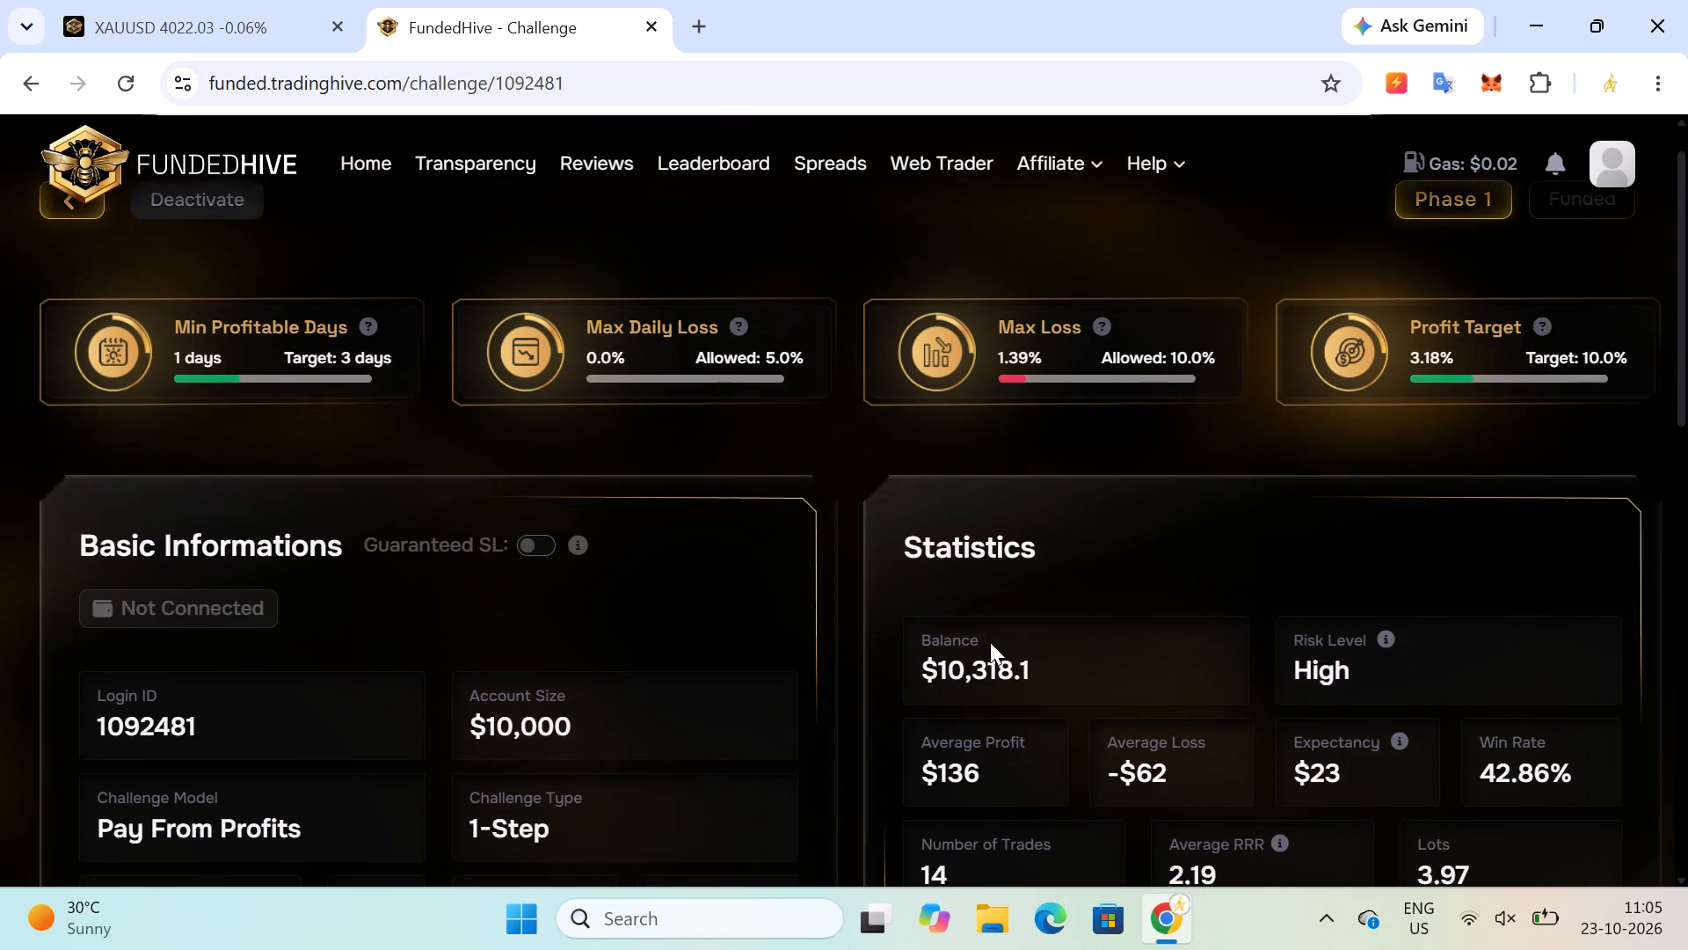
scroll(990, 642, down, 2)
scroll(990, 642, up, 6)
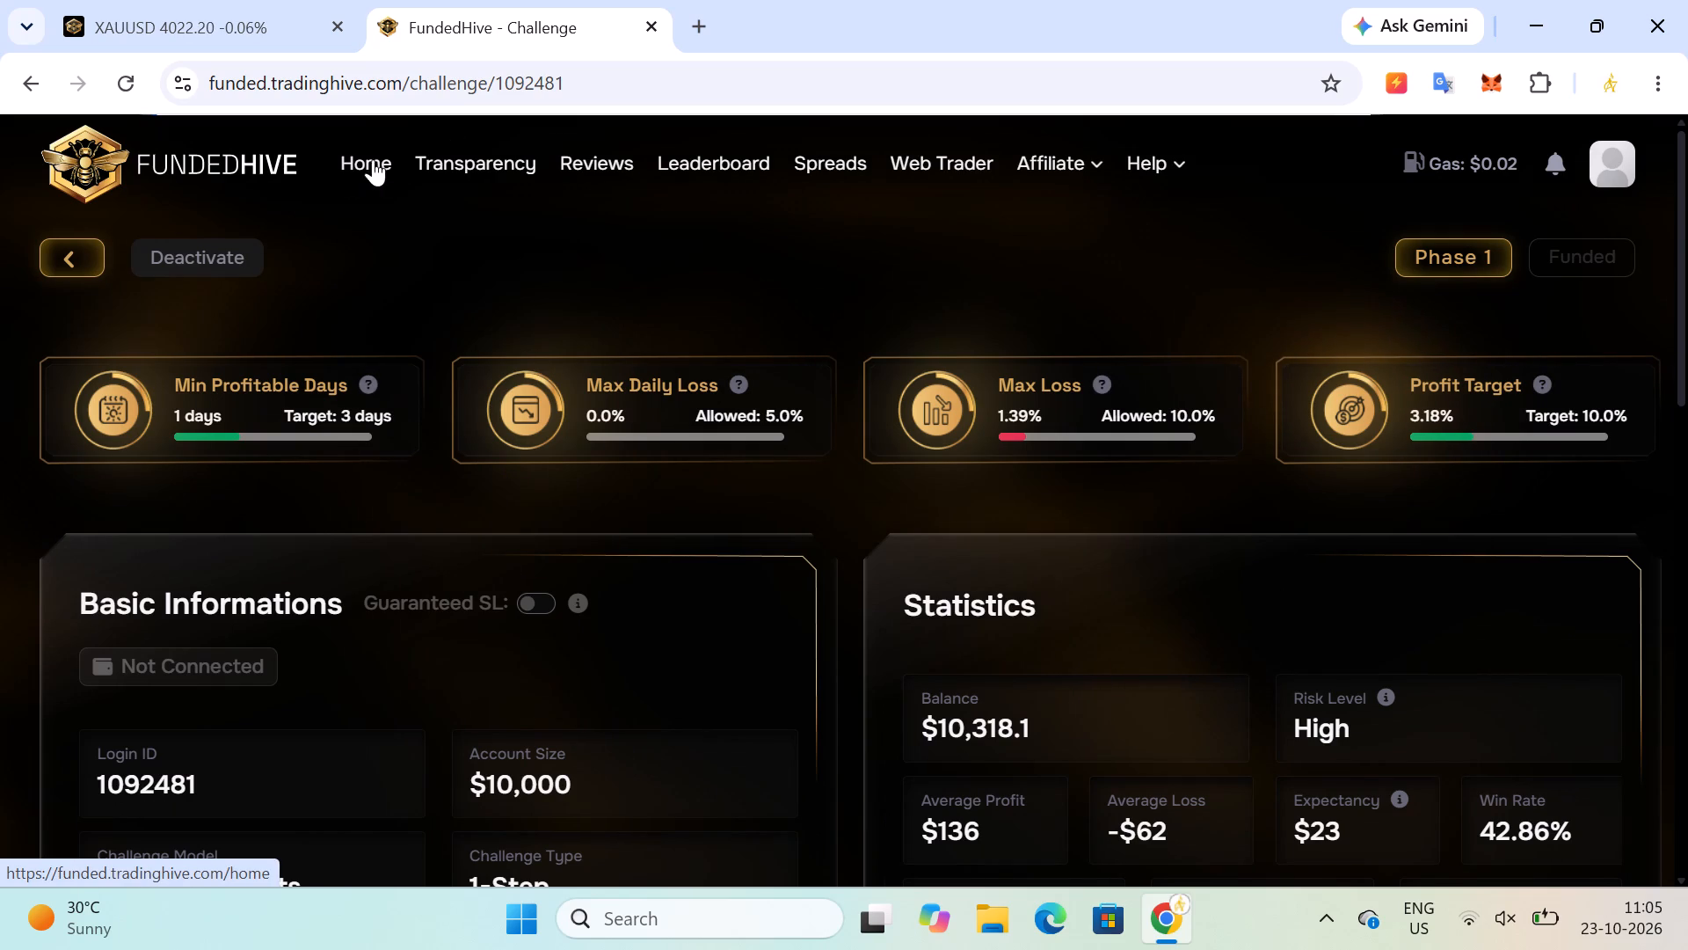
Look through FundedHive's Transparency, Leaderboard and Reviews pages, checking the trading platform's XAUUSD chart in between.
click(460, 168)
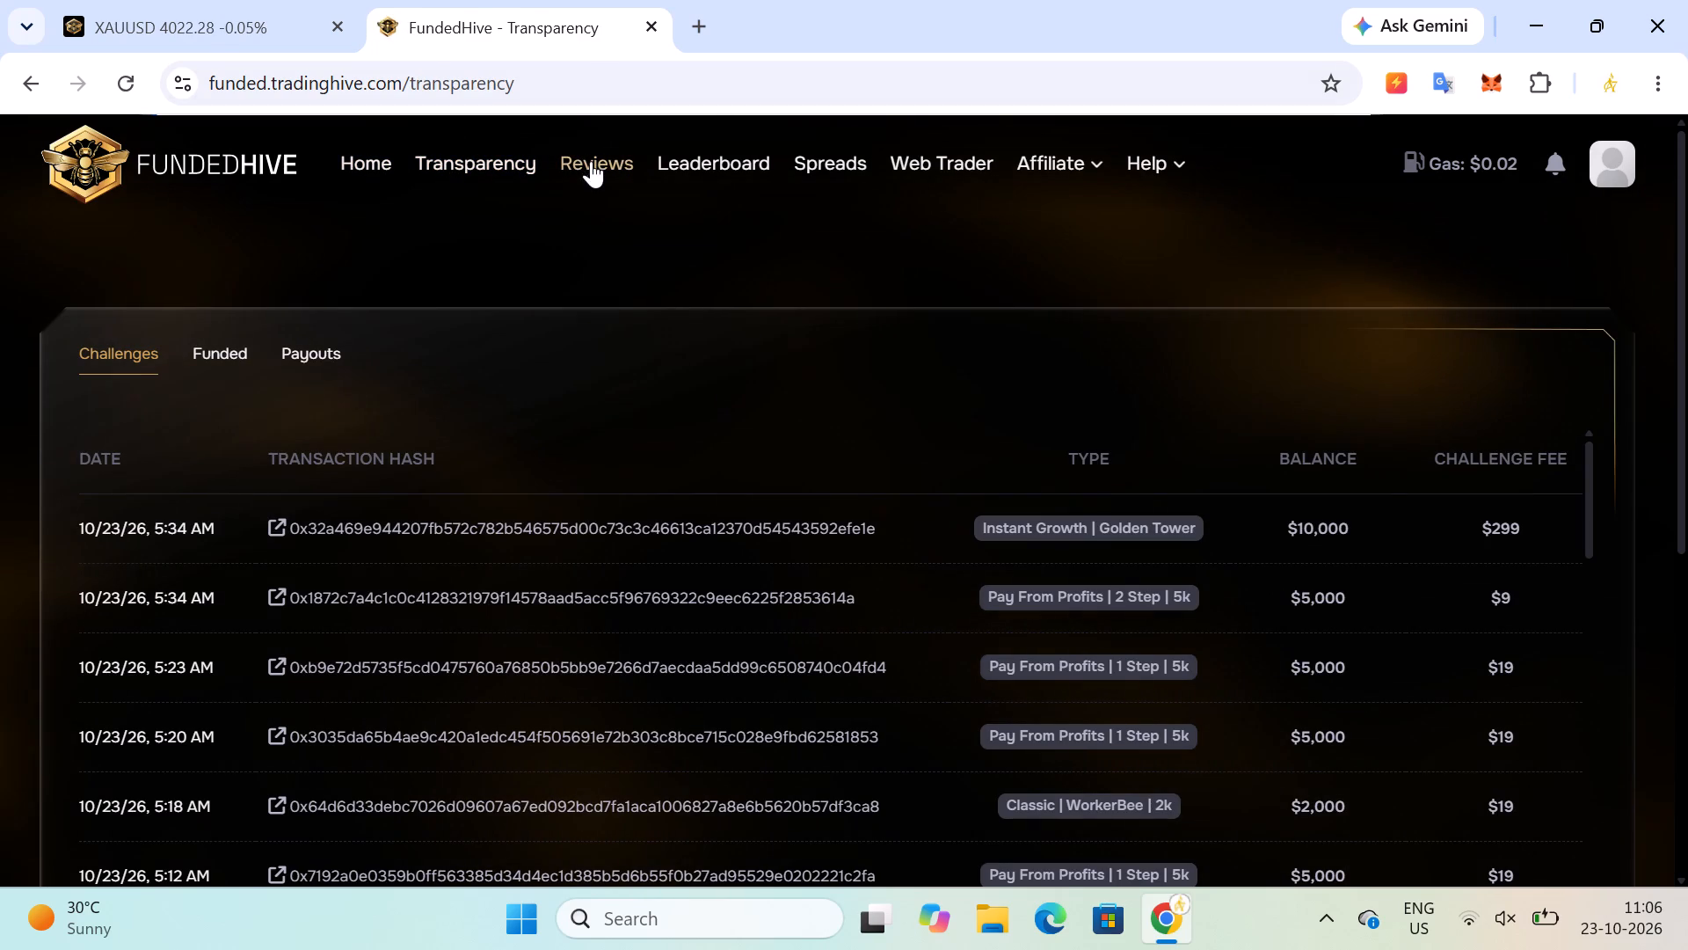
click(738, 157)
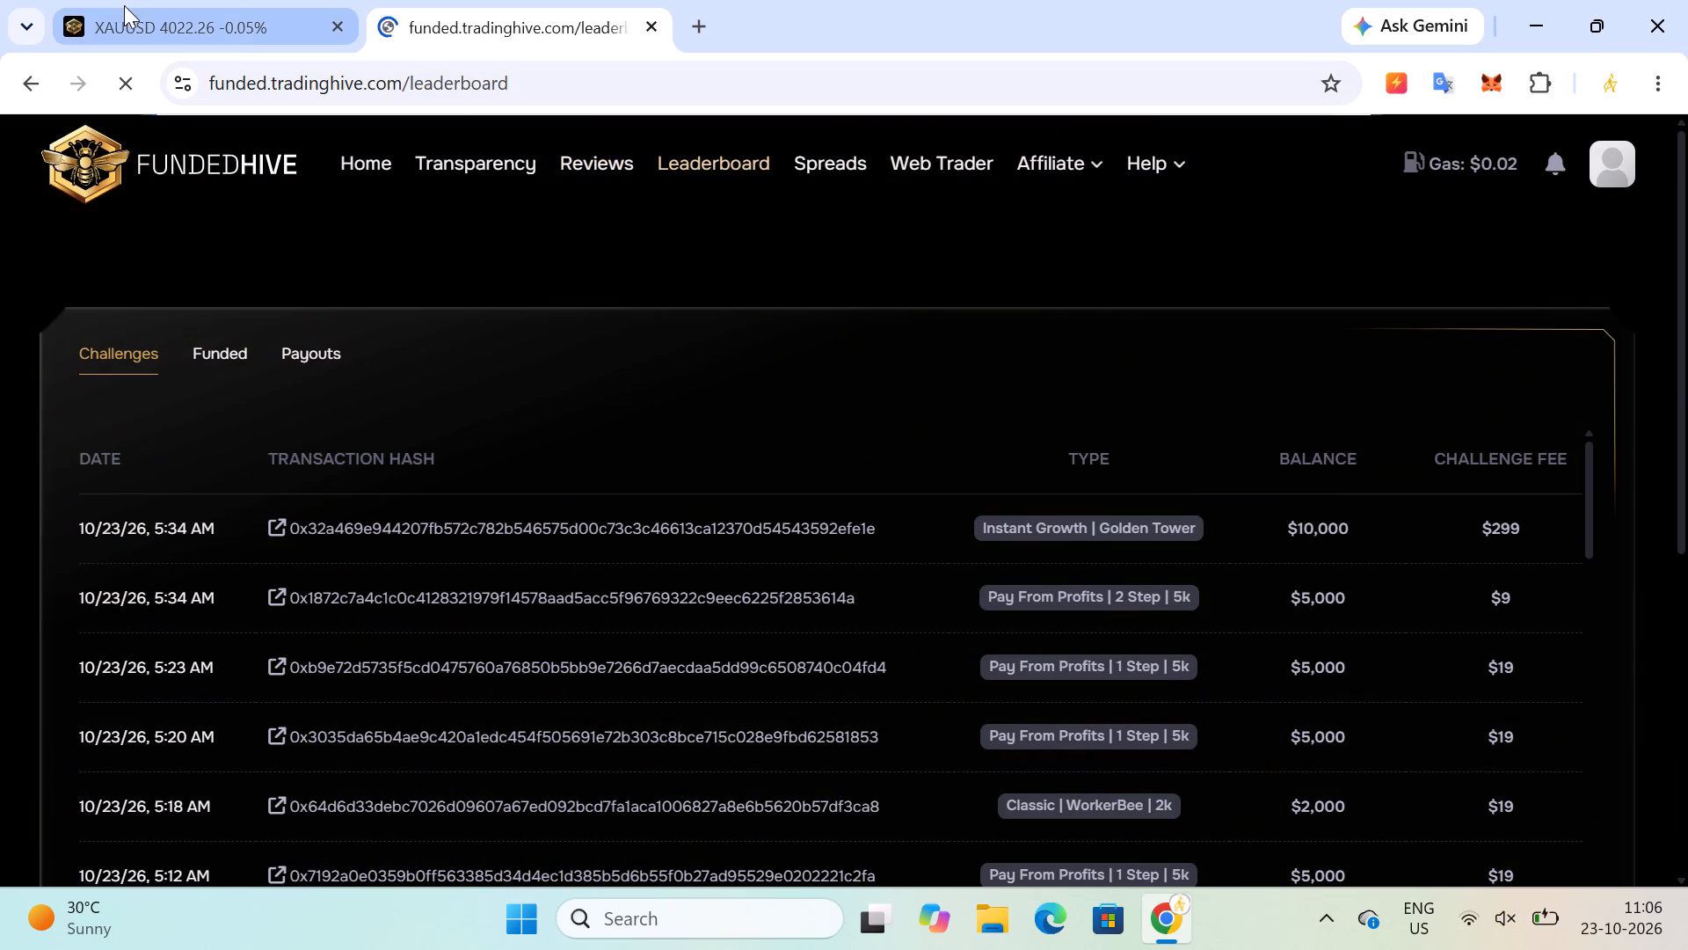
click(243, 26)
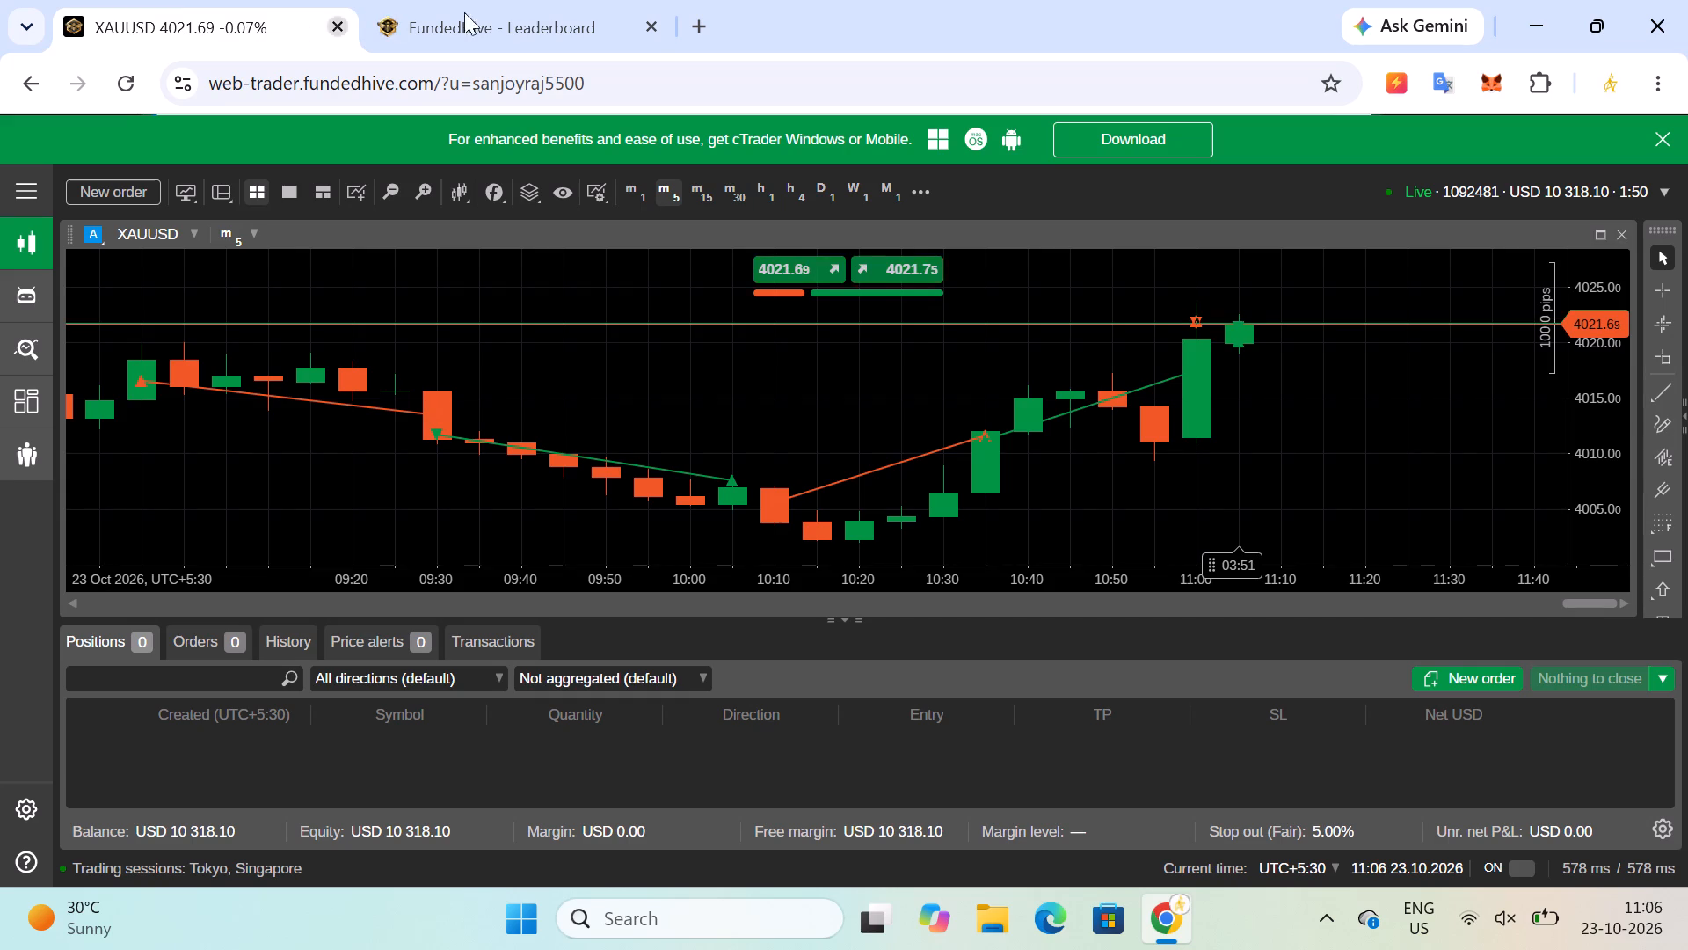
click(542, 15)
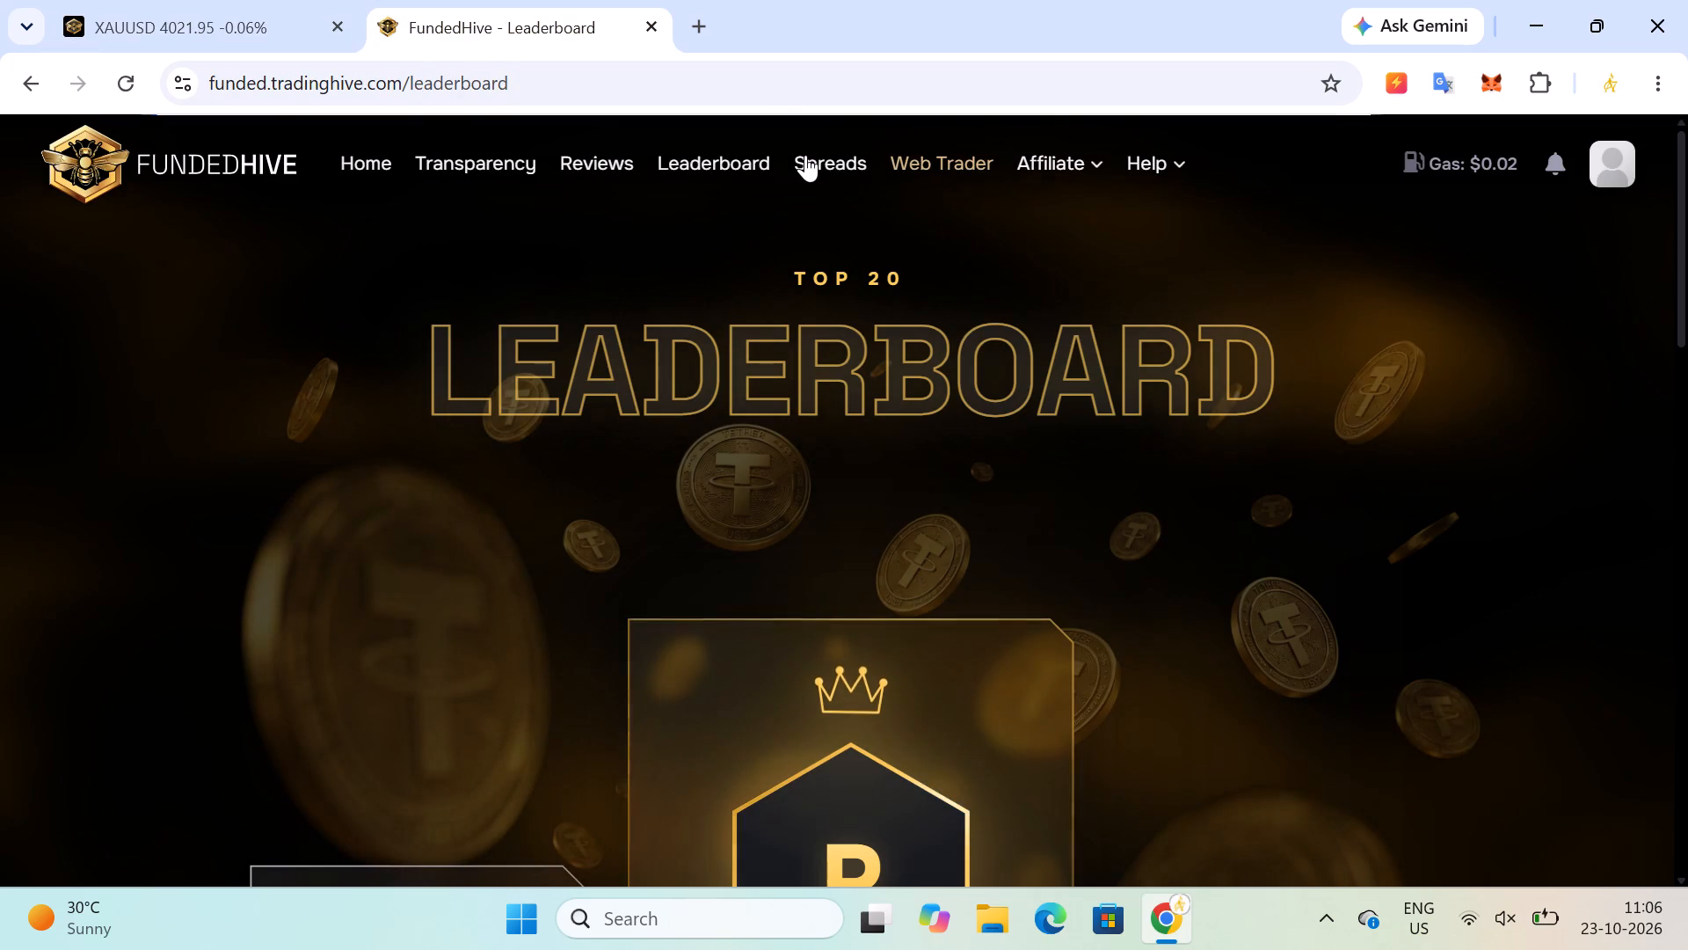
click(629, 159)
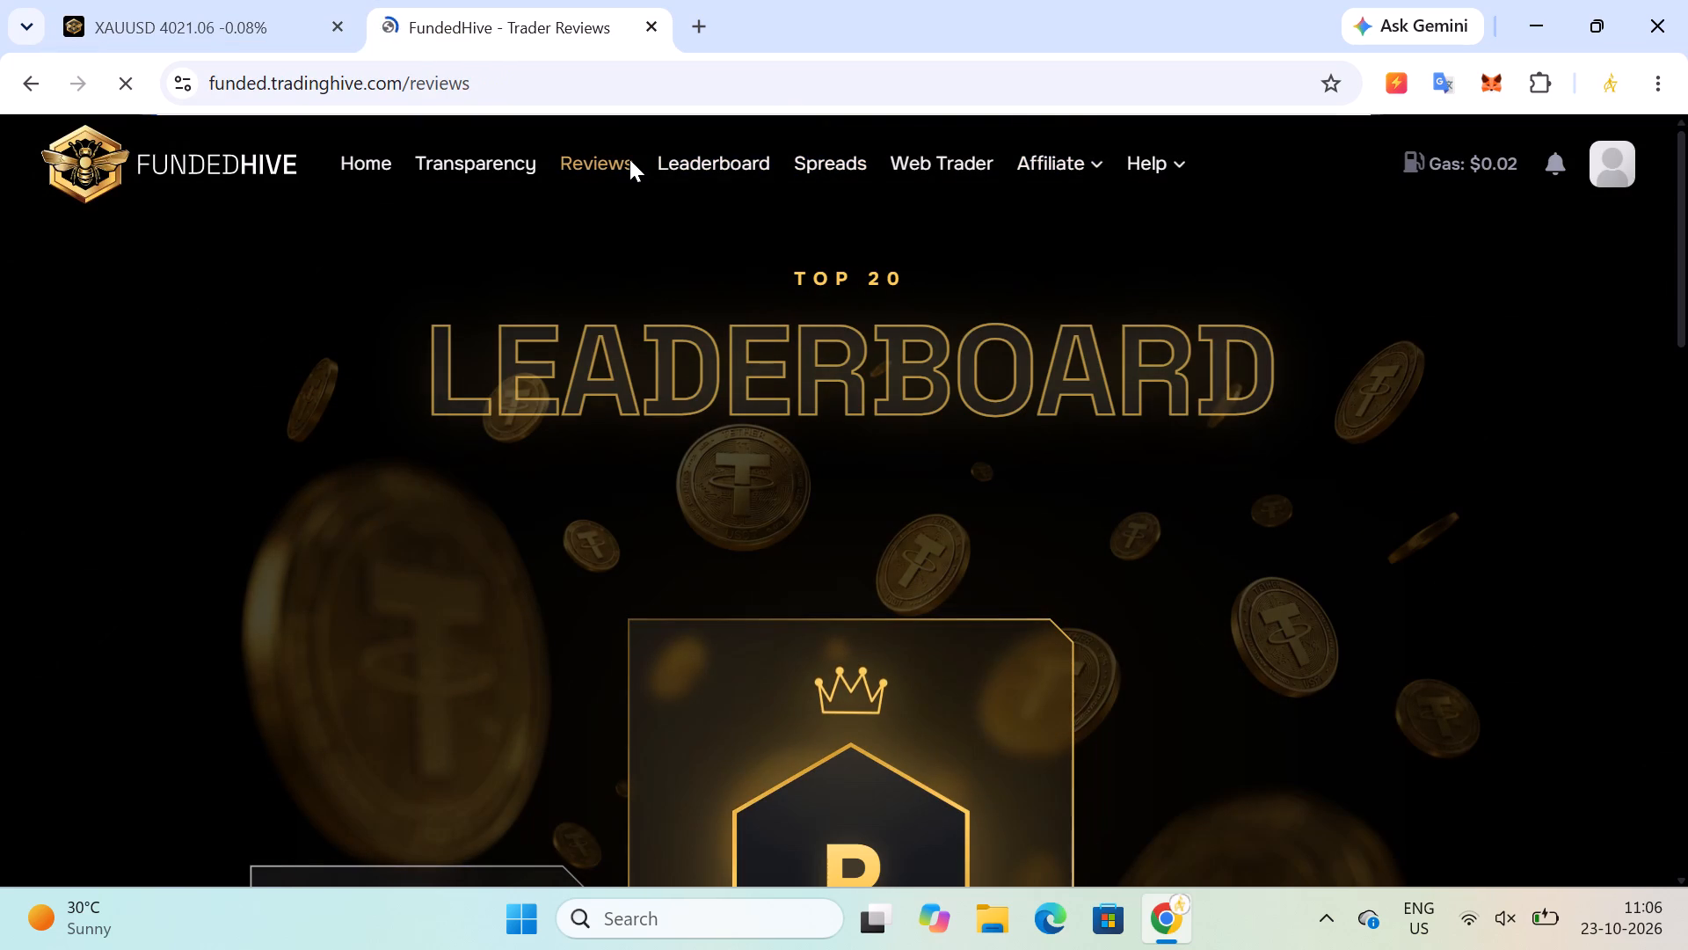
scroll(1132, 661, down, 1)
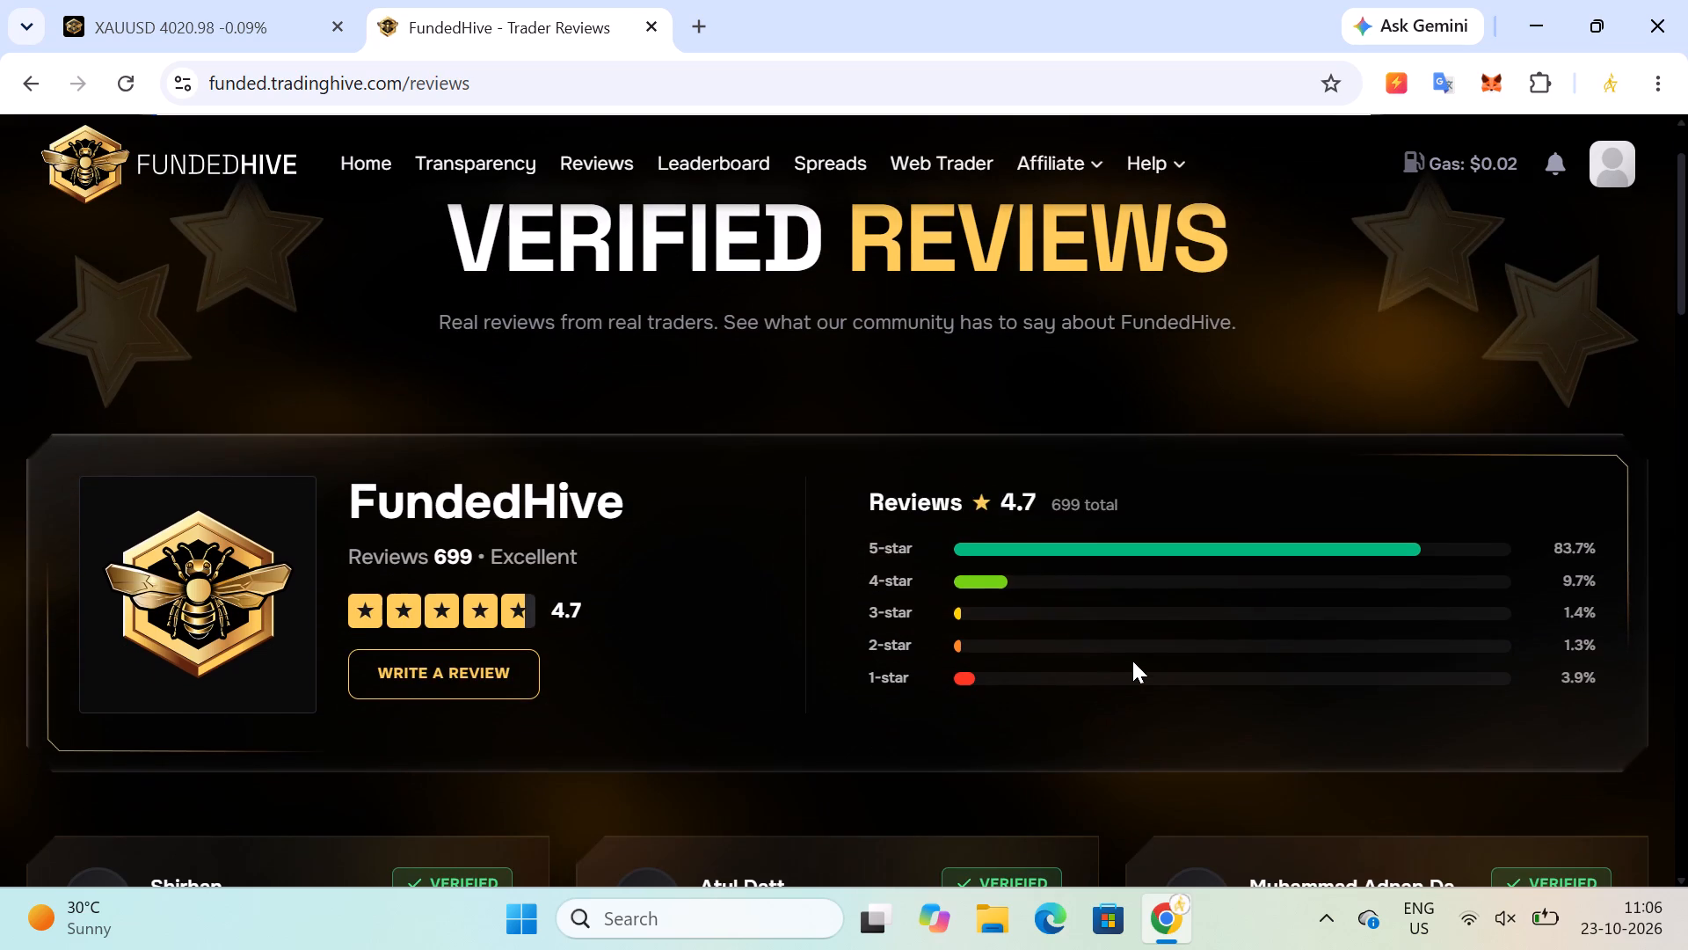
scroll(1132, 661, down, 3)
scroll(1132, 661, up, 1)
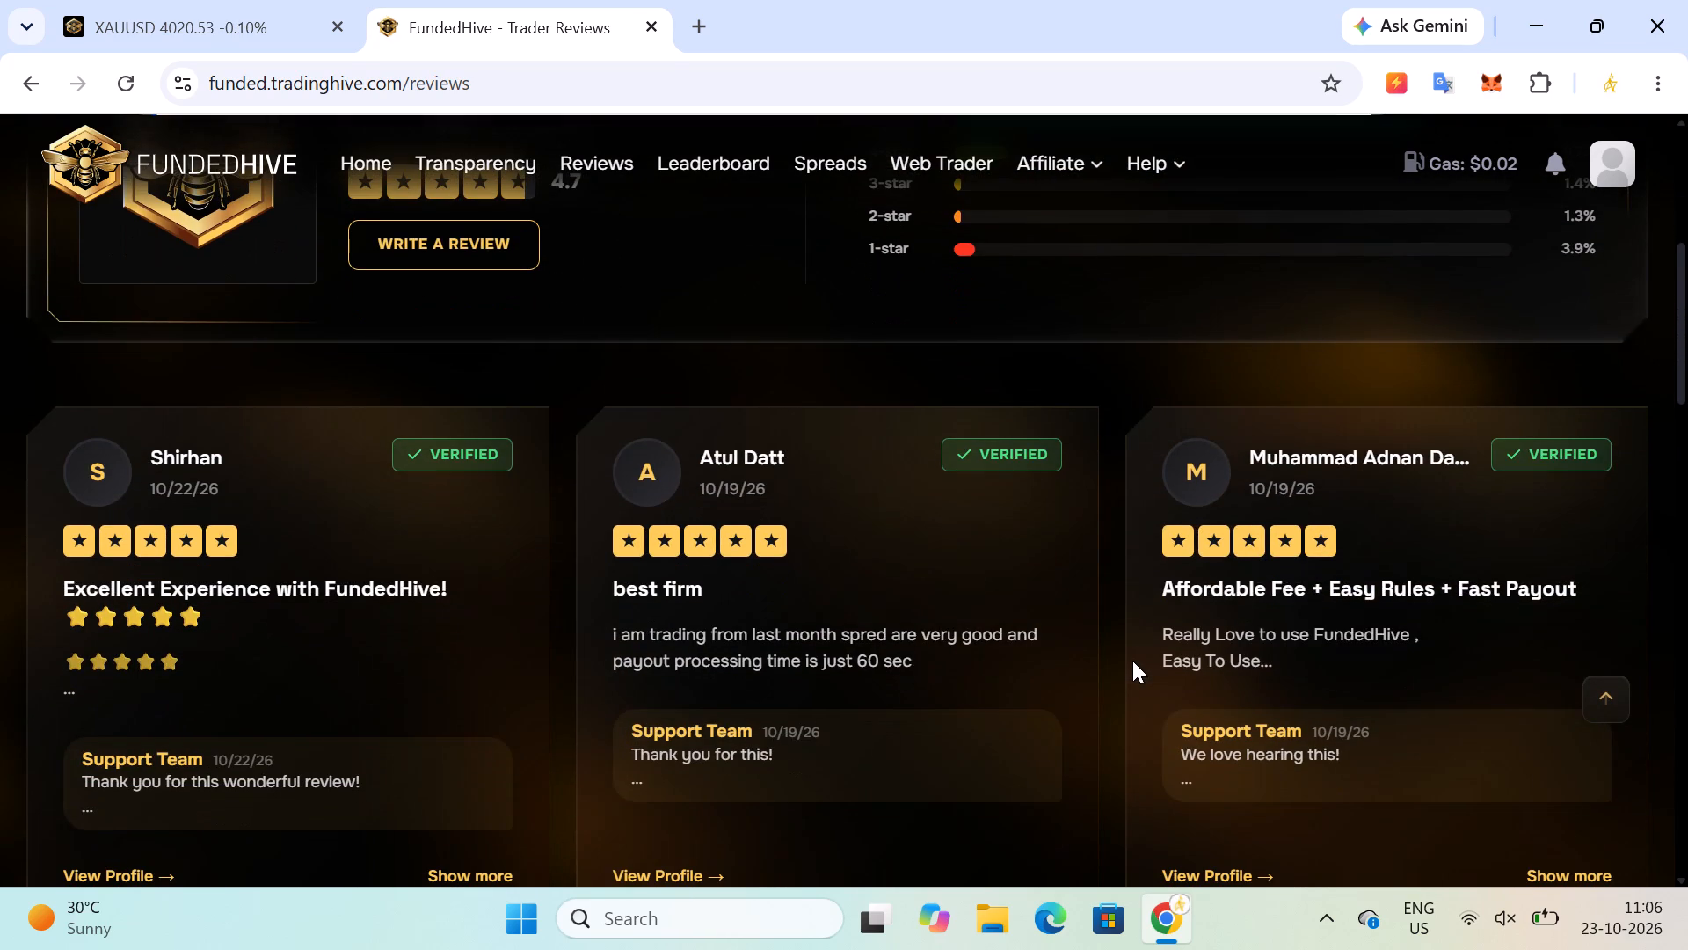
scroll(1132, 661, up, 1)
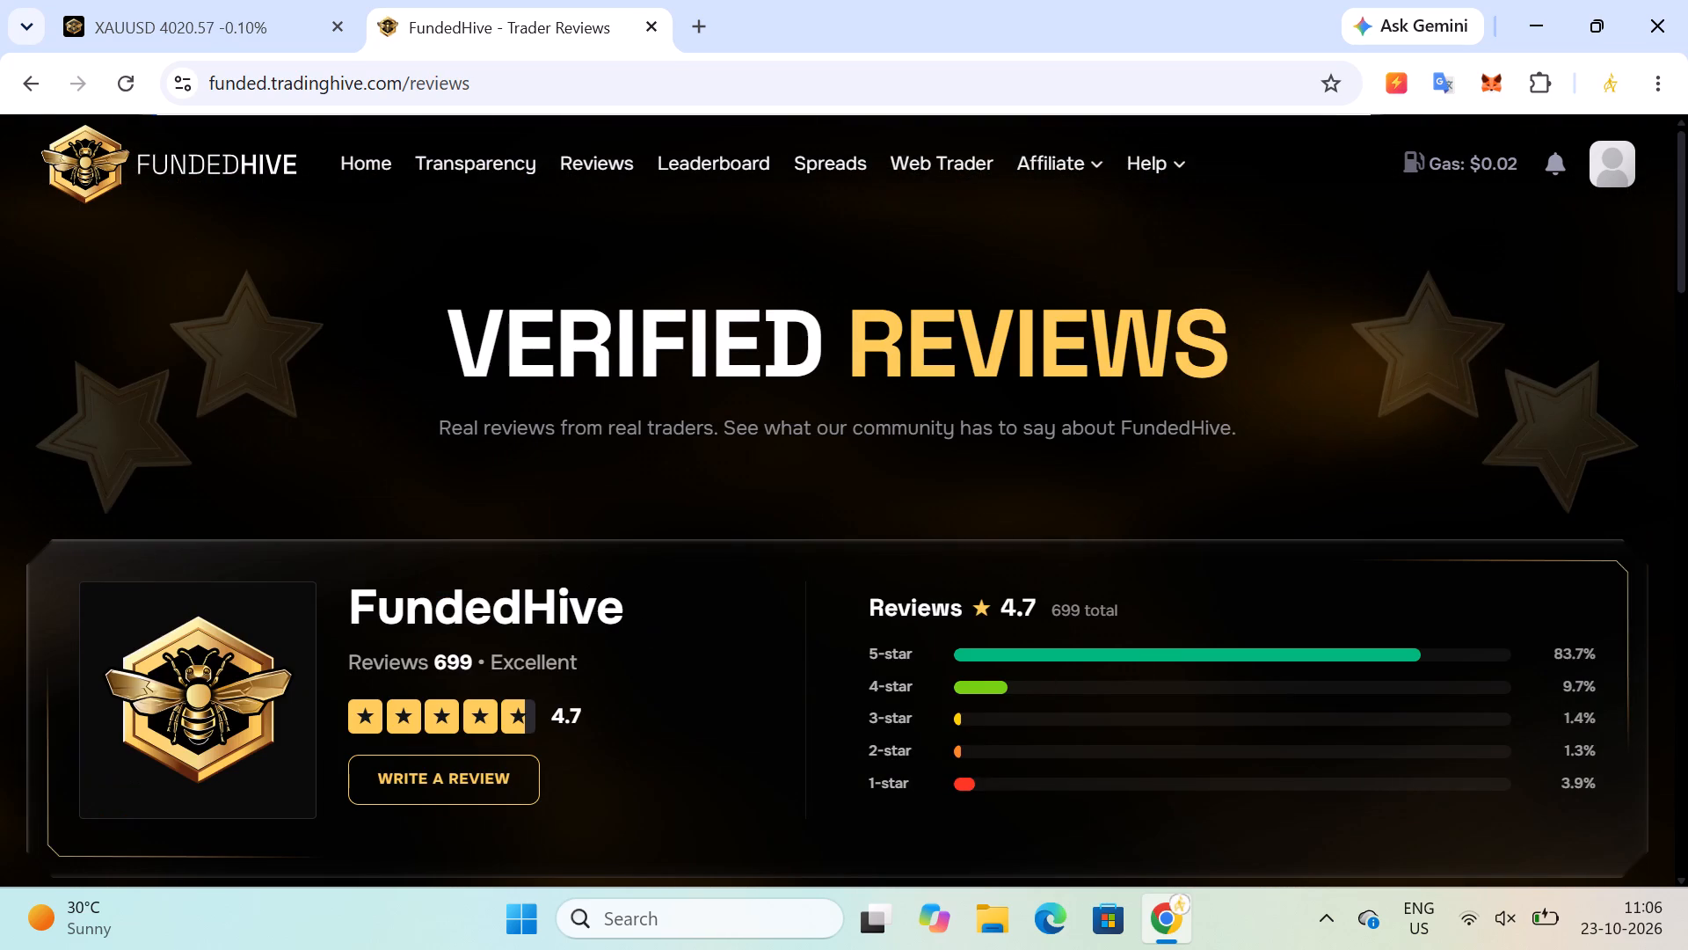
Review the payout wallet and transaction history on the FundedHive home dashboard and reopen the $10,000 Pay From Profits account.
click(359, 165)
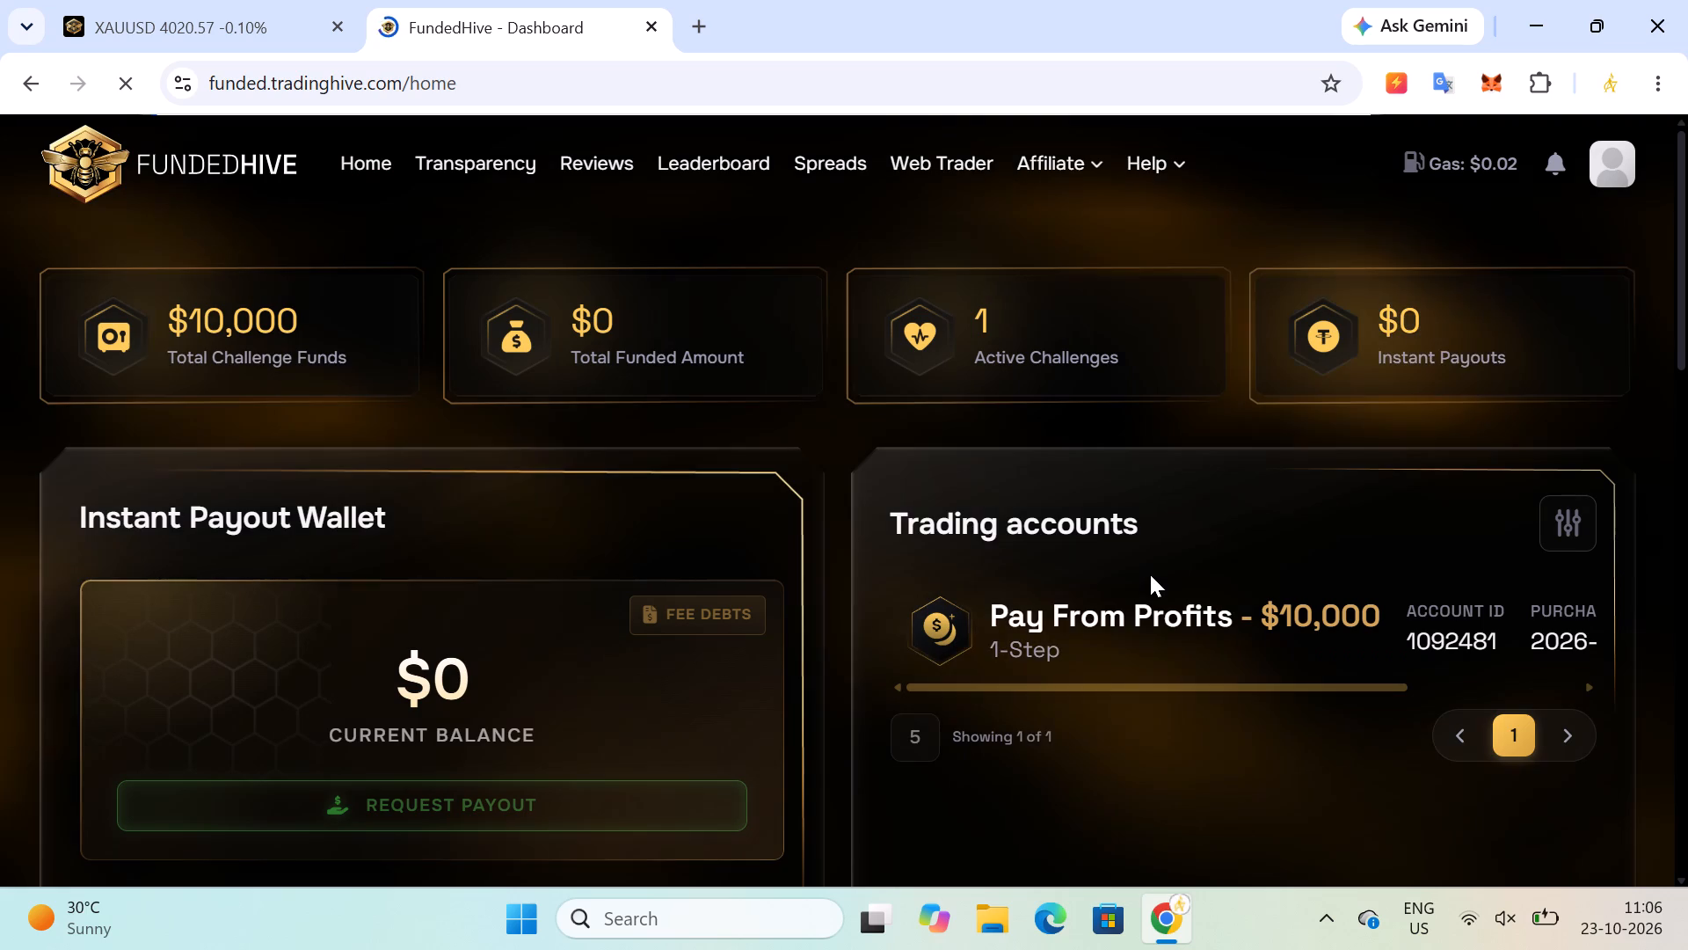
scroll(1150, 574, down, 3)
scroll(1150, 574, up, 1)
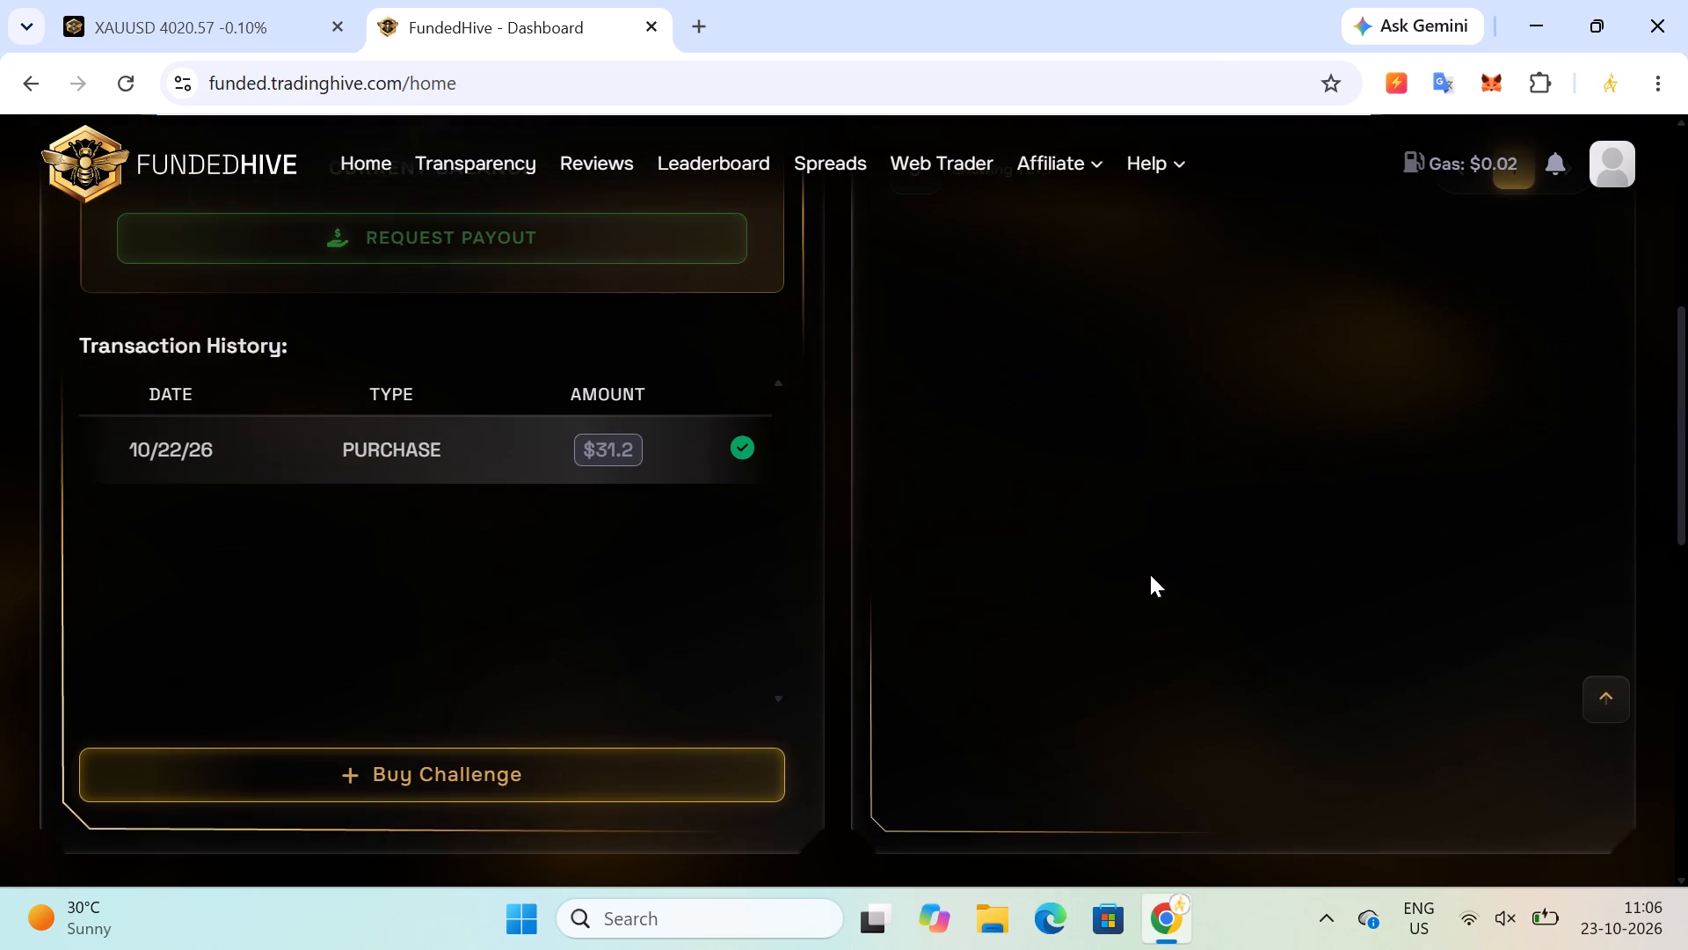
scroll(1150, 574, up, 1)
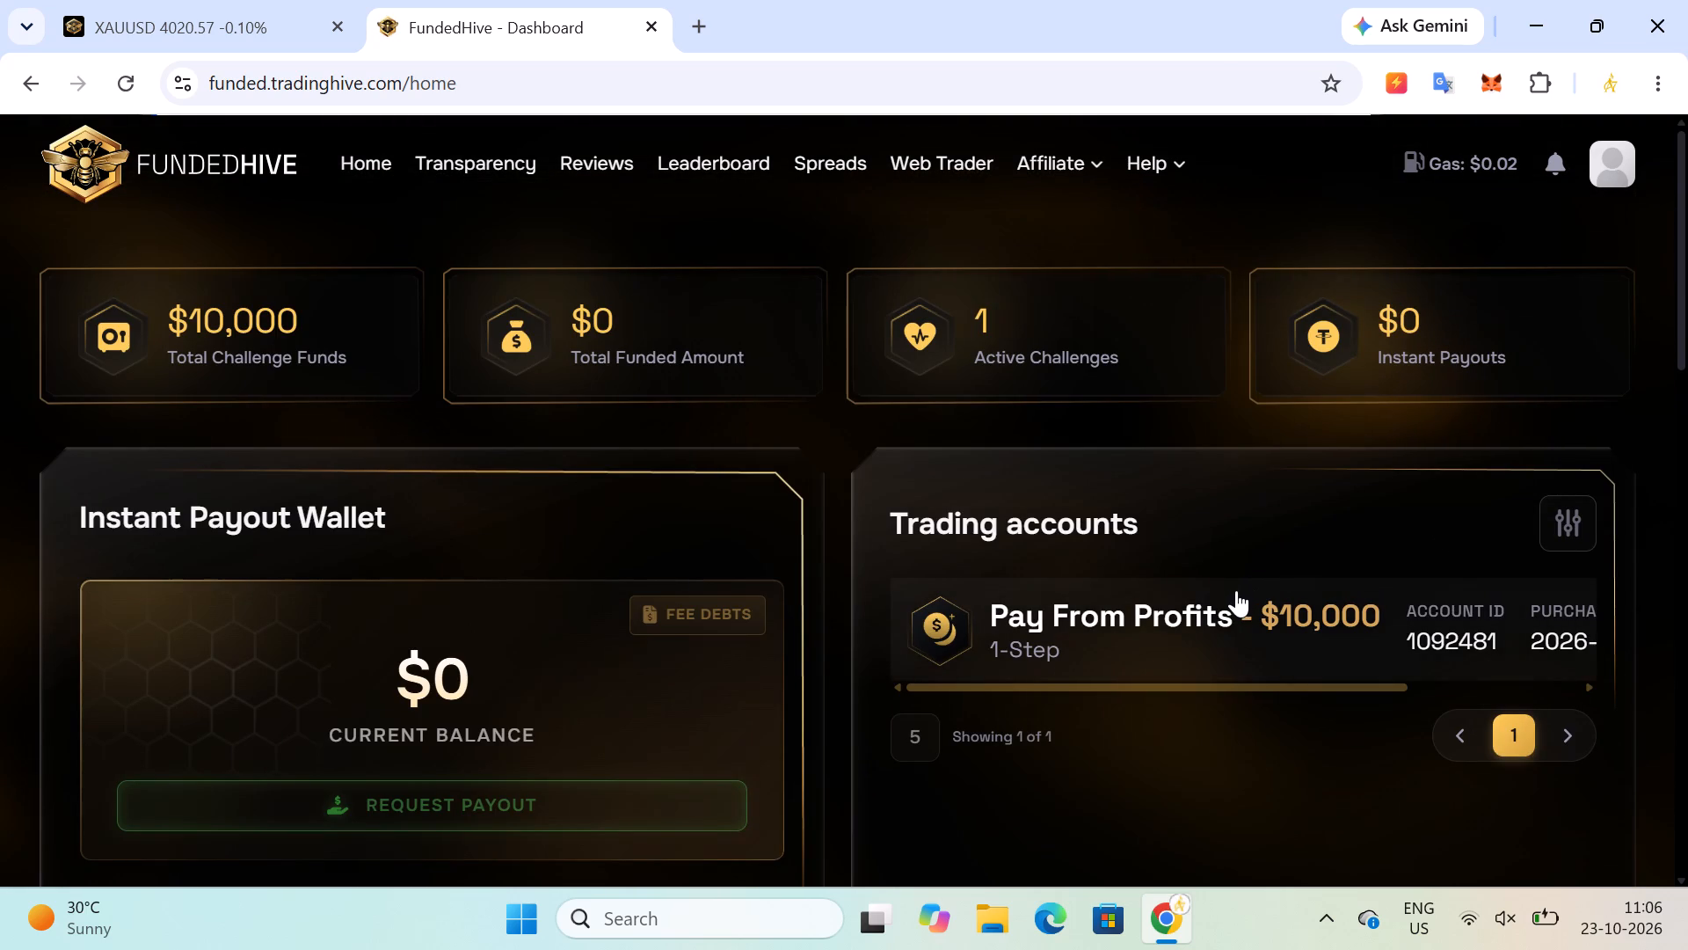
click(1236, 591)
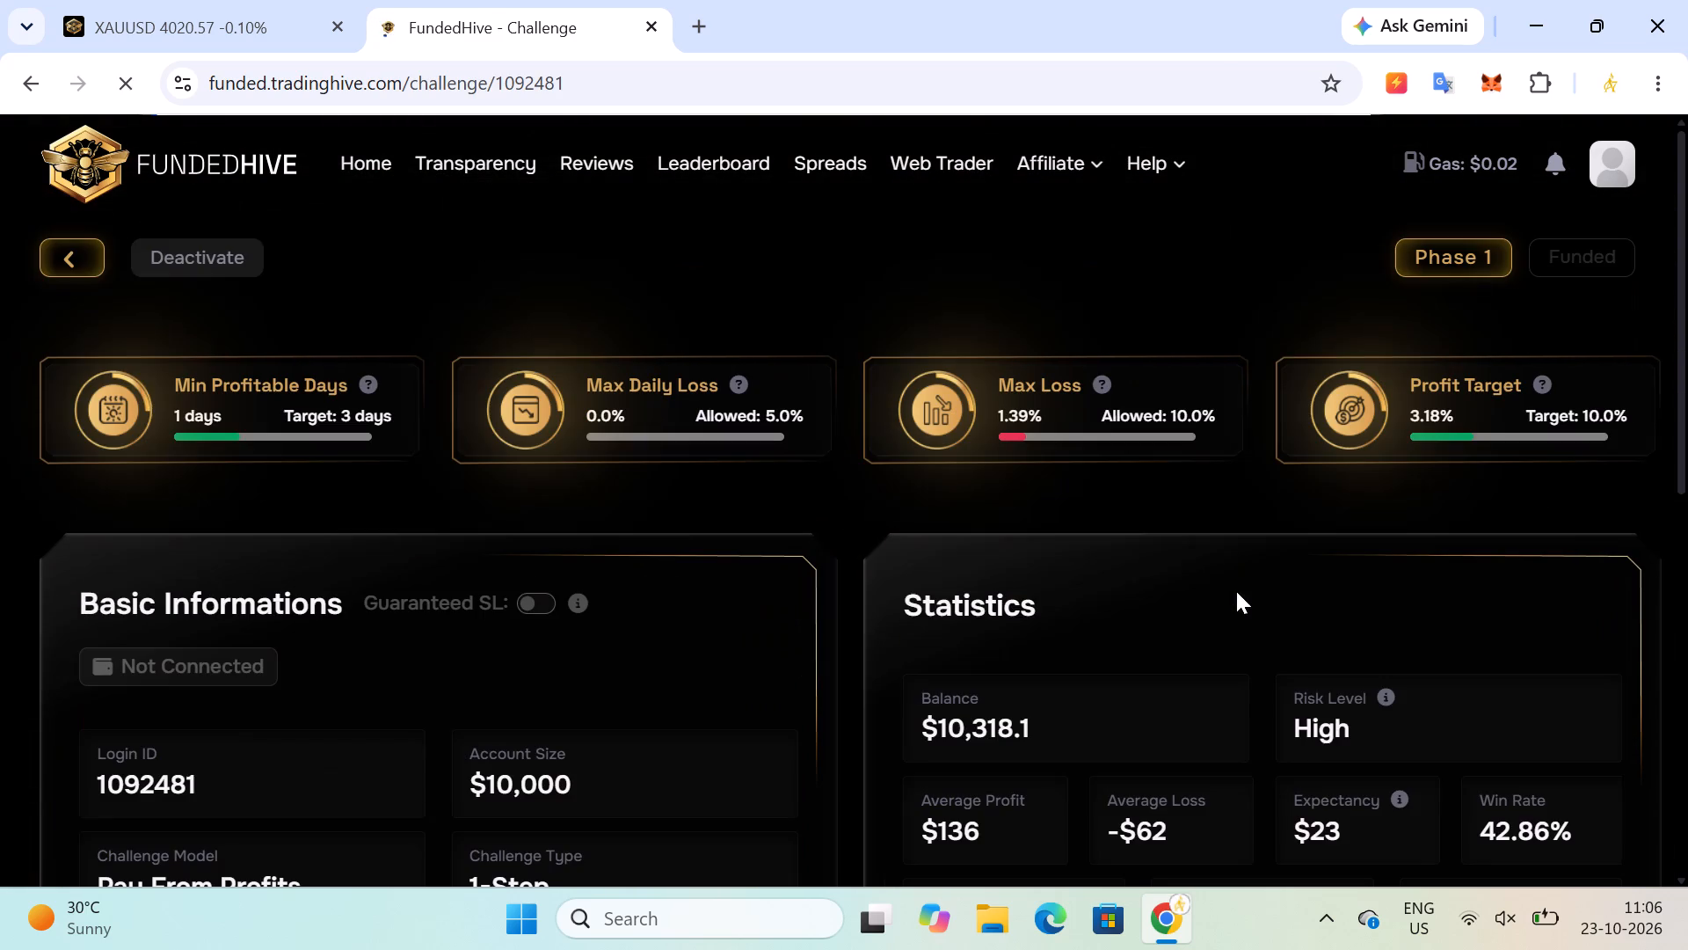
Examine the Risk groups rules for each risk level and review the challenge account's basic information and statistics.
scroll(1098, 763, down, 1)
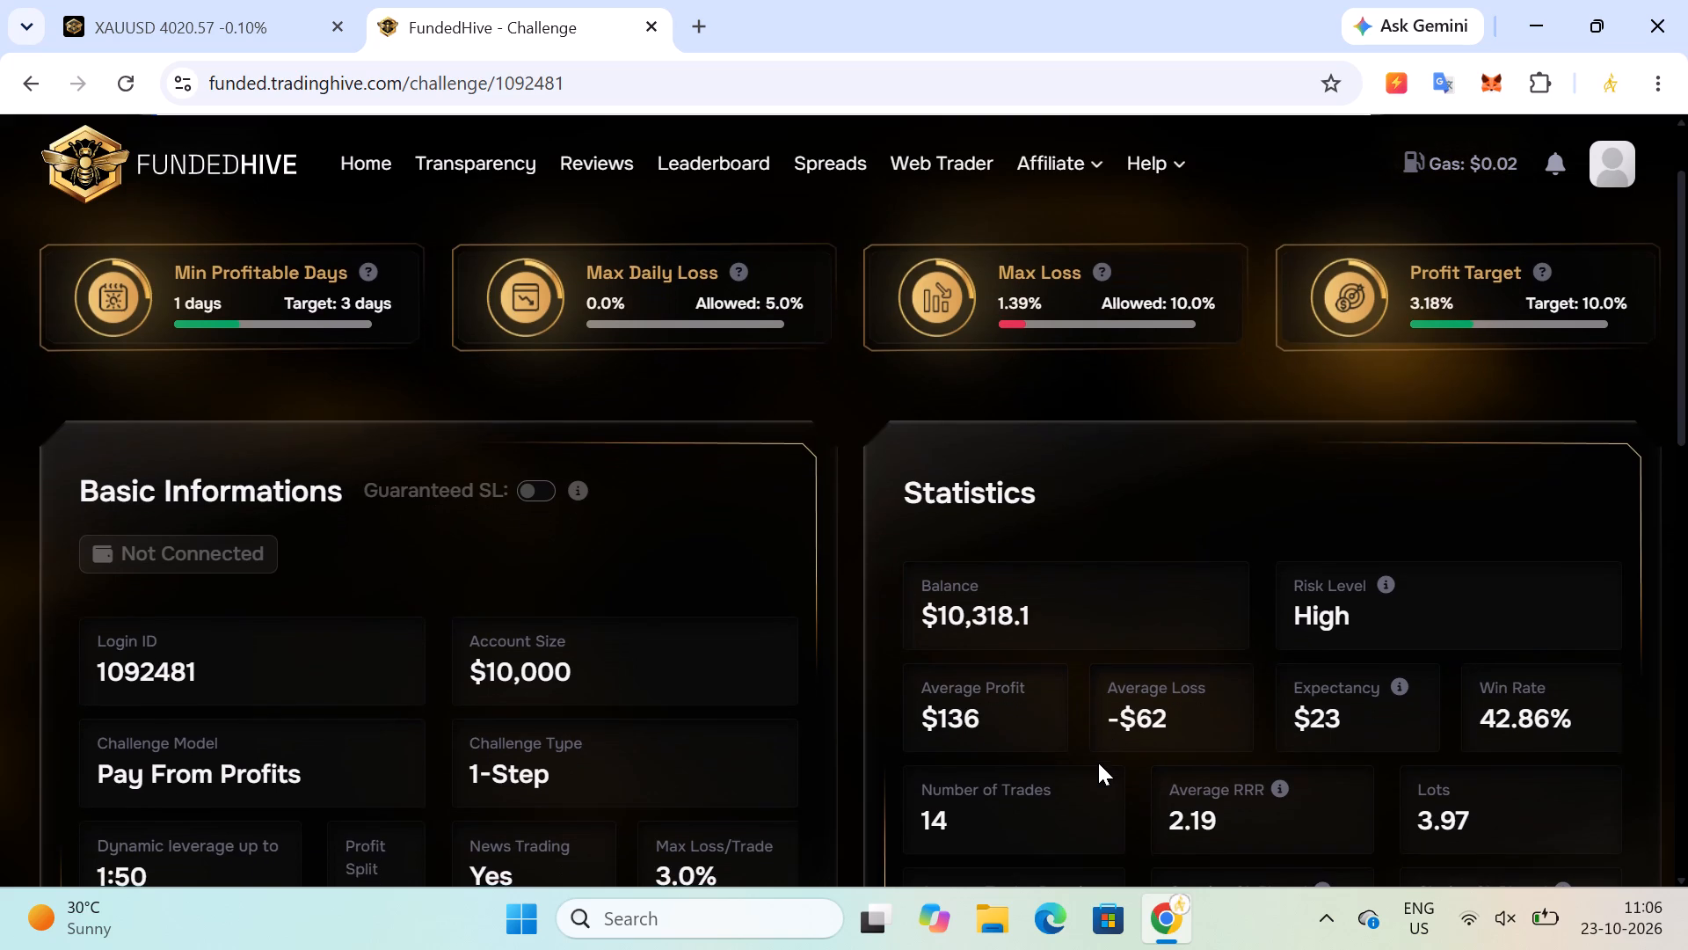
scroll(1098, 763, down, 1)
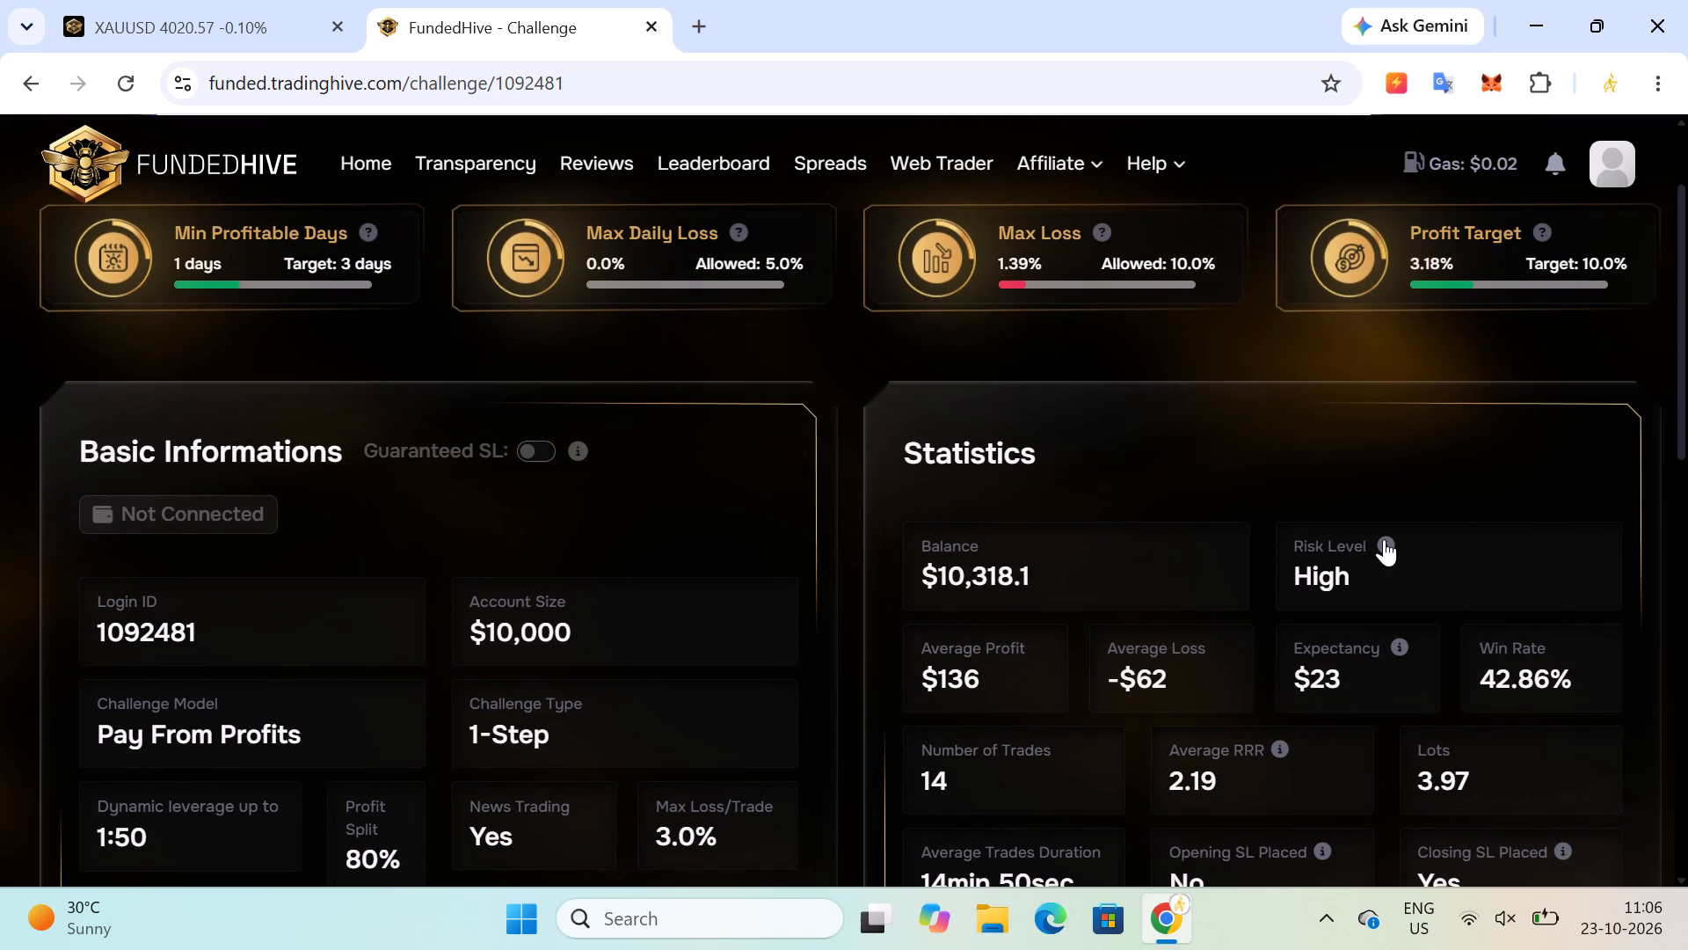
click(1384, 539)
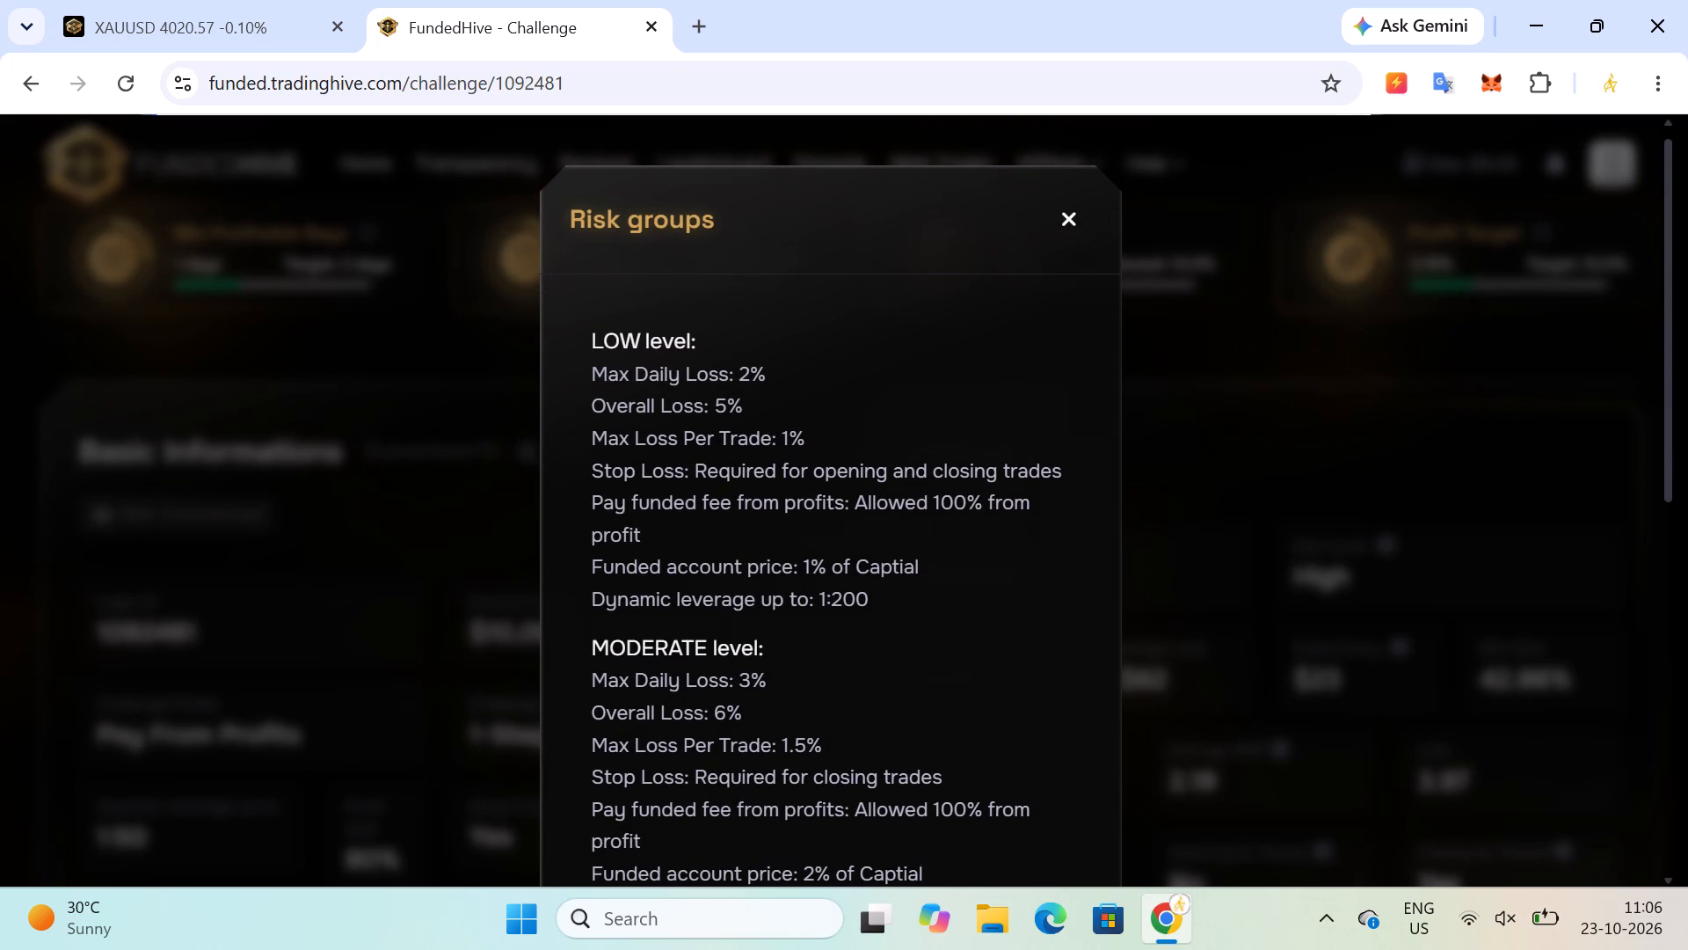
scroll(697, 666, down, 6)
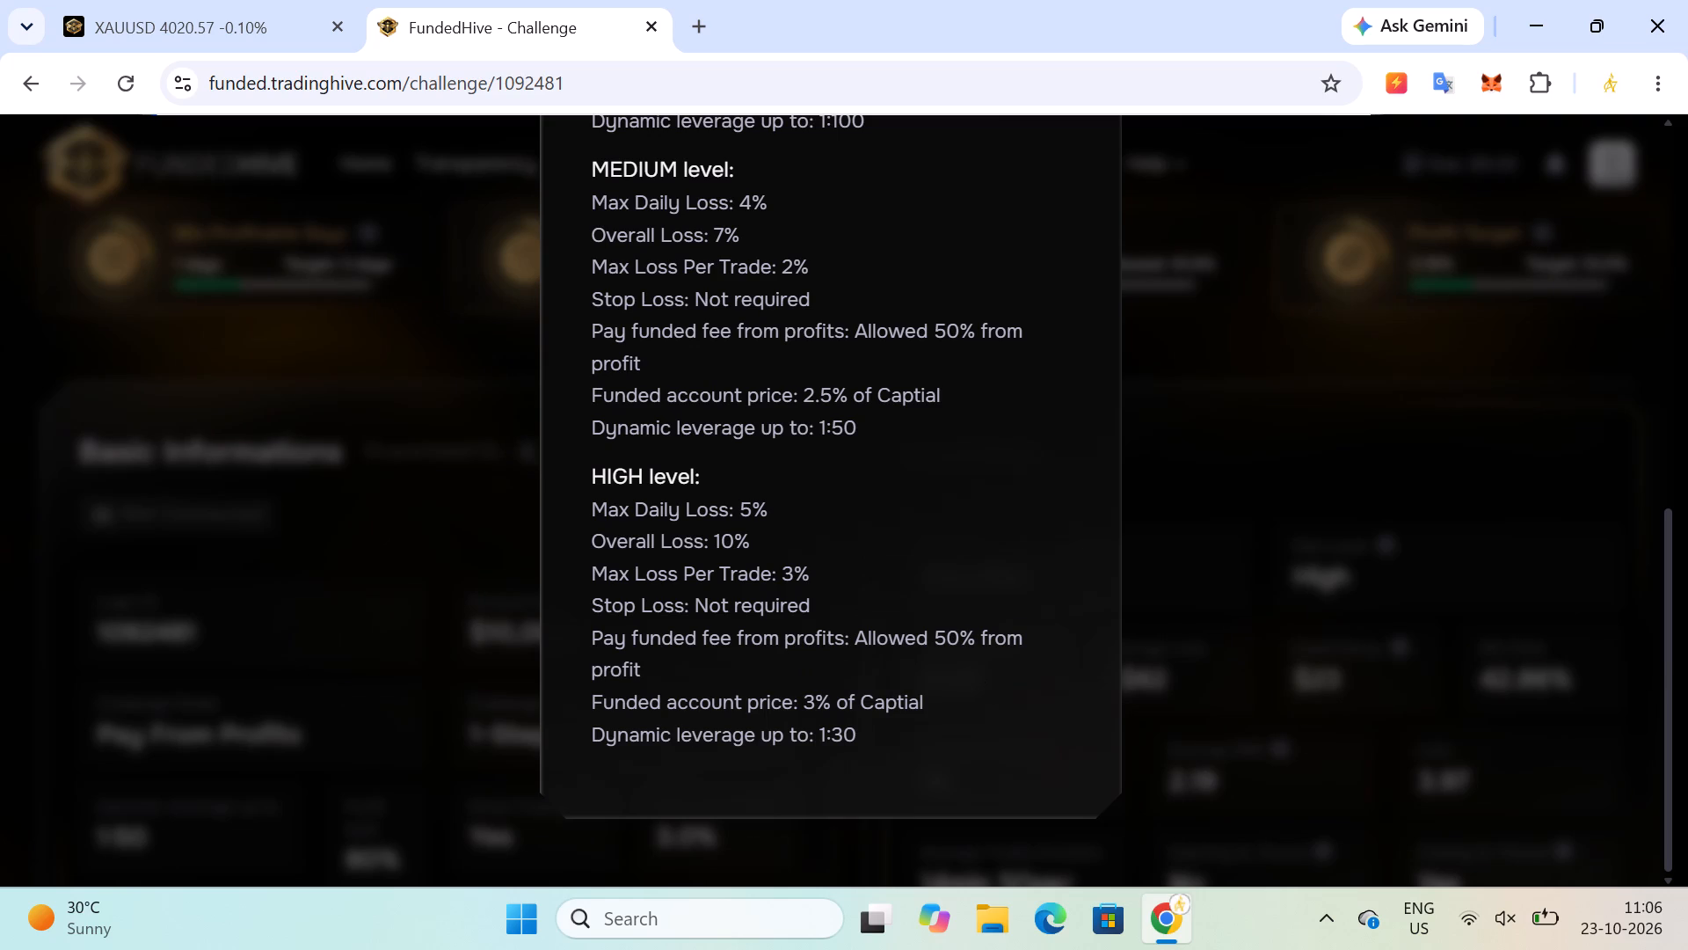
scroll(716, 746, down, 1)
click(1333, 505)
scroll(1155, 727, down, 1)
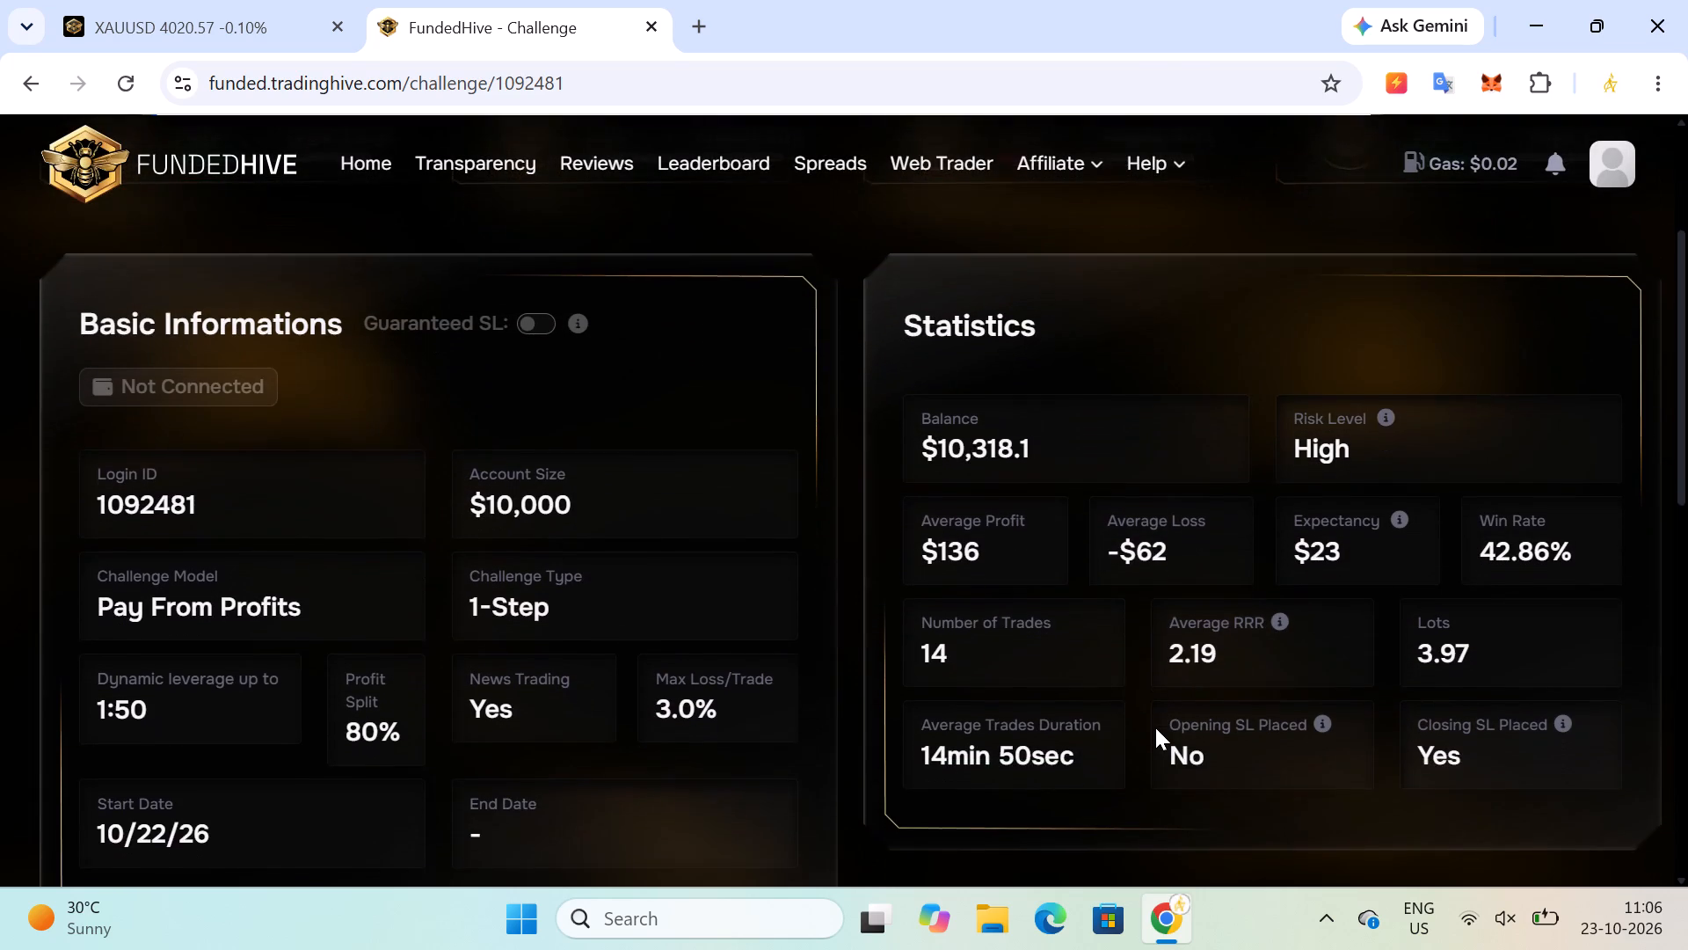
scroll(1155, 727, down, 1)
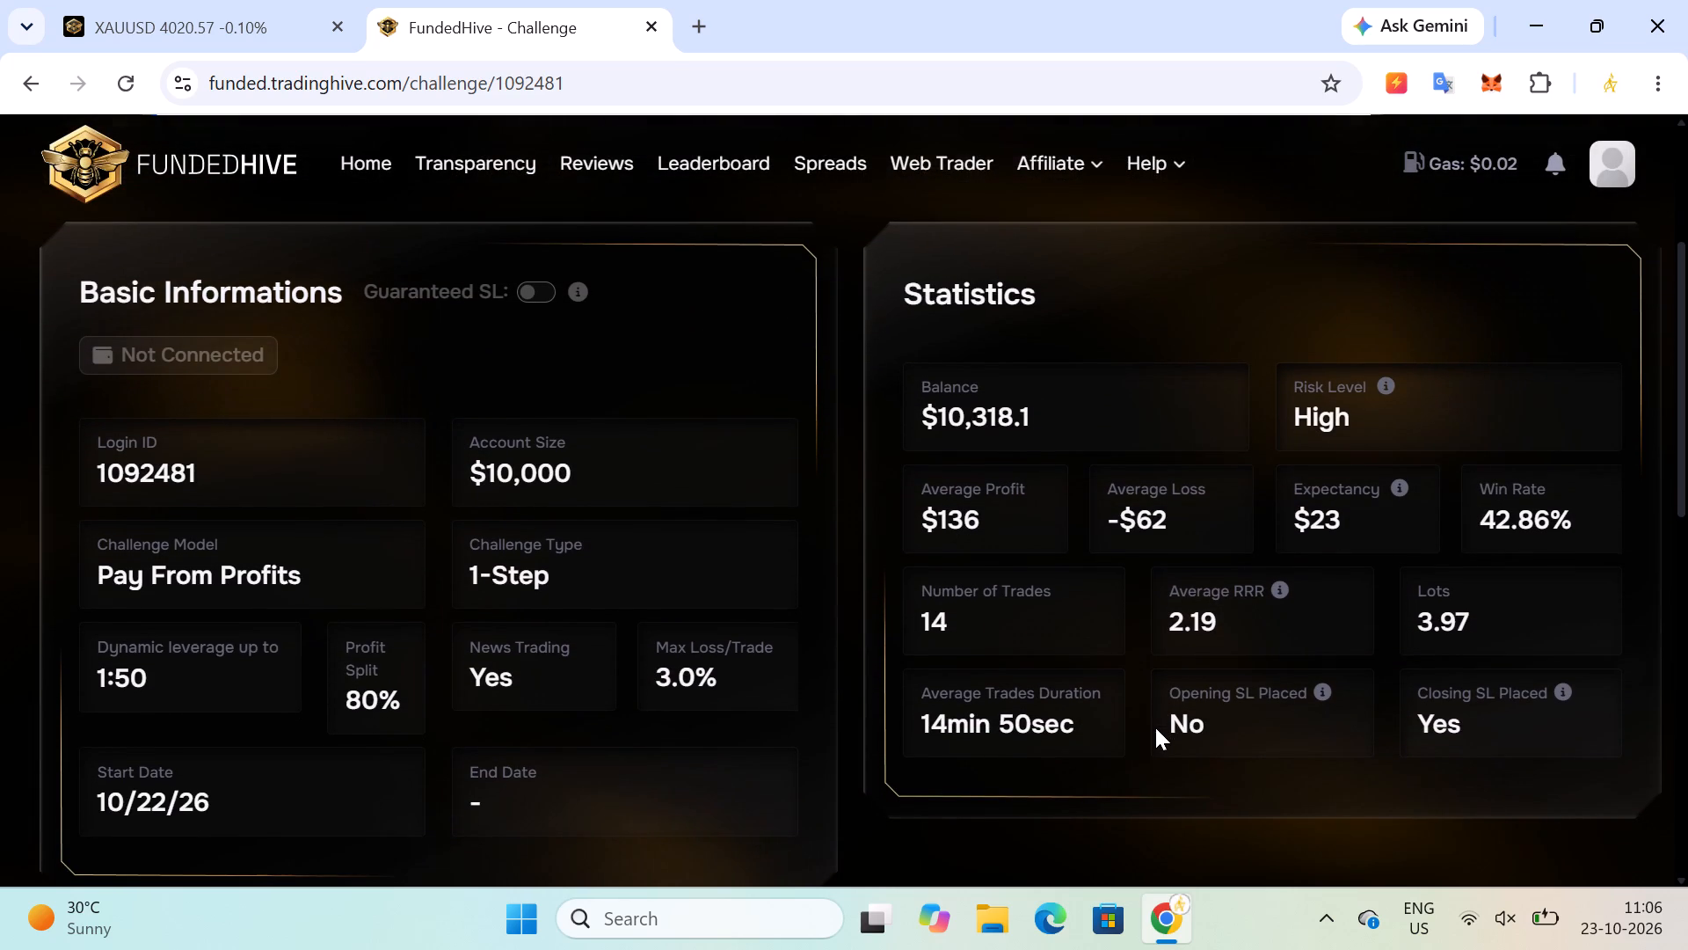
scroll(1155, 727, down, 3)
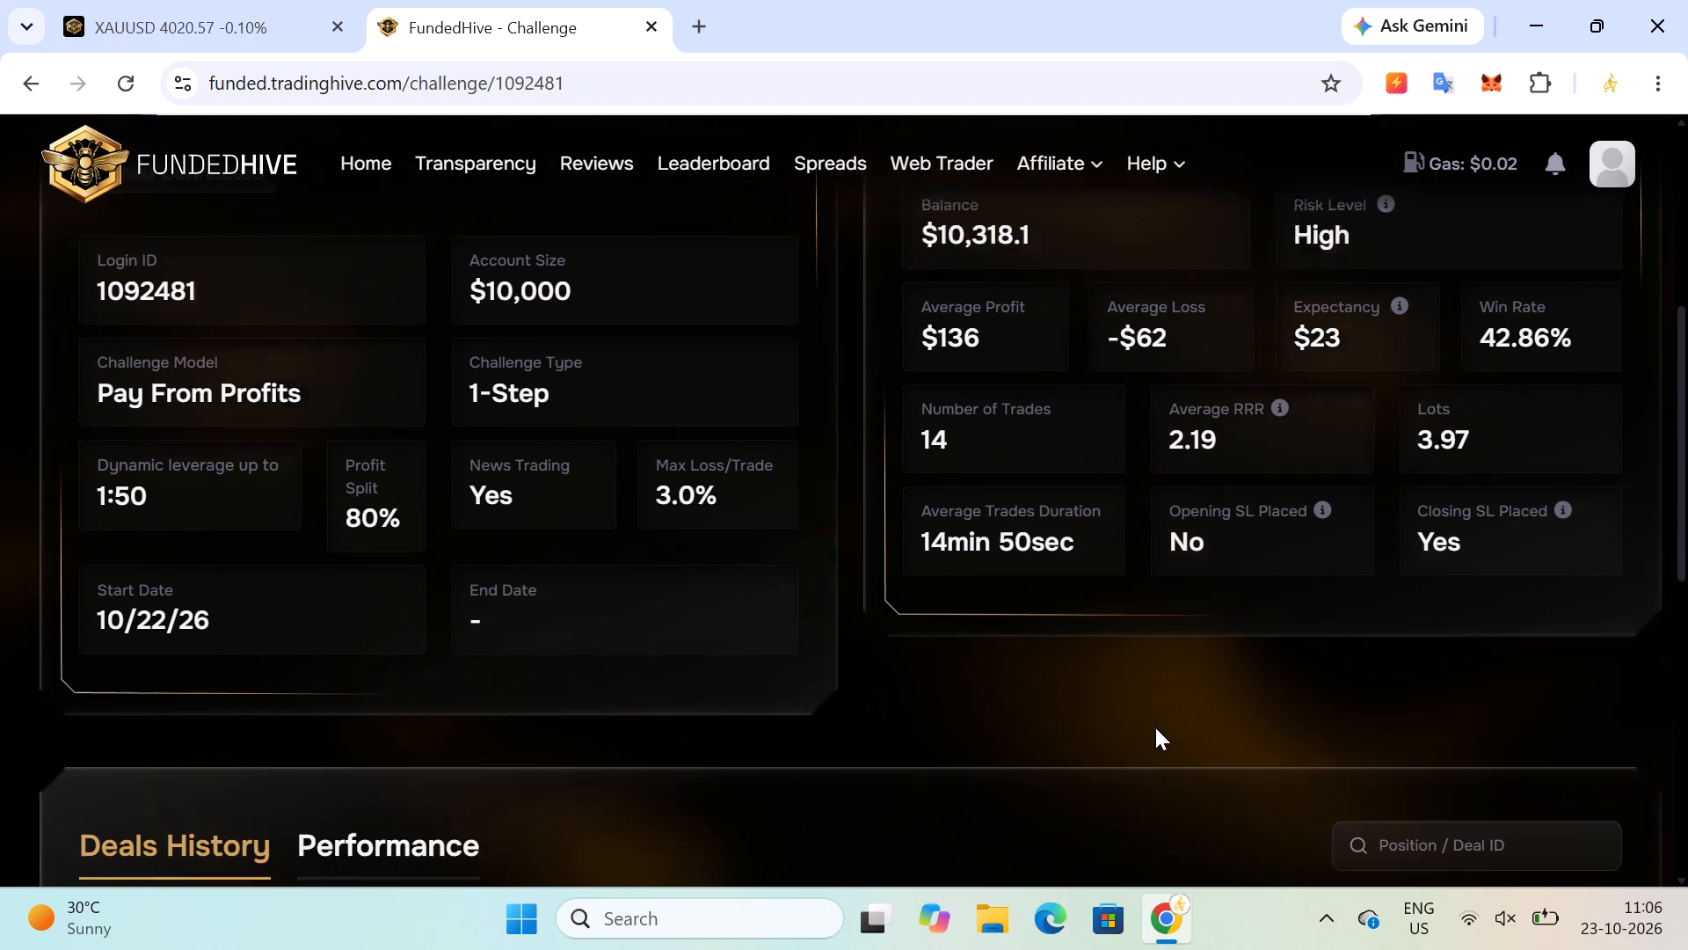
scroll(1155, 727, down, 3)
scroll(1155, 727, up, 9)
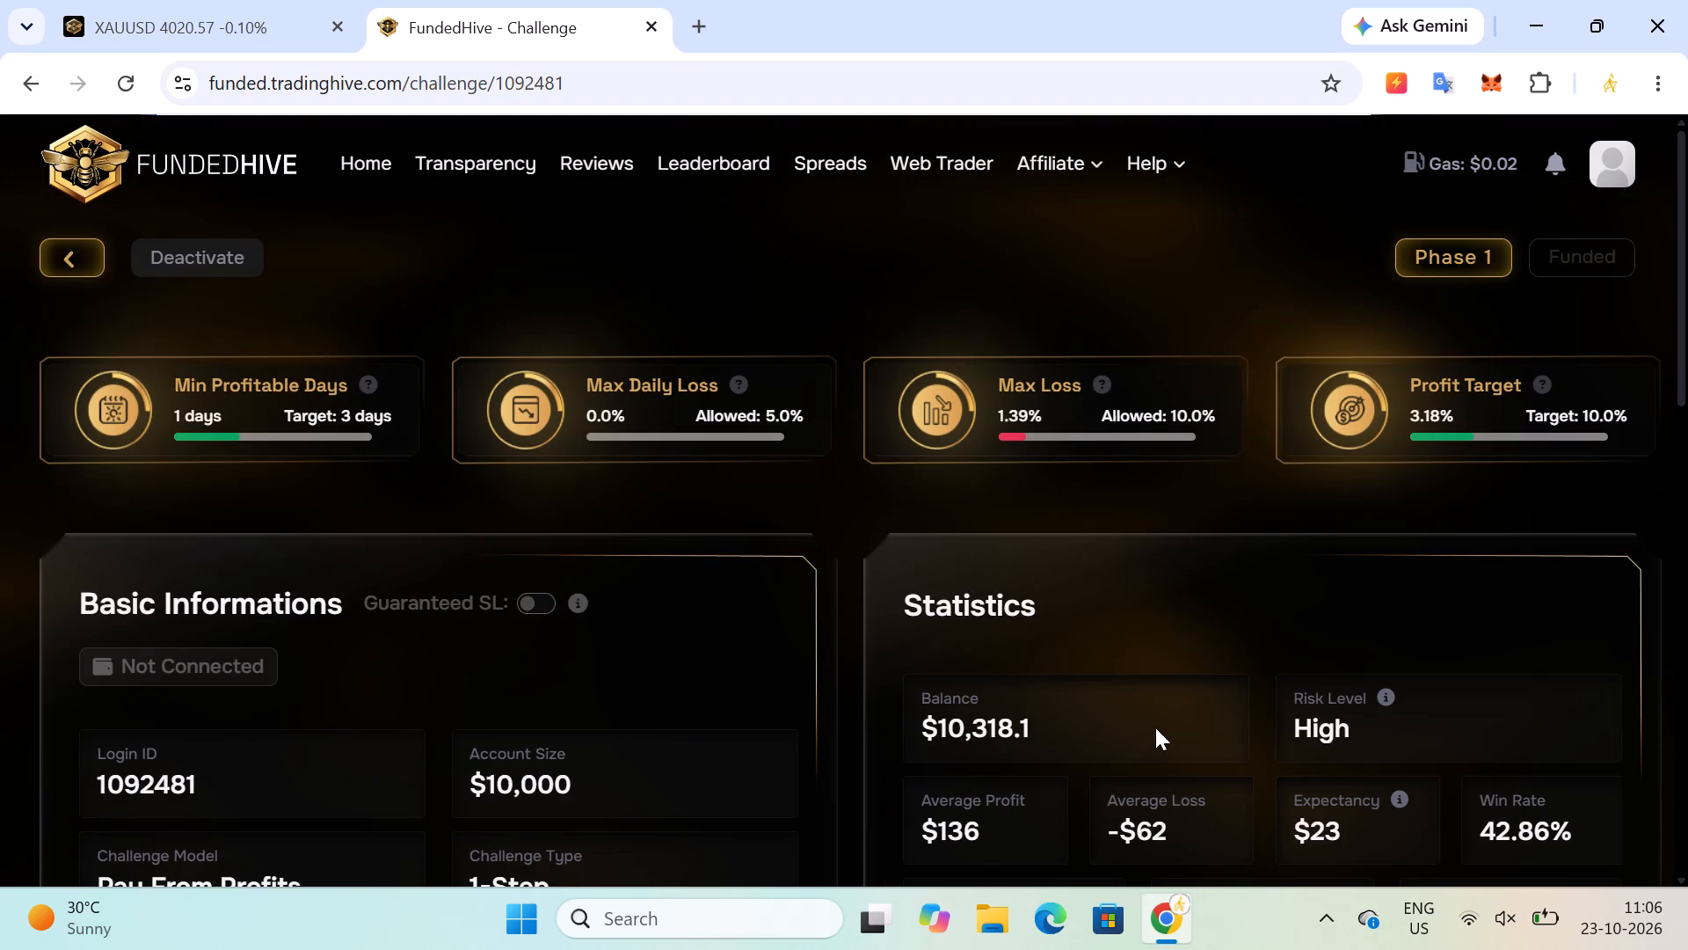
scroll(607, 394, up, 1)
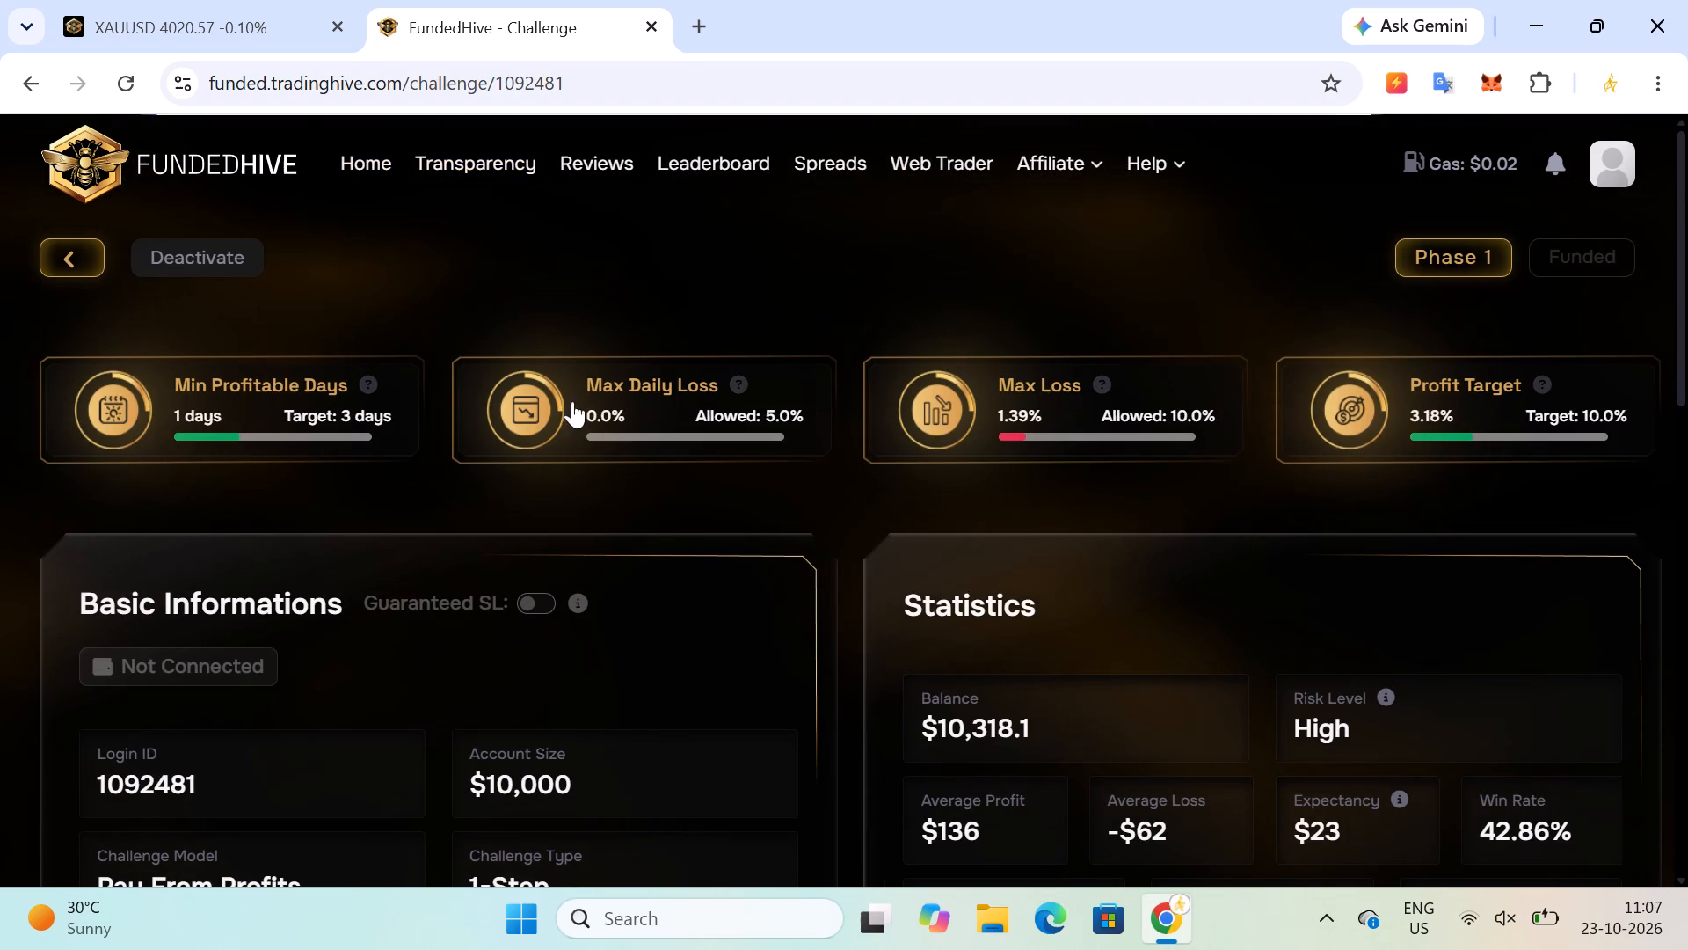
Check the Max Daily Loss details, including minimum balance, and the Profitable Days breakdown with its remaining profit.
click(658, 401)
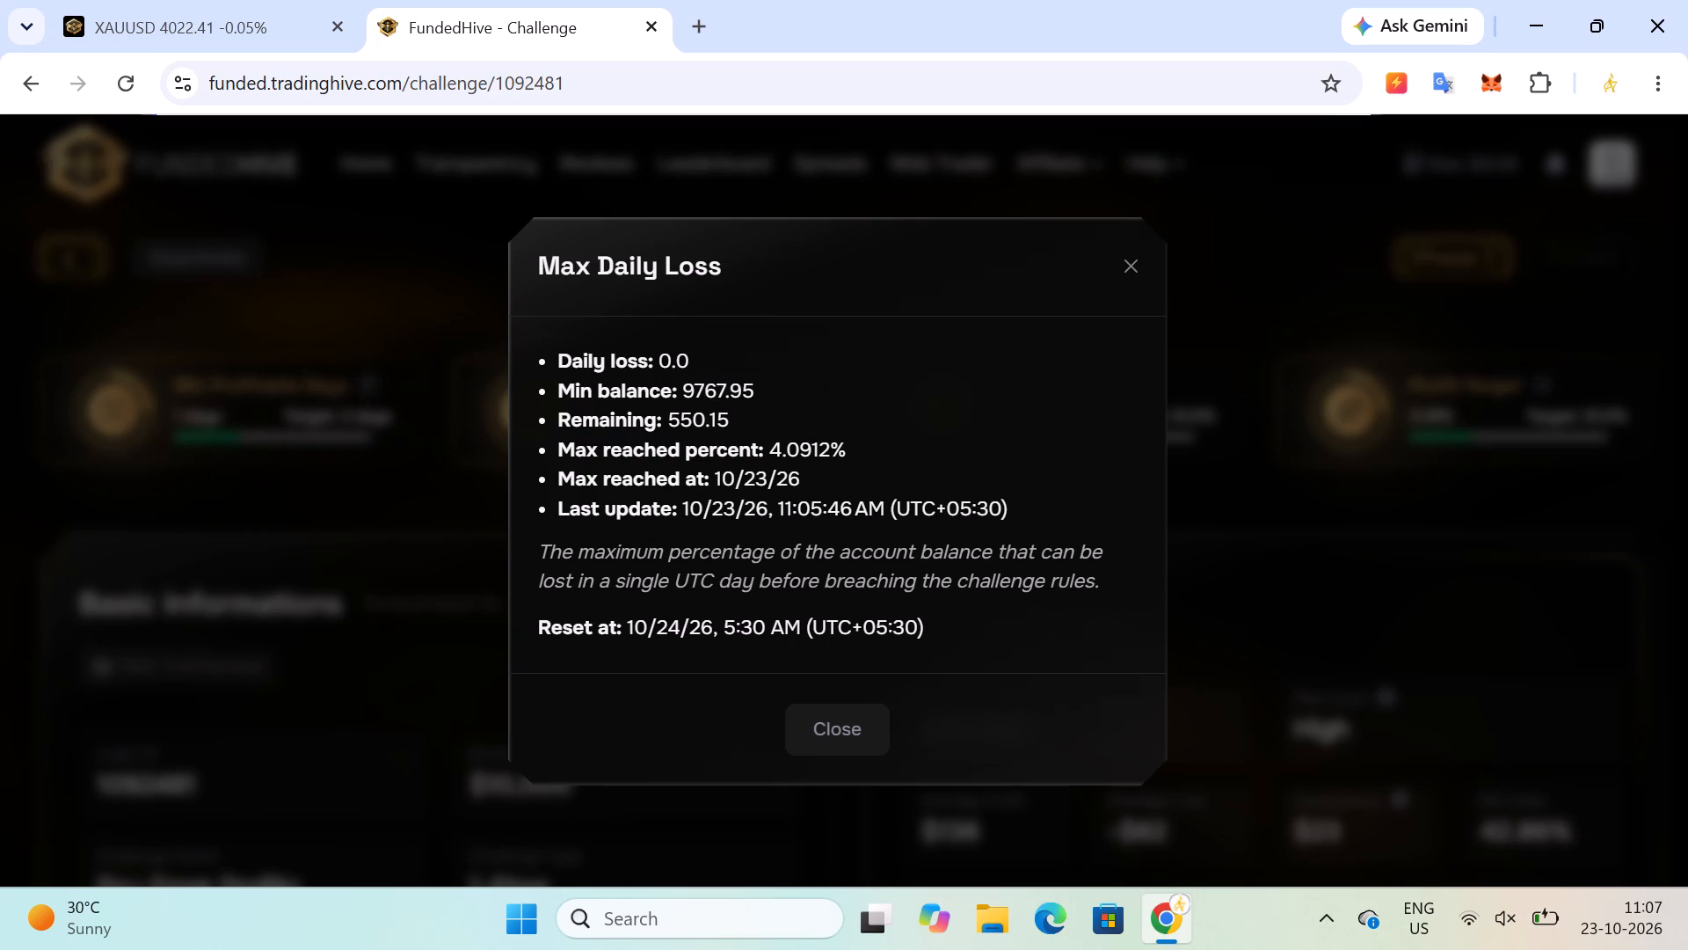
drag(669, 392, 771, 387)
click(771, 387)
click(1139, 261)
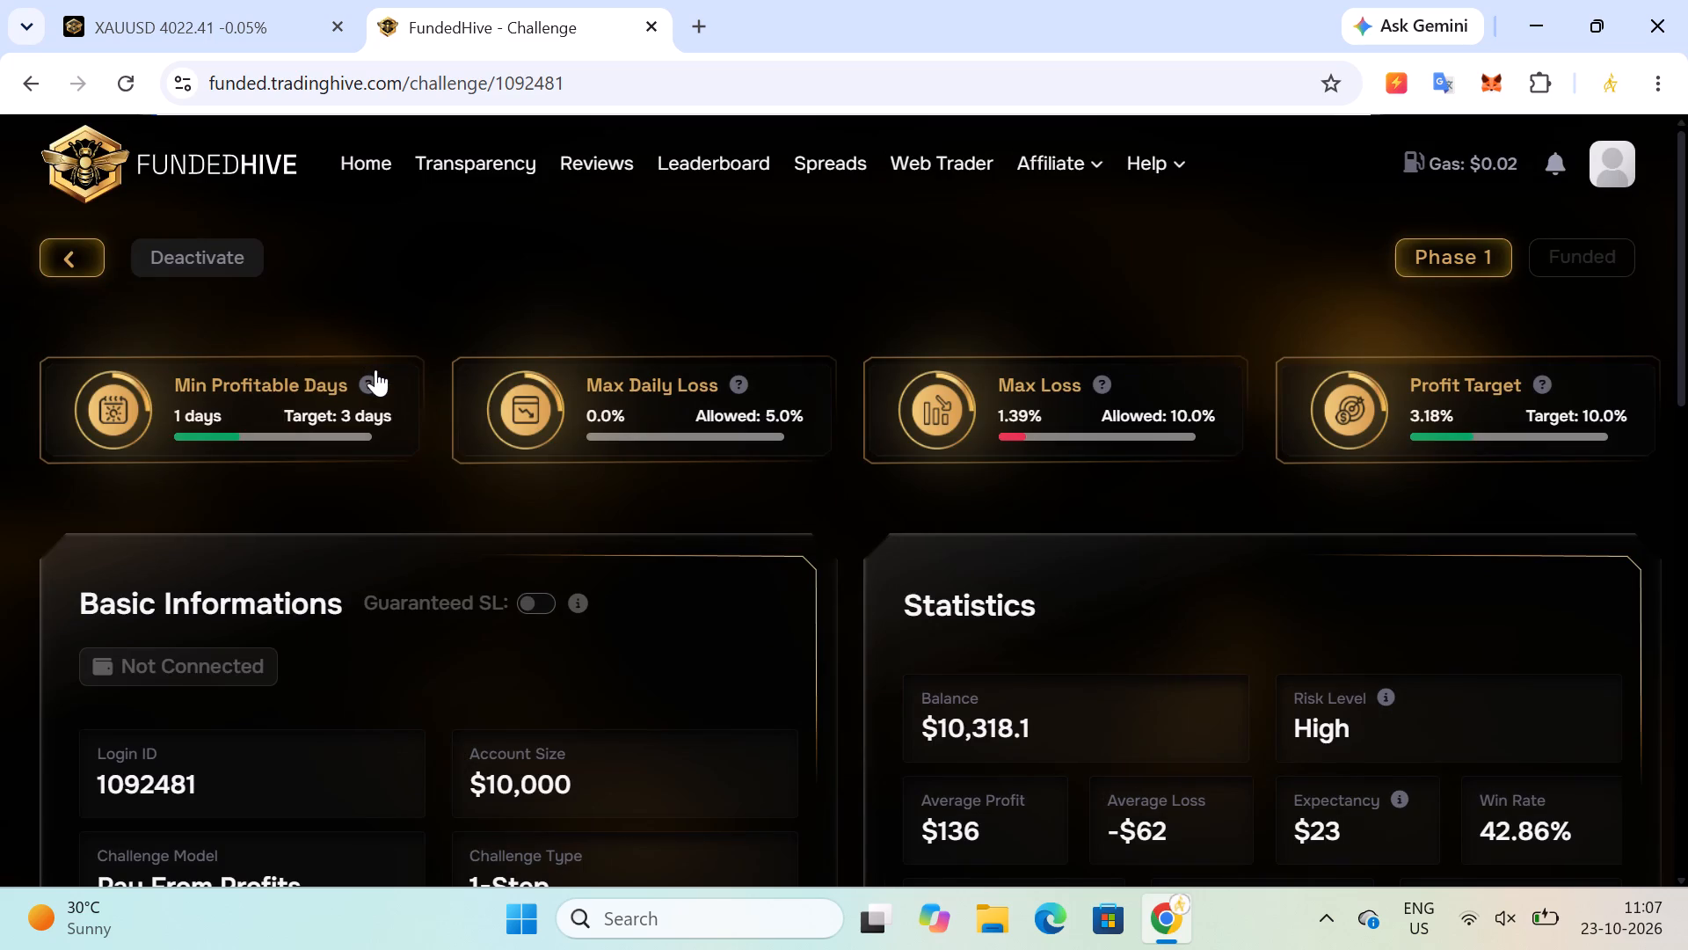
click(375, 369)
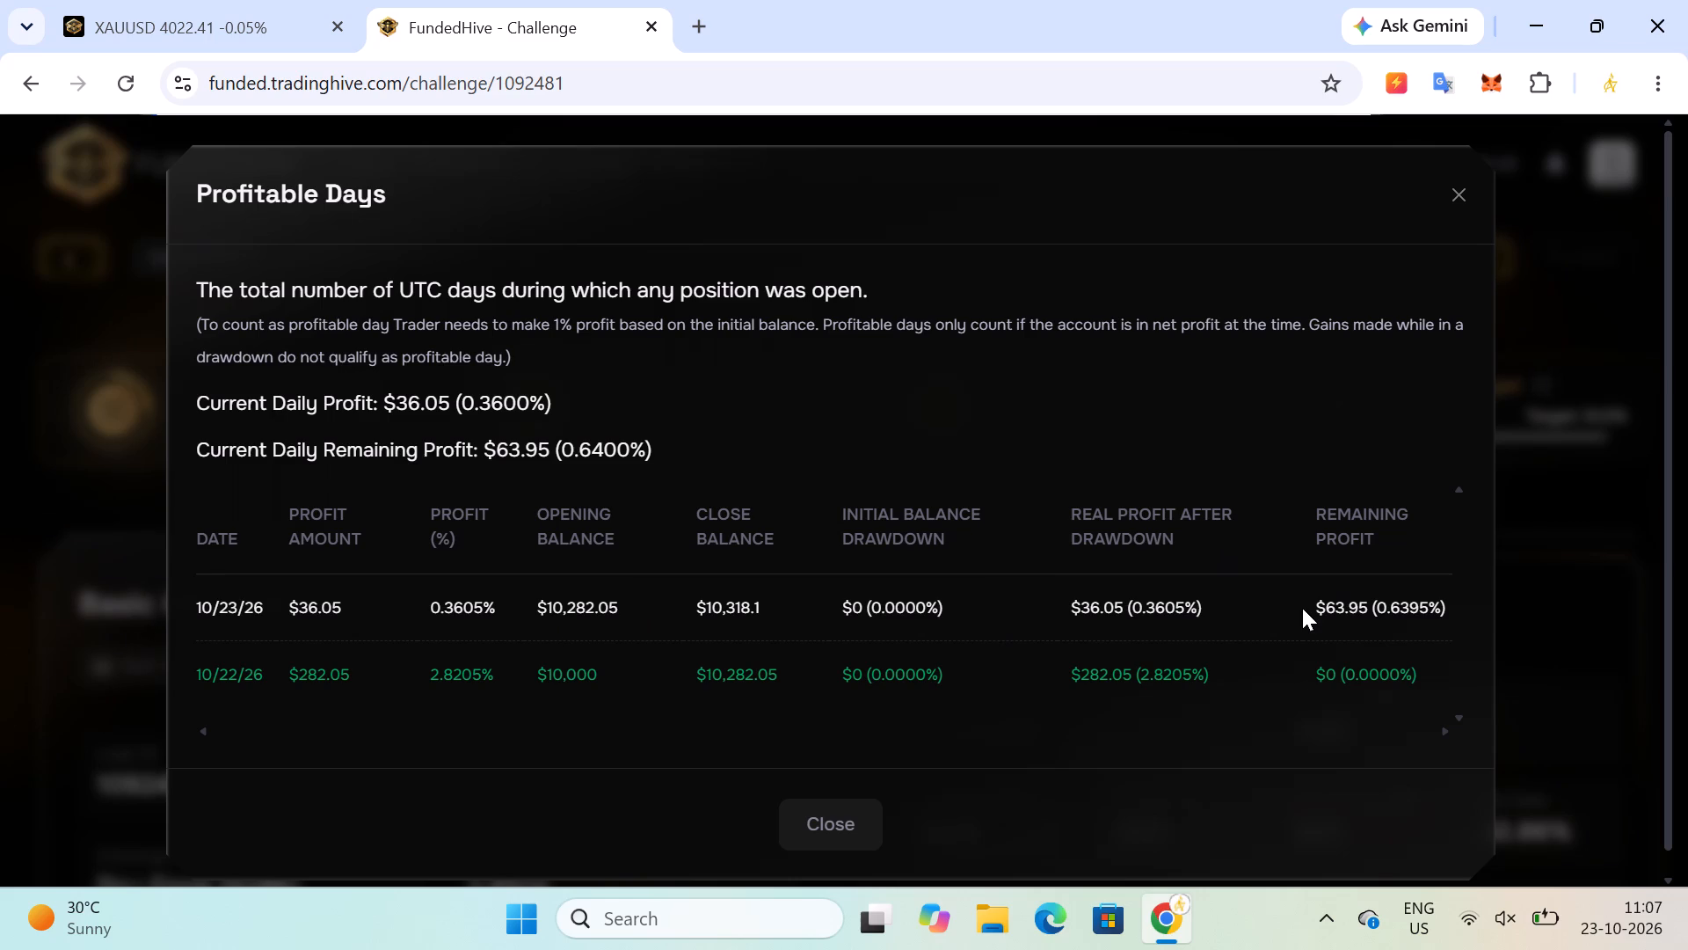
drag(1302, 608, 1400, 606)
click(1400, 606)
click(1461, 205)
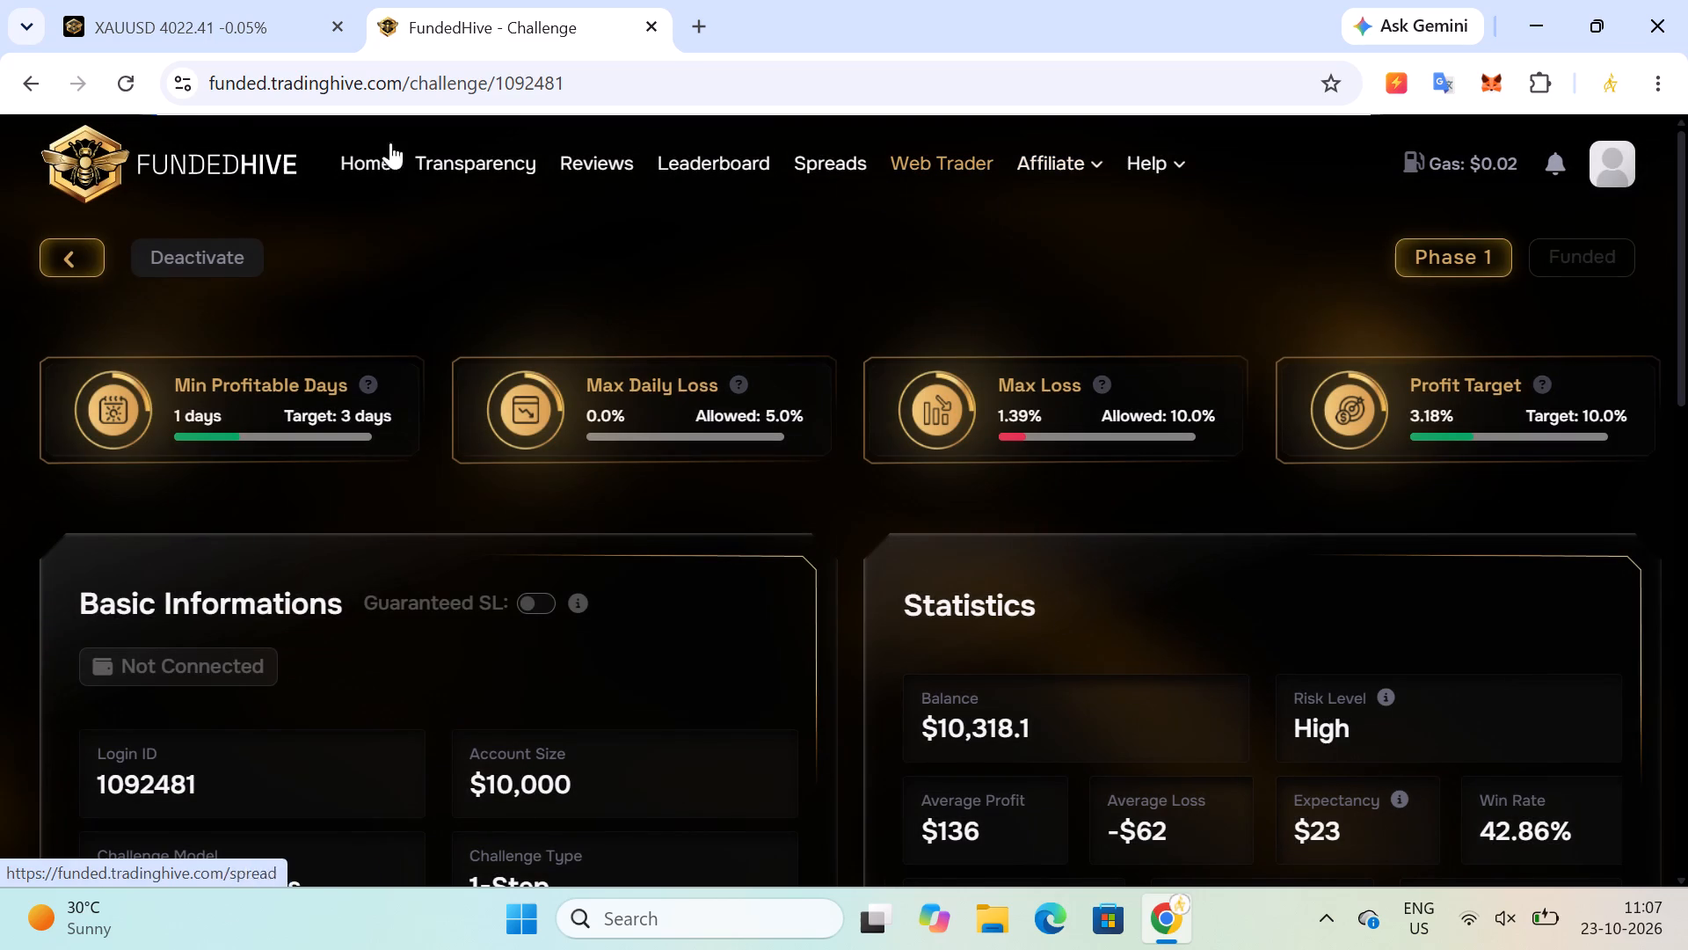
Close the XAUUSD trading platform and the FundedHive challenge page, ending the browser session.
click(202, 26)
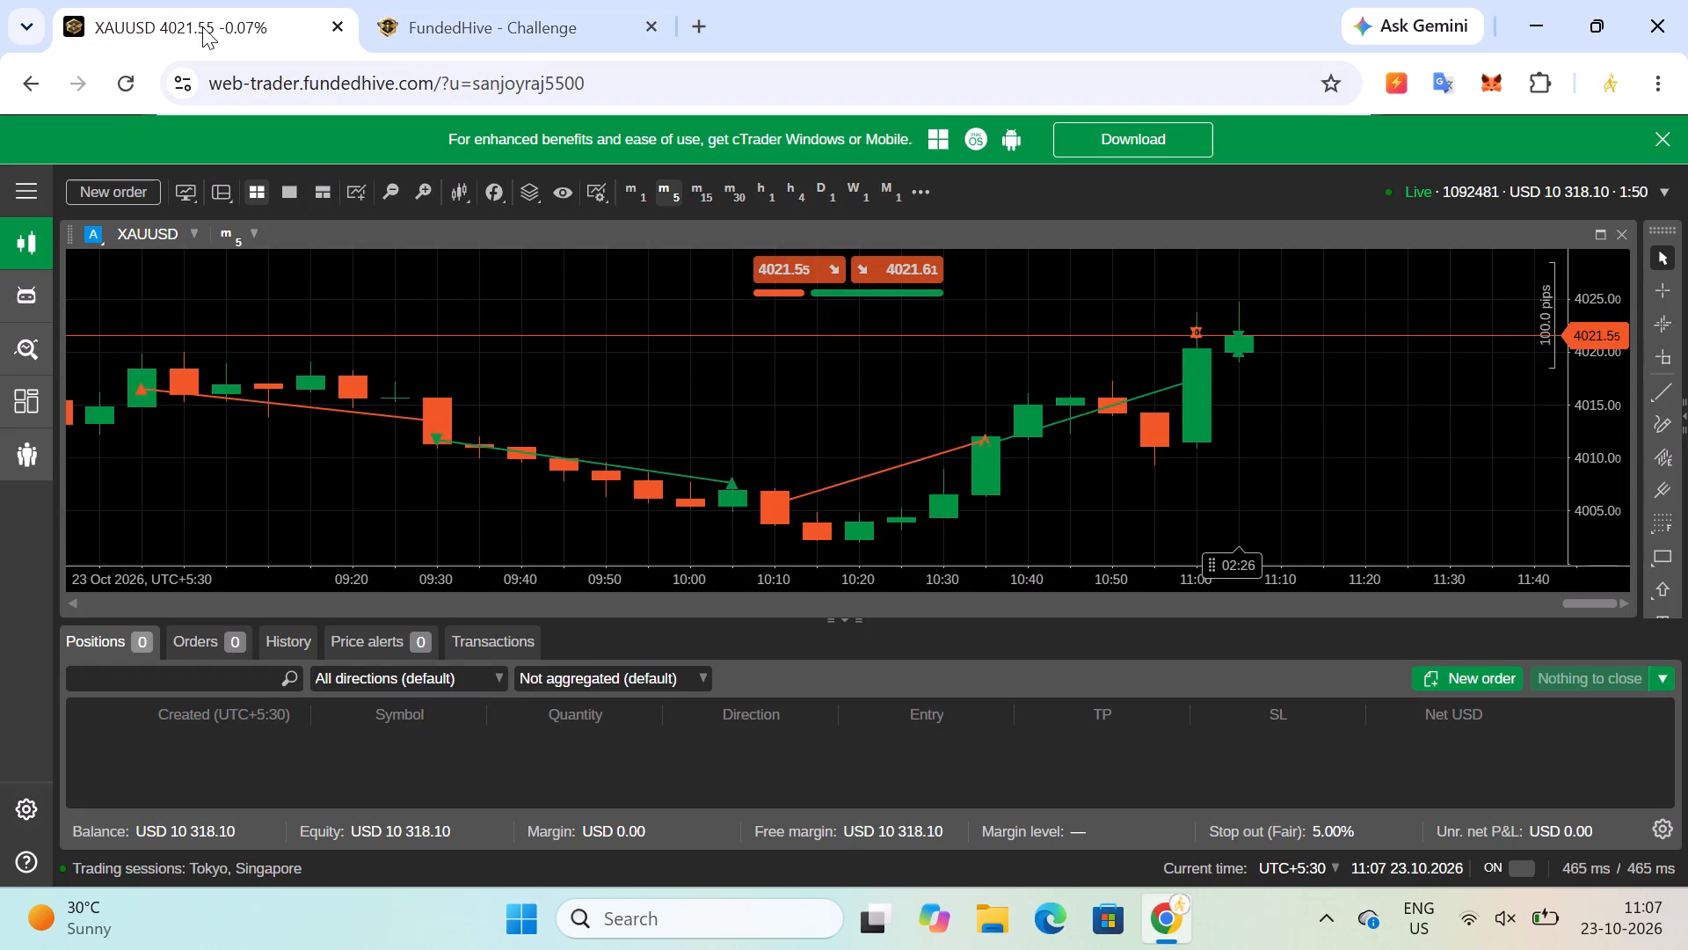
click(339, 33)
click(339, 33)
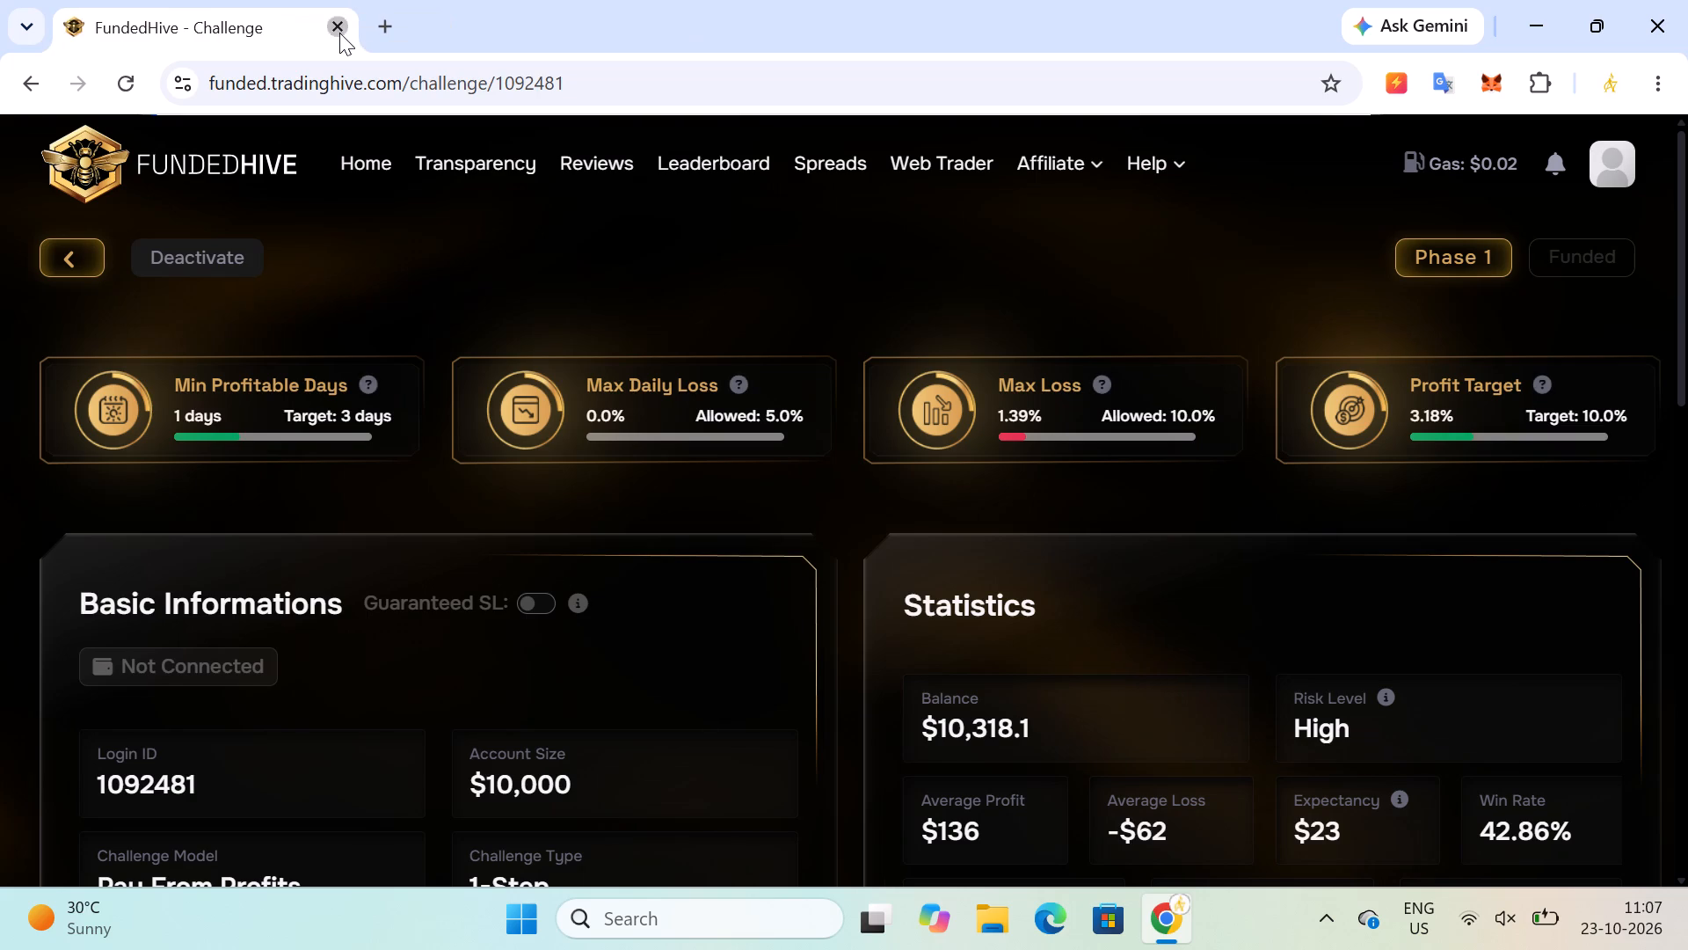
Launch the Kuro application from the desktop.
click(549, 909)
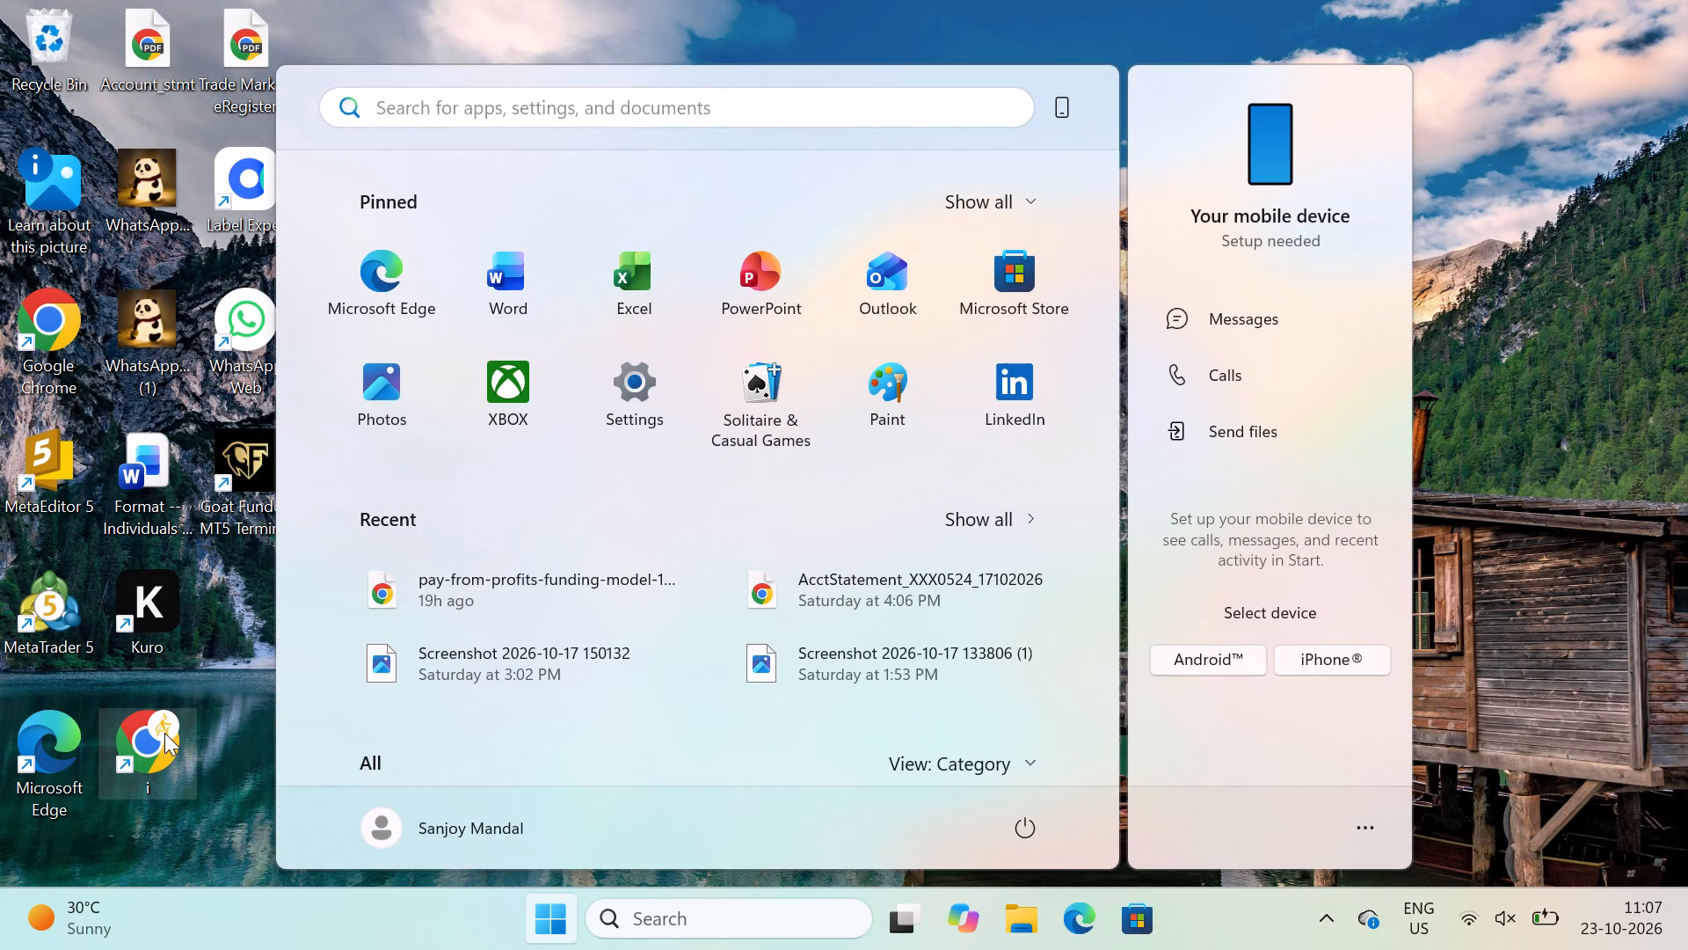
click(164, 733)
double_click(170, 634)
drag(170, 634, 161, 585)
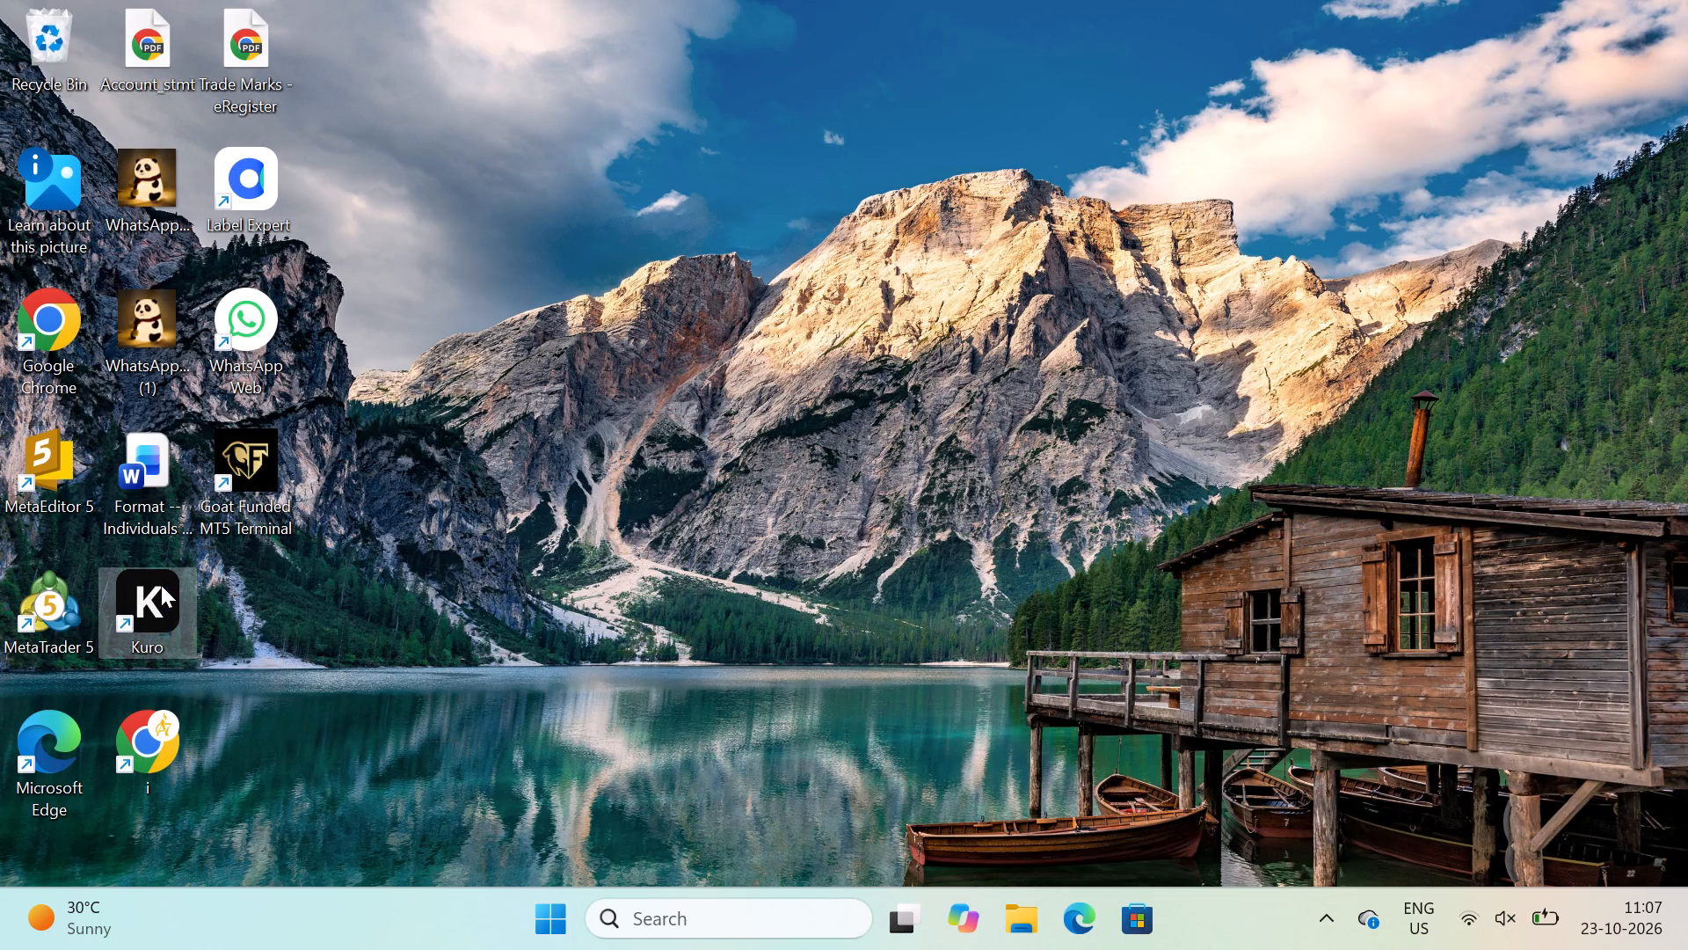
double_click(161, 585)
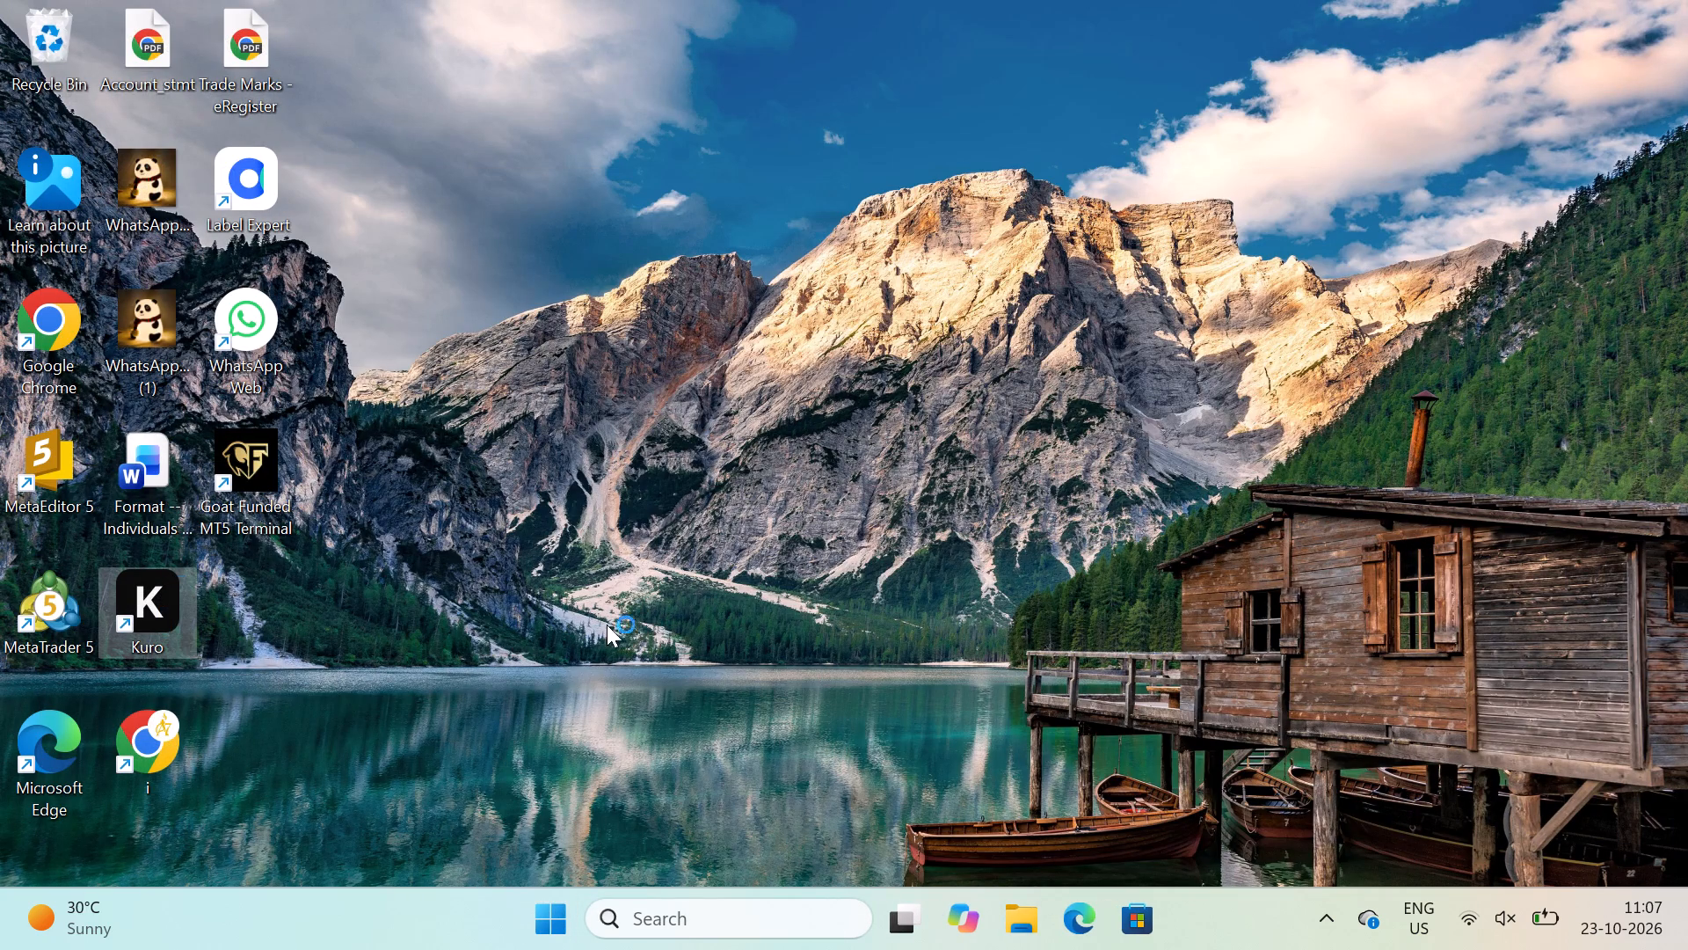